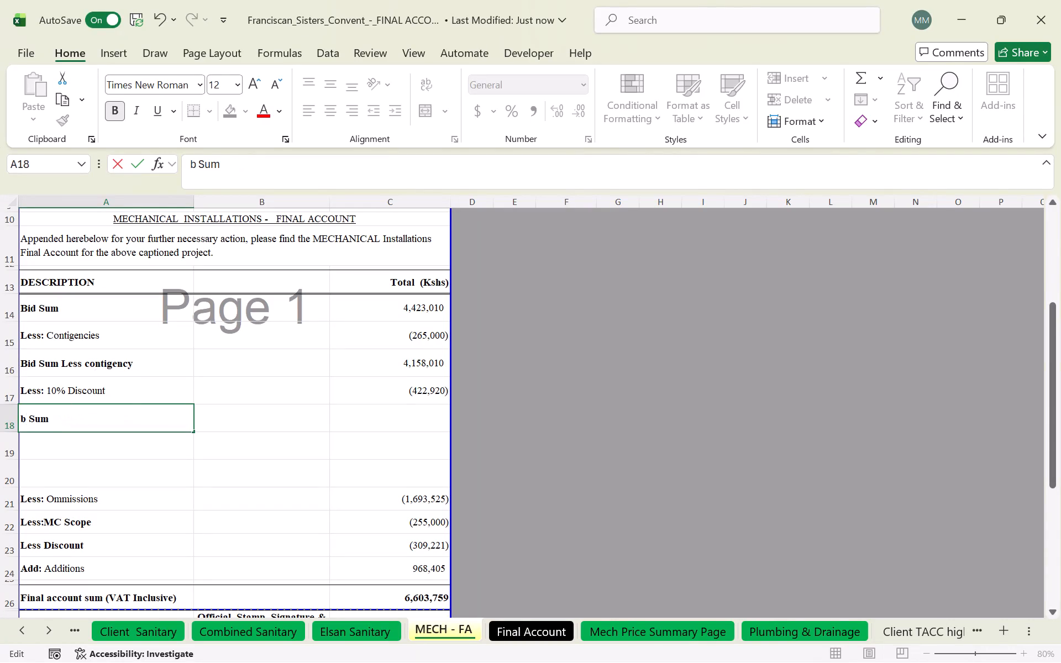
Label cell A18 "Bid Sum Less discount" below the 10% Discount row.
key(BackSpace)
key(b)
key(BackSpace)
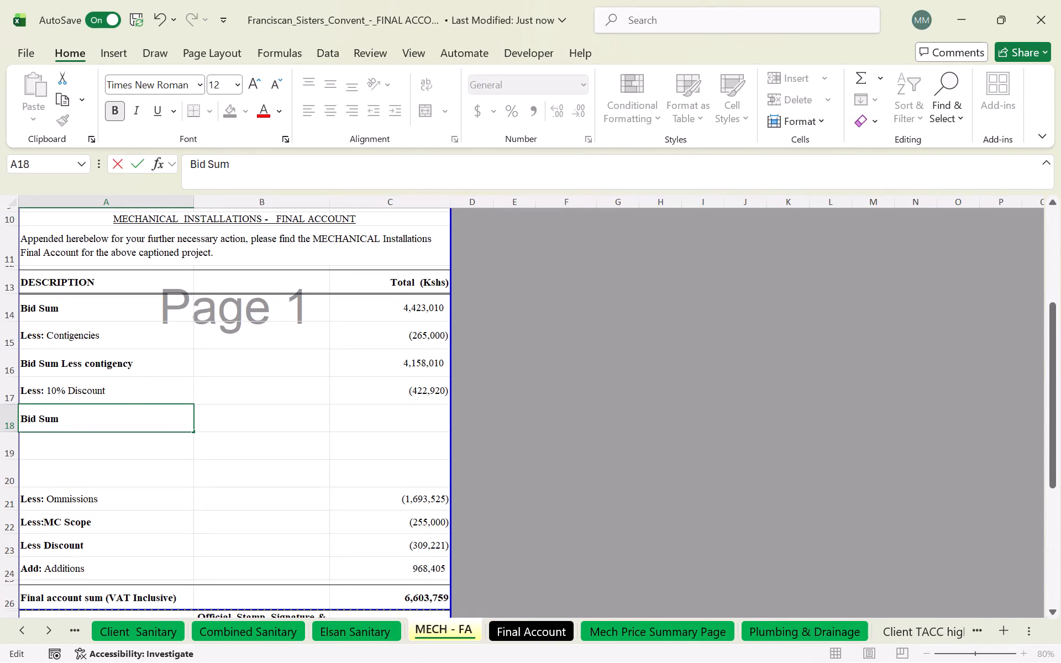
key(Right)
key(Right)
key(Right)
key(Right)
key(space)
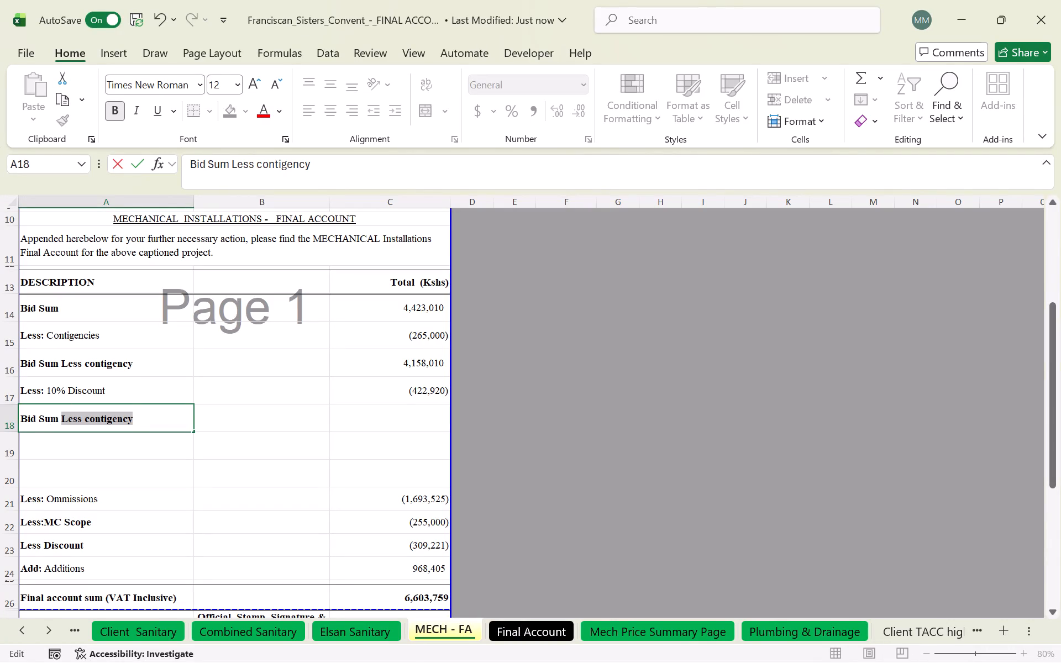
click(158, 423)
click(371, 422)
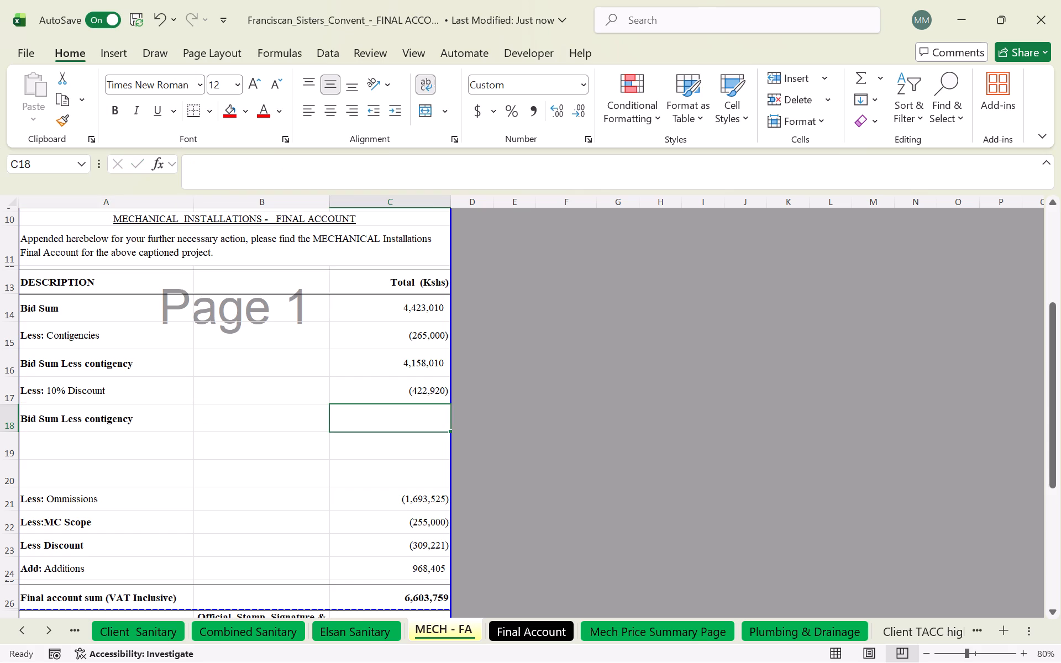
click(154, 425)
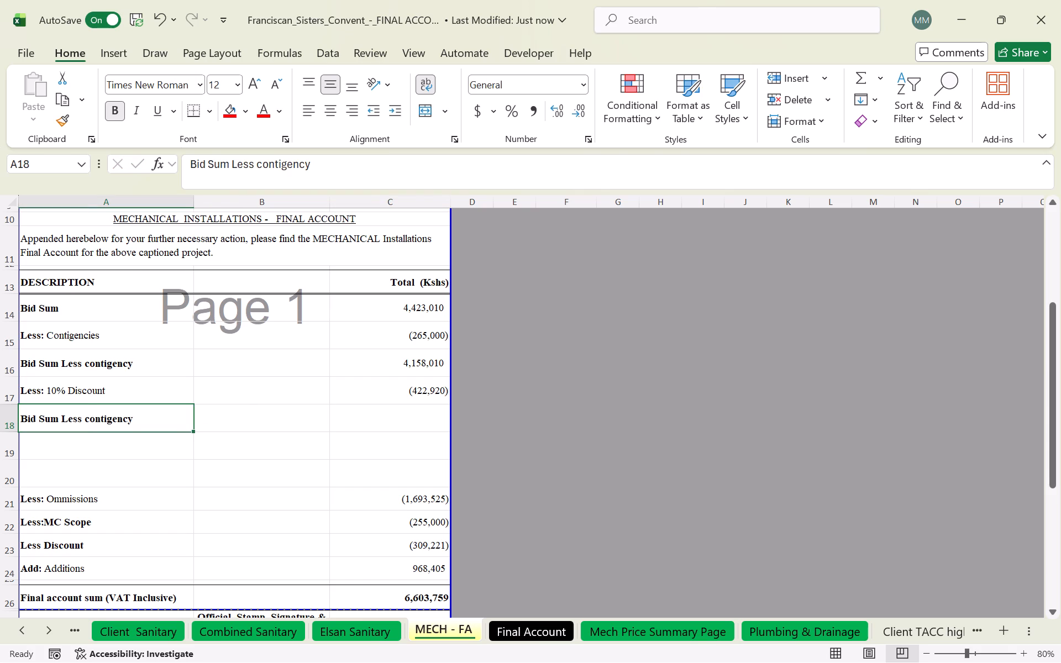
click(314, 167)
key(BackSpace)
key(BackSpace)
key(BackSpace)
key(BackSpace)
key(BackSpace)
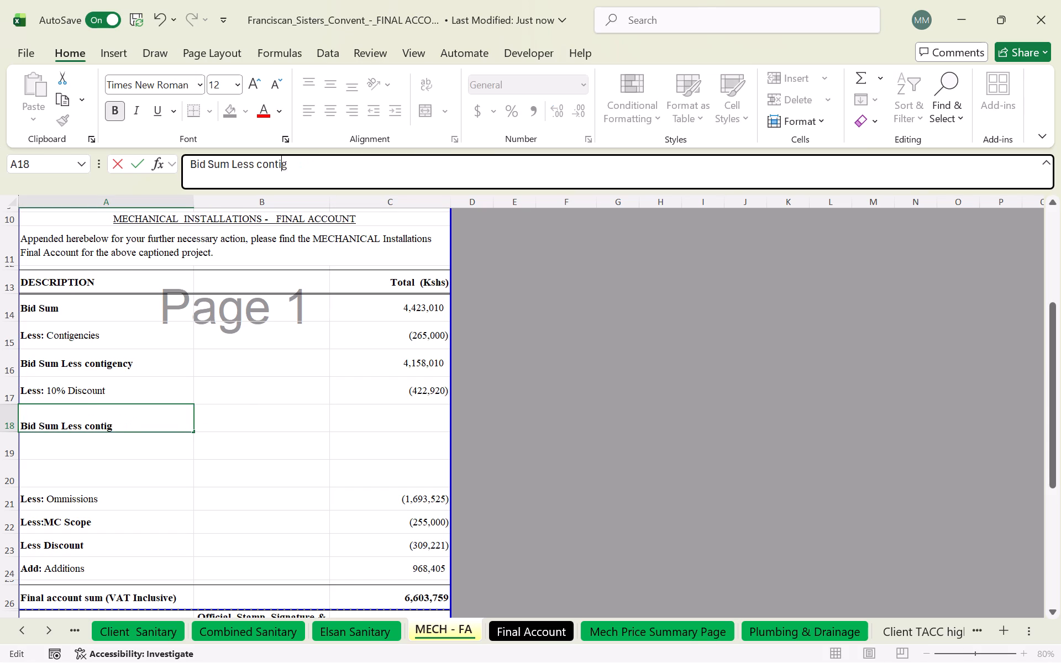
key(BackSpace)
key(BackSpace)
key(BackSpace)
key(BackSpace)
key(BackSpace)
text(discount)
click(330, 439)
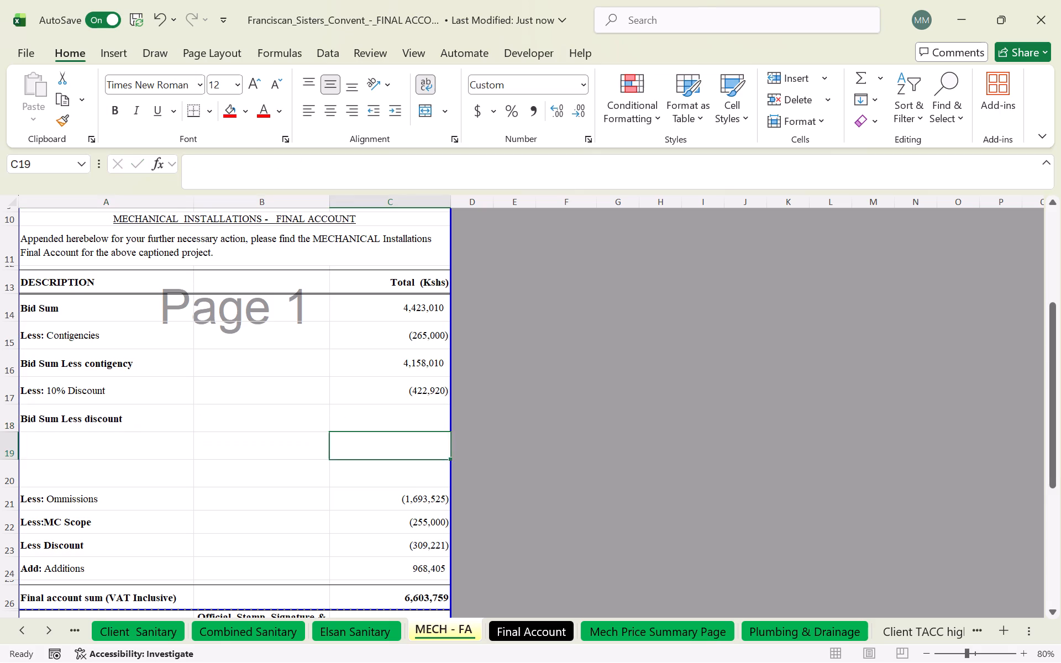
Calculate the bid sum less discount in C18 with the formula =C16-C17.
click(361, 418)
key(equal)
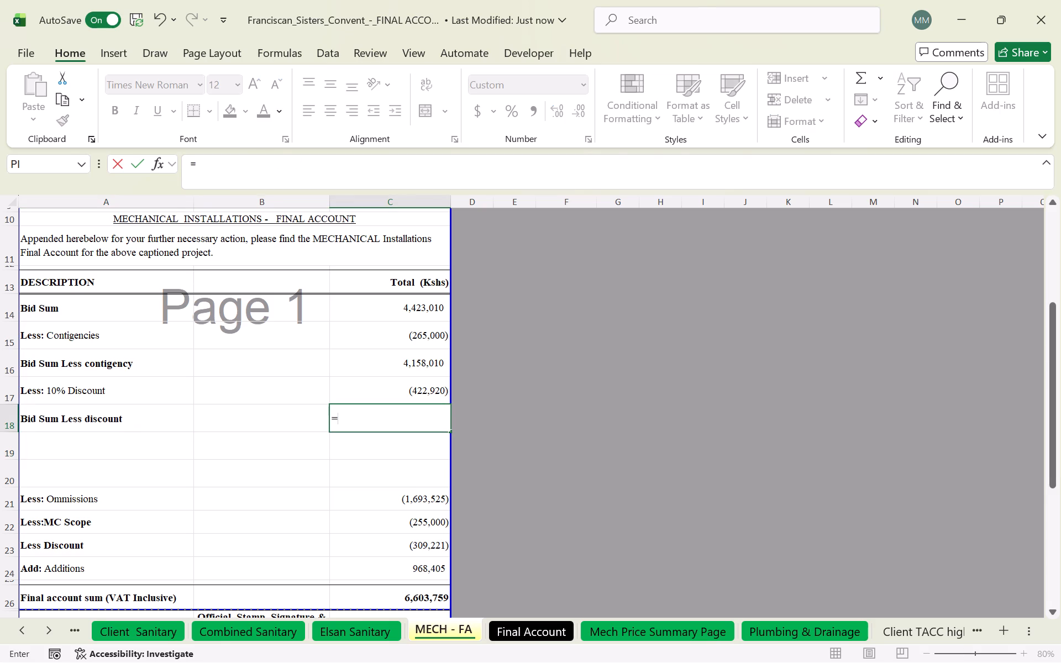
click(373, 366)
key(minus)
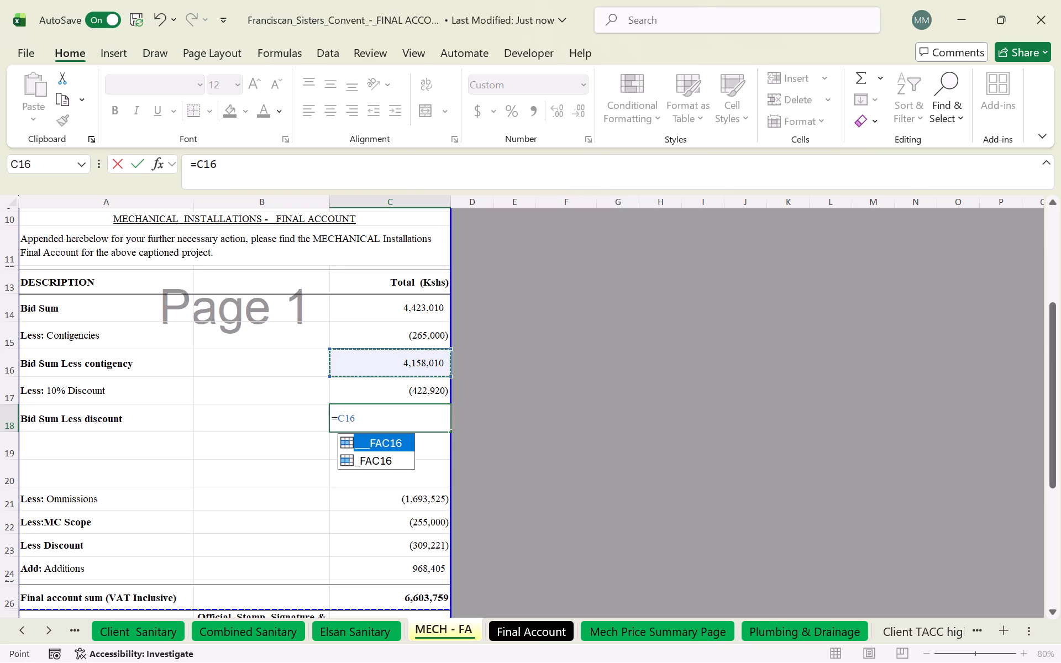
click(401, 392)
key(Return)
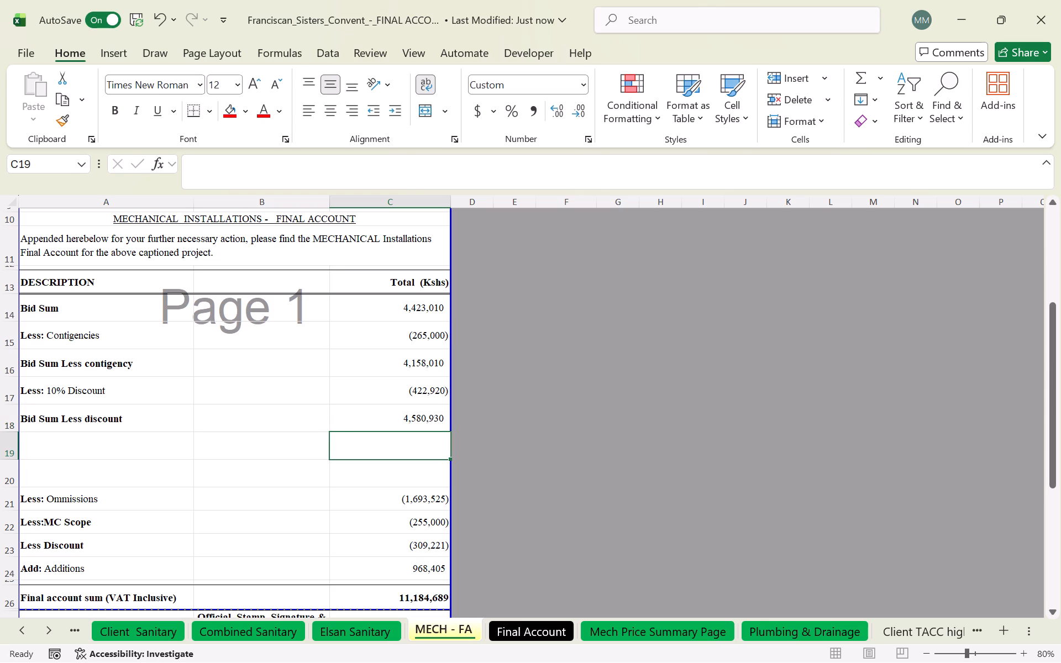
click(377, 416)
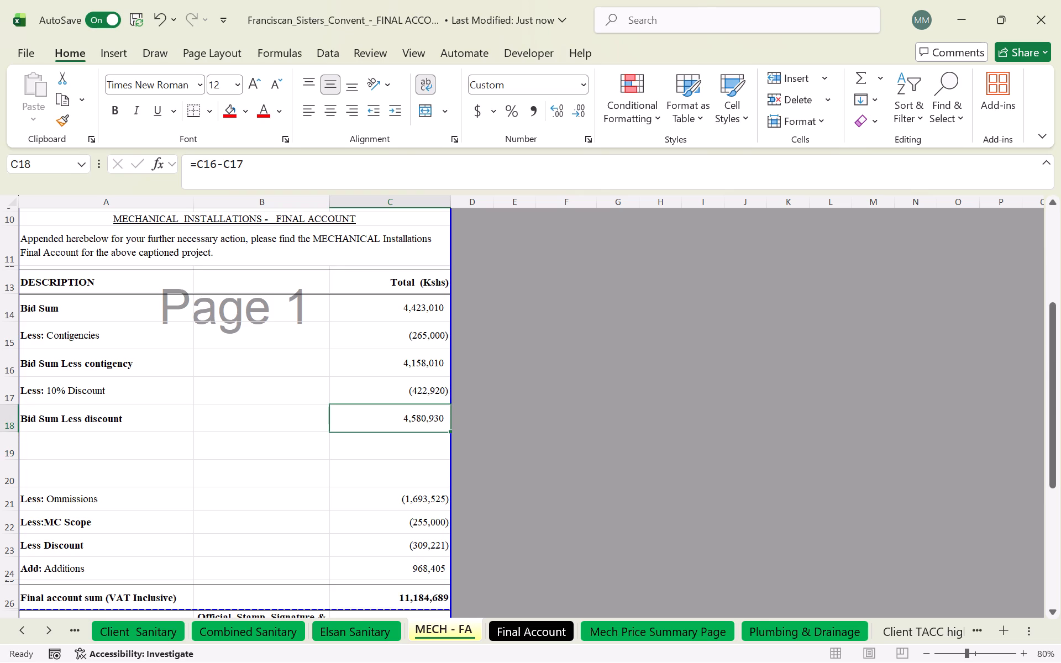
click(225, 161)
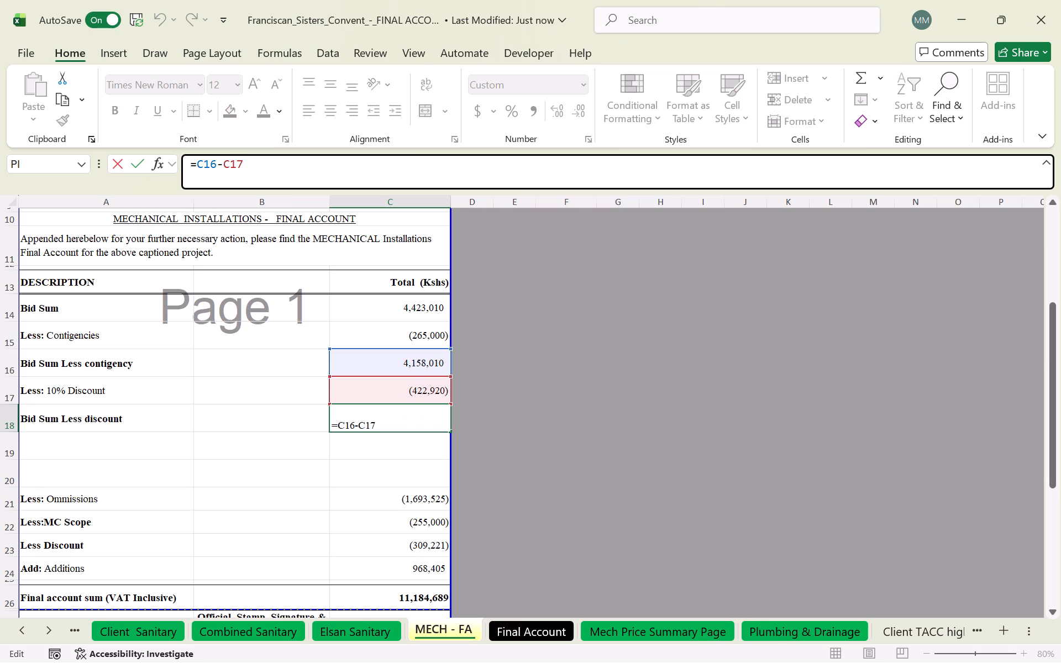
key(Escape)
Remove the leading minus from the 10% Discount formula in C17, leaving ='Mech Price Summary Page'!F19.
click(392, 385)
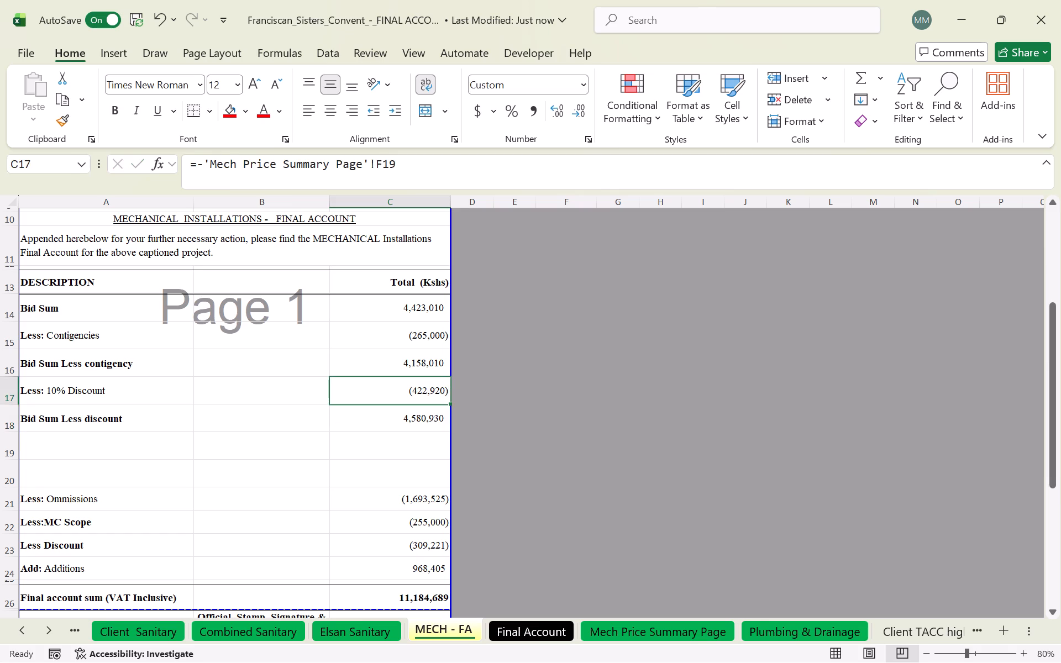
click(203, 160)
key(BackSpace)
key(Return)
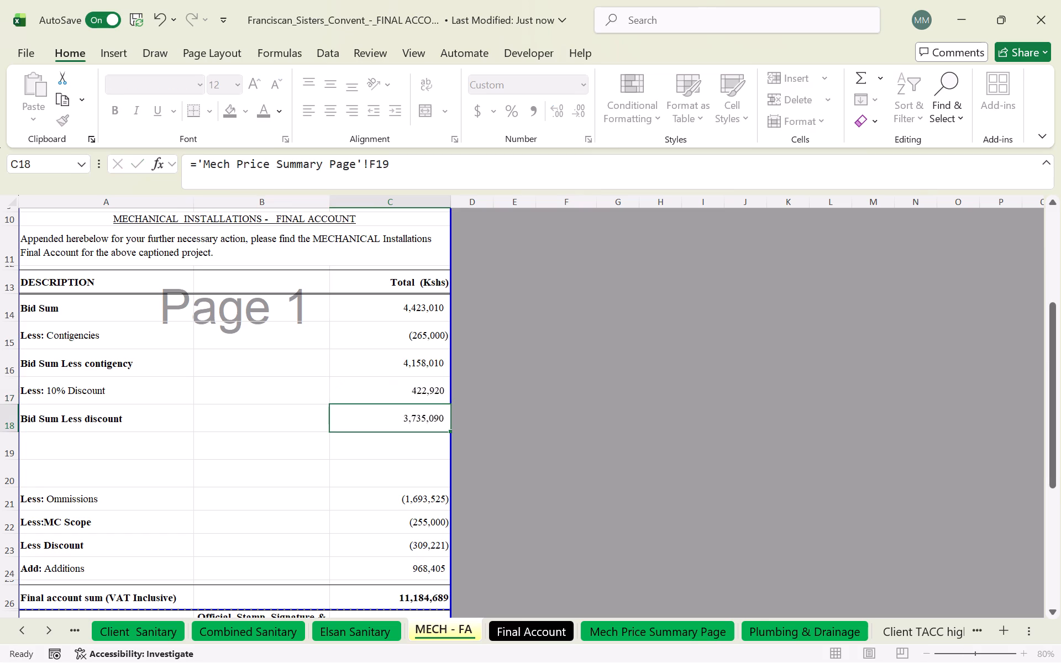
Remove the leading minus from the Contigencies formula in C15, leaving ='Mech Price Summary Page'!F17.
click(391, 333)
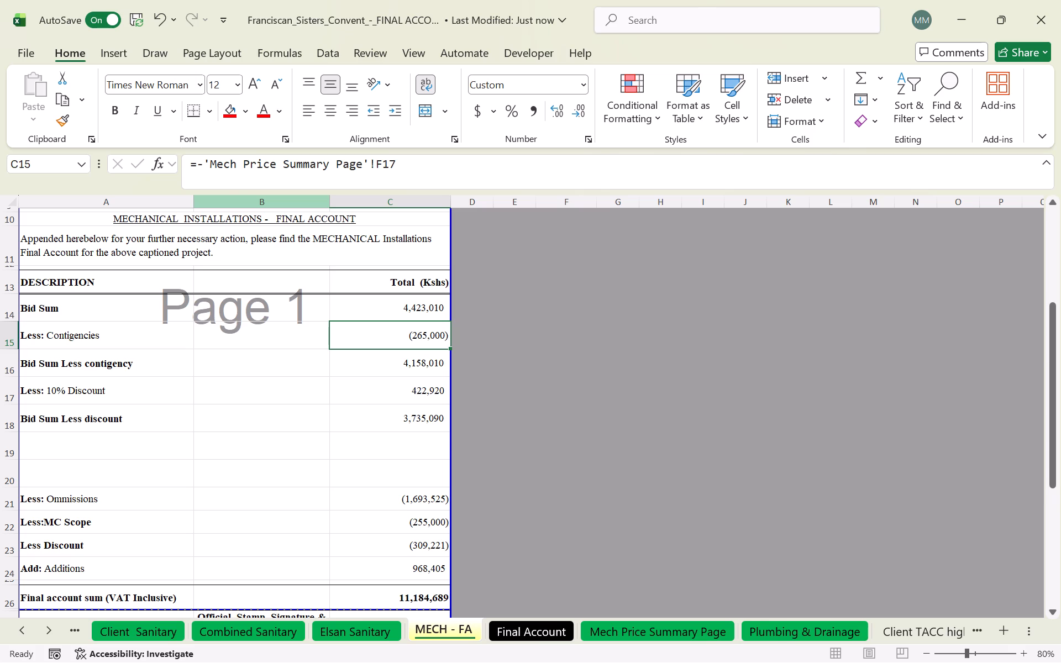
click(203, 161)
key(BackSpace)
key(Return)
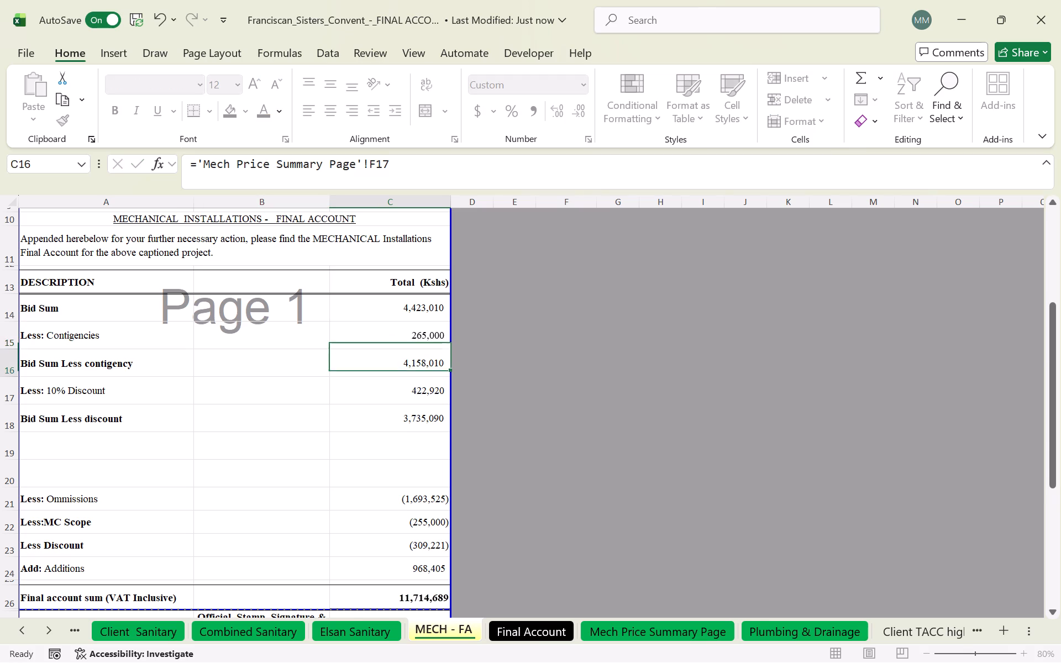
double_click(385, 412)
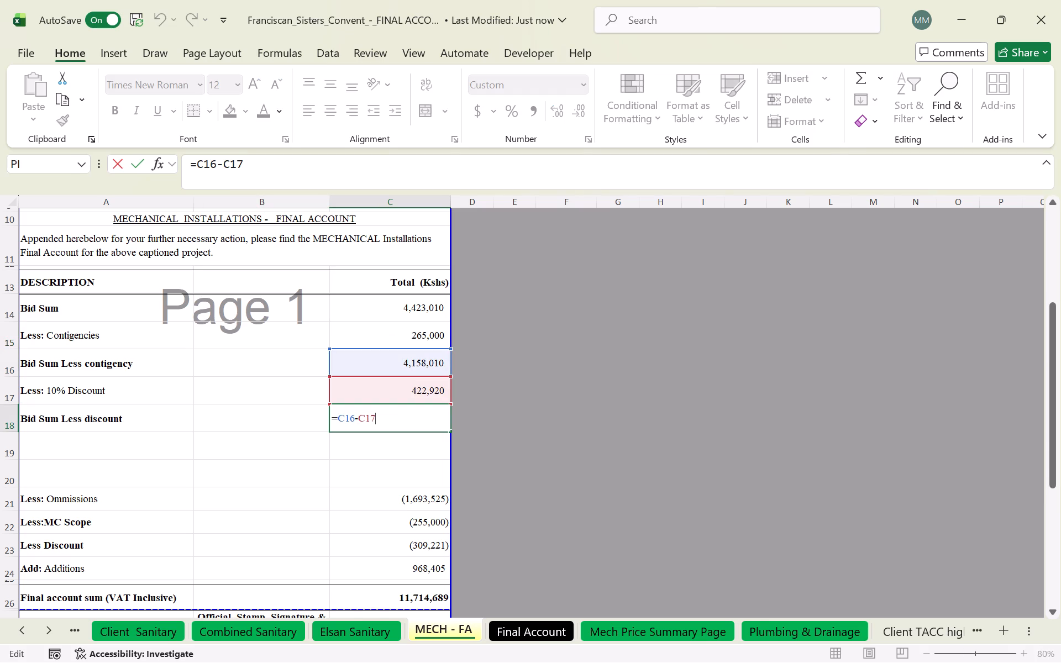
key(Escape)
Label cell A19 "Awarded sum including contigencies".
click(135, 441)
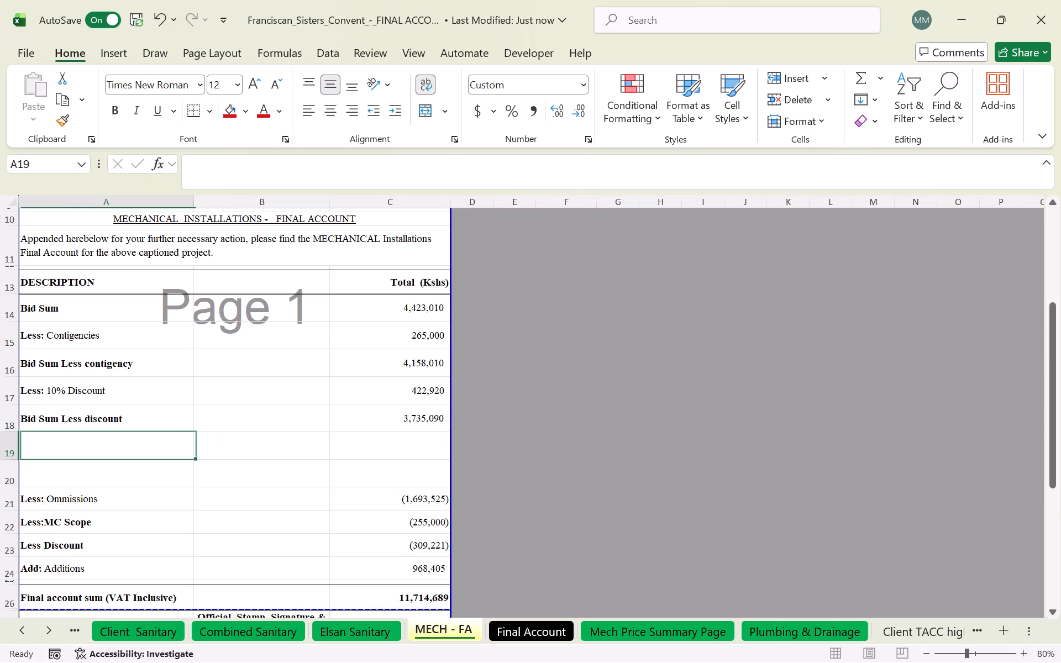
text(warded)
key(space)
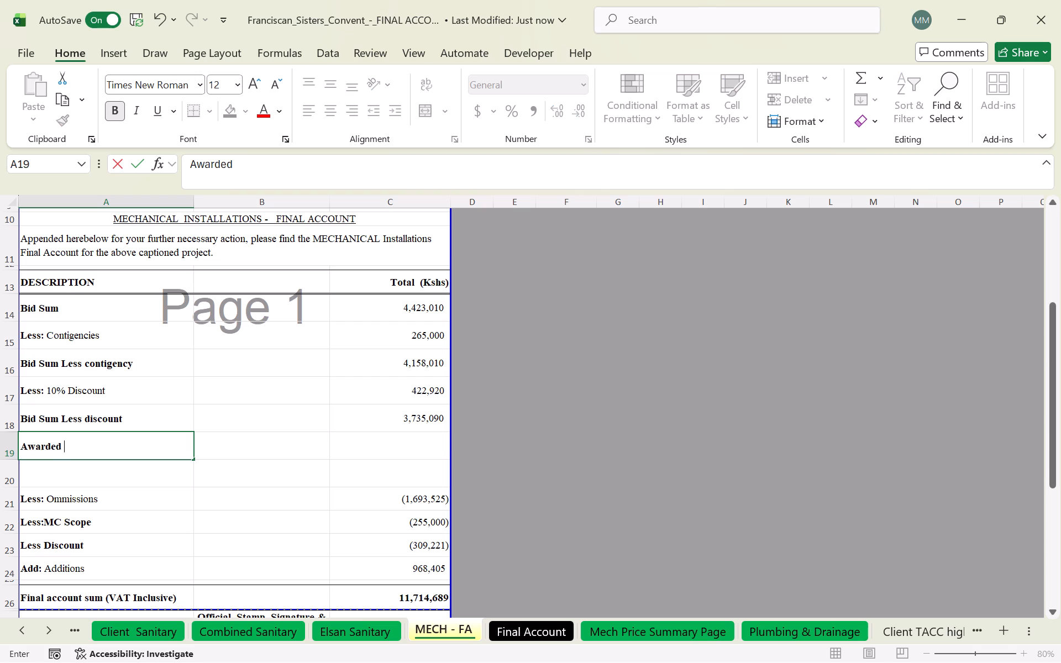
text(sum including c)
text(onti)
text(genci)
text(es)
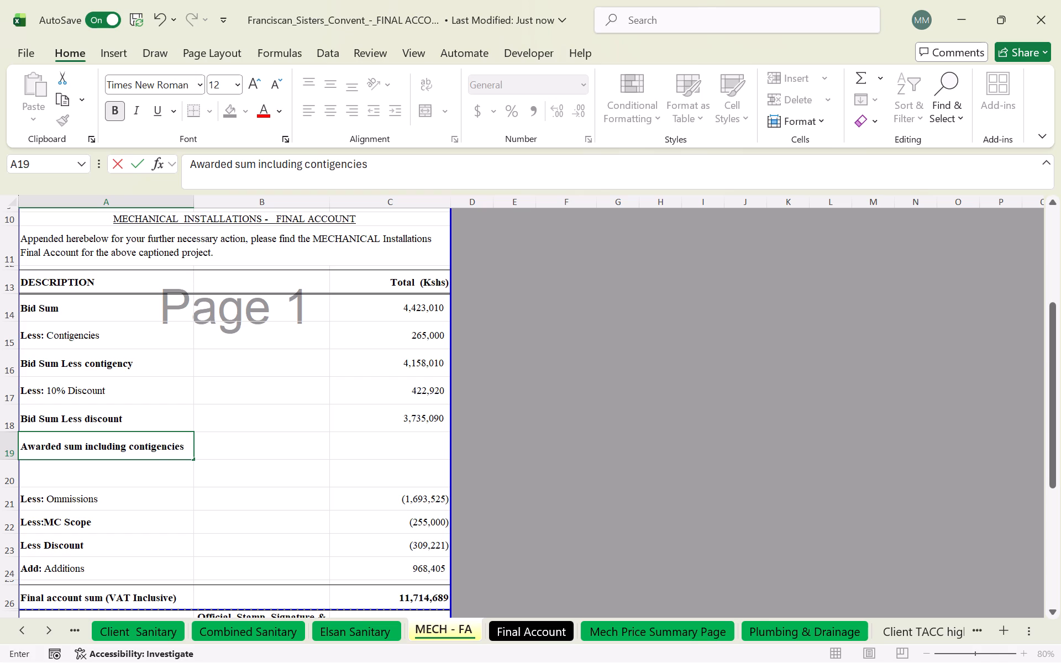
Calculate the awarded sum in C19 with the formula =C18+C15 and make the amount bold.
click(367, 450)
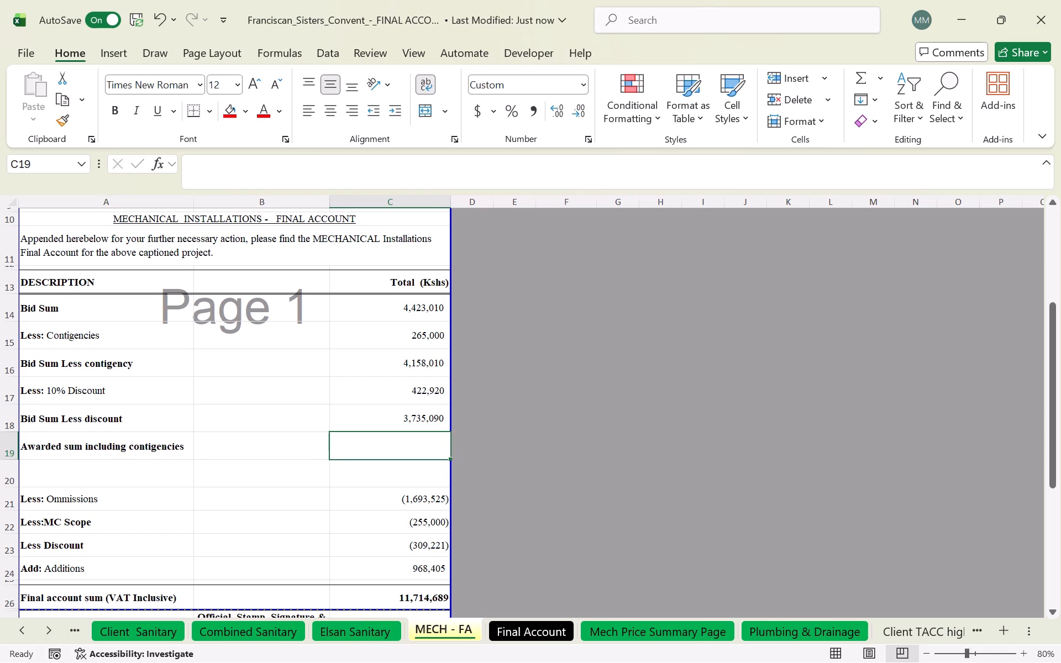
key(equal)
click(392, 415)
key(plus)
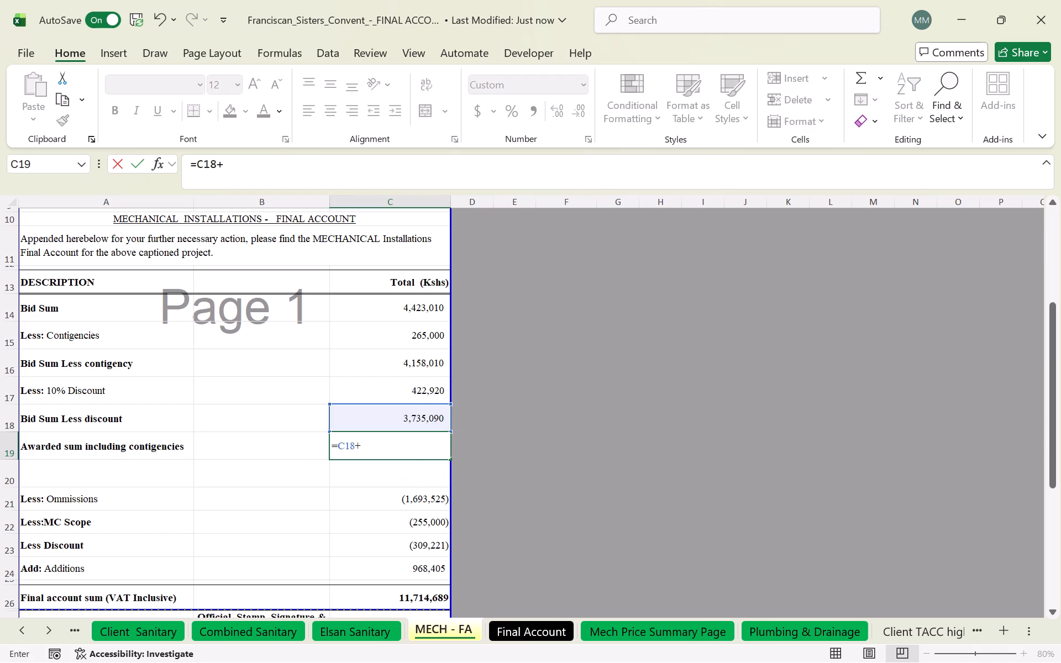
click(417, 342)
key(Return)
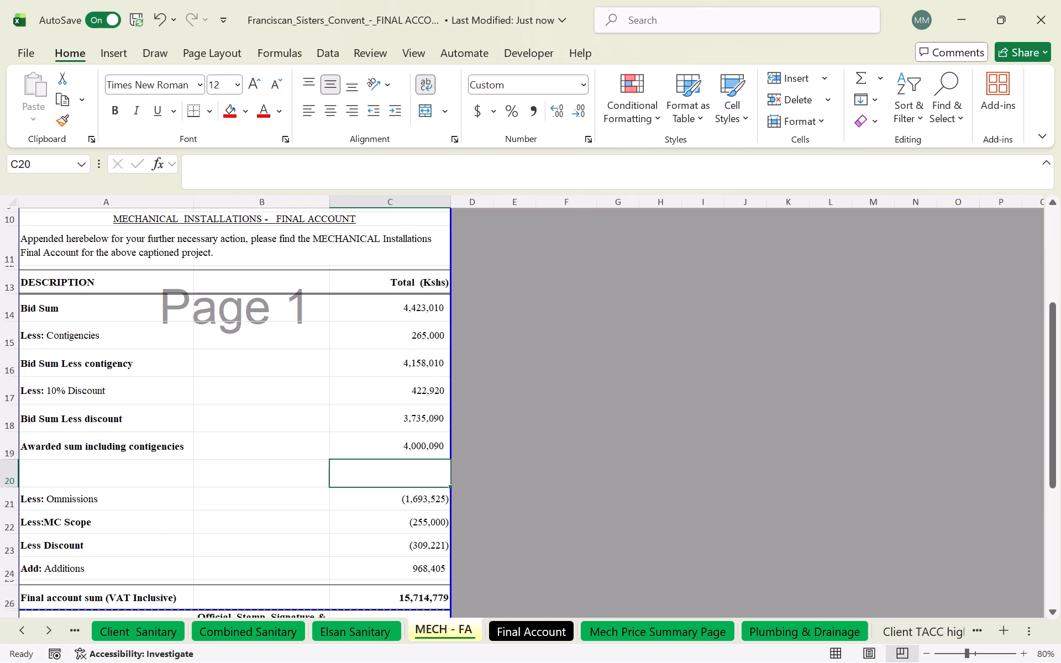
click(398, 444)
click(115, 107)
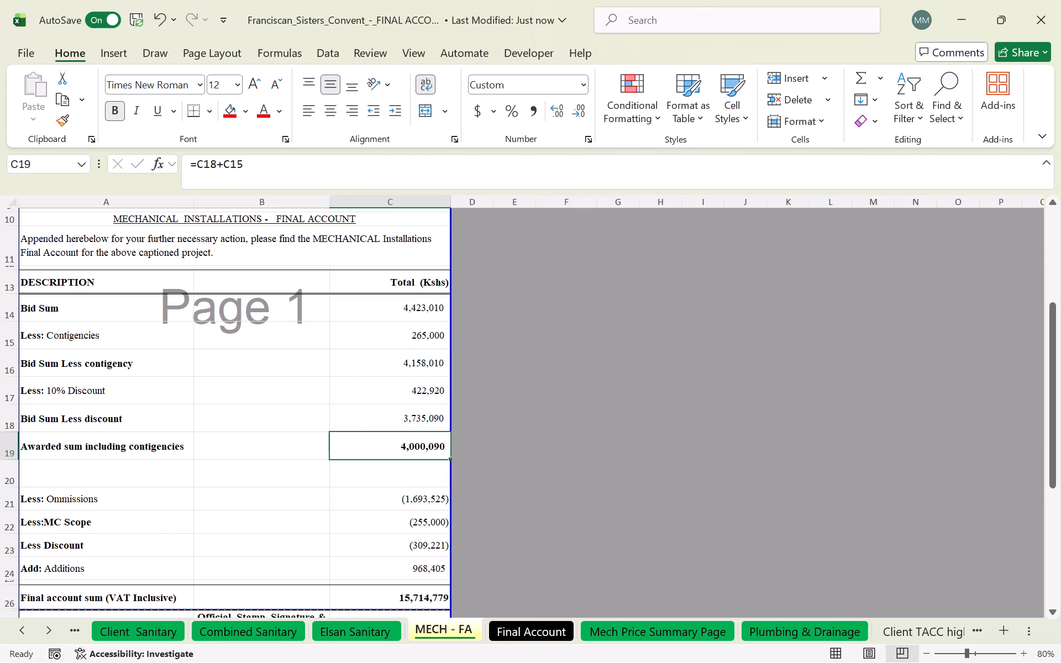
Label cell A20 "Work done" in the empty row above Ommissions.
scroll(545, 373, down, 2)
click(155, 398)
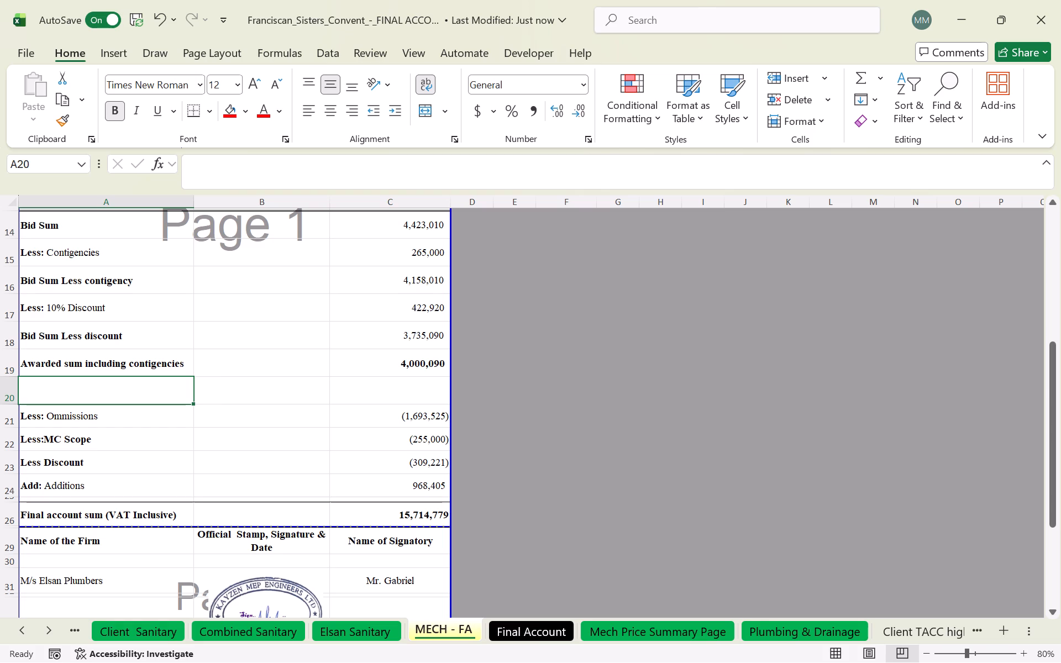
key(w)
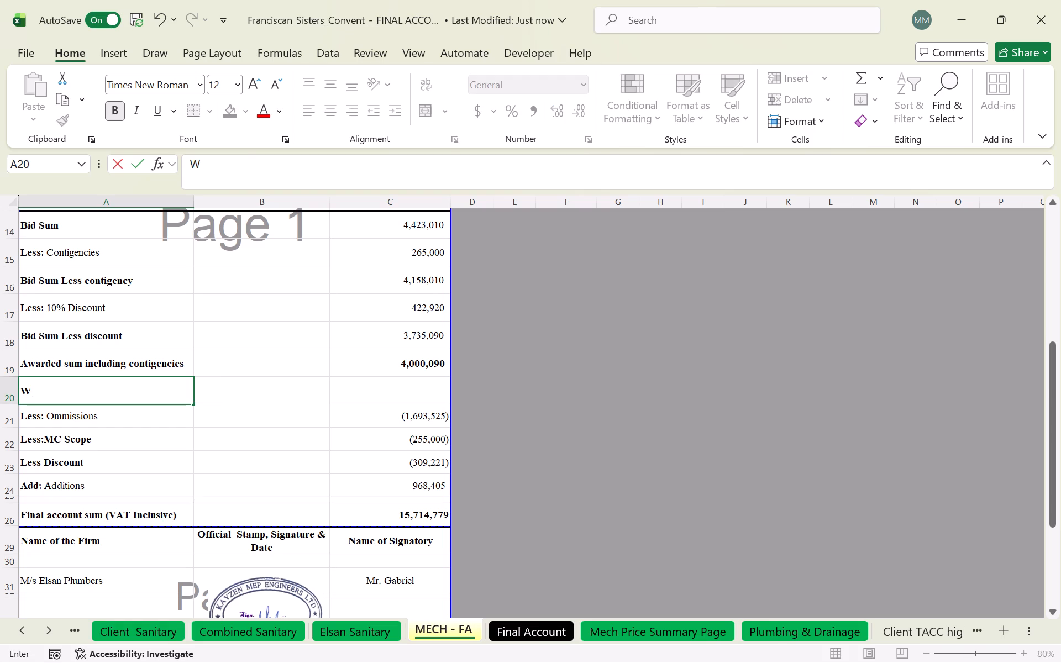
key(o)
text(rk done)
key(space)
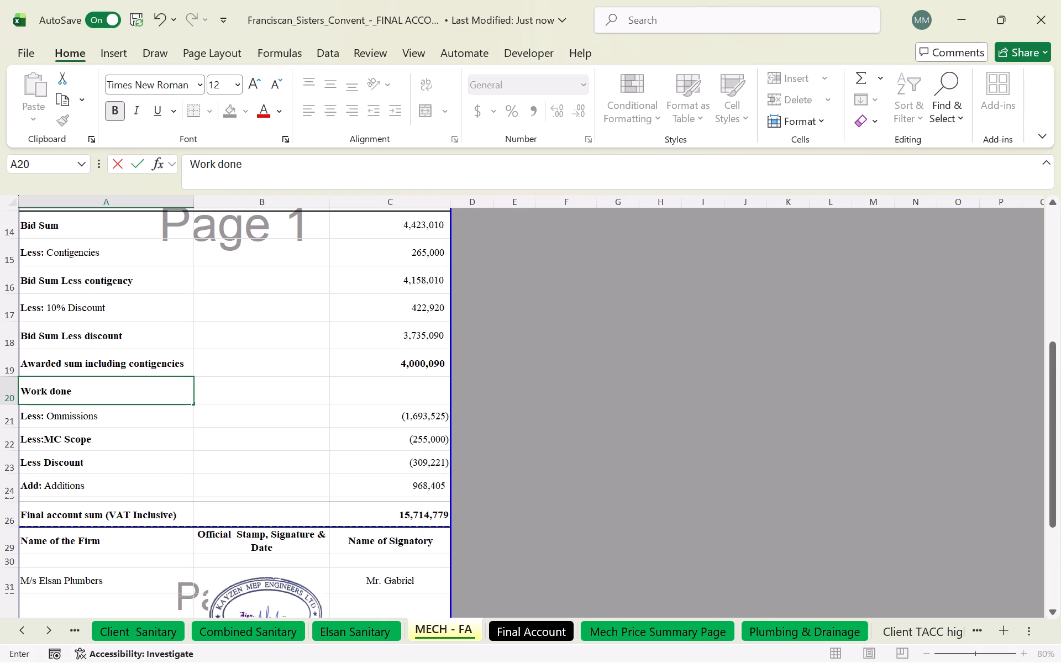
Link the Work done amount in C20 to the red mechanical installations total in cell P16 of the Mech Price Summary Page sheet.
click(411, 385)
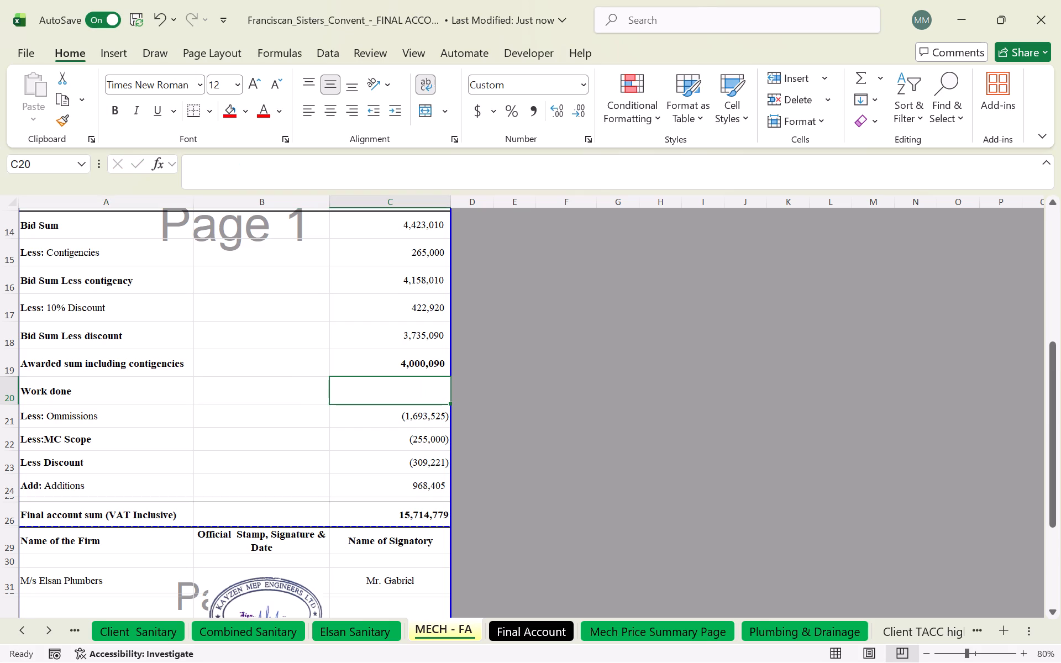
key(equal)
click(552, 629)
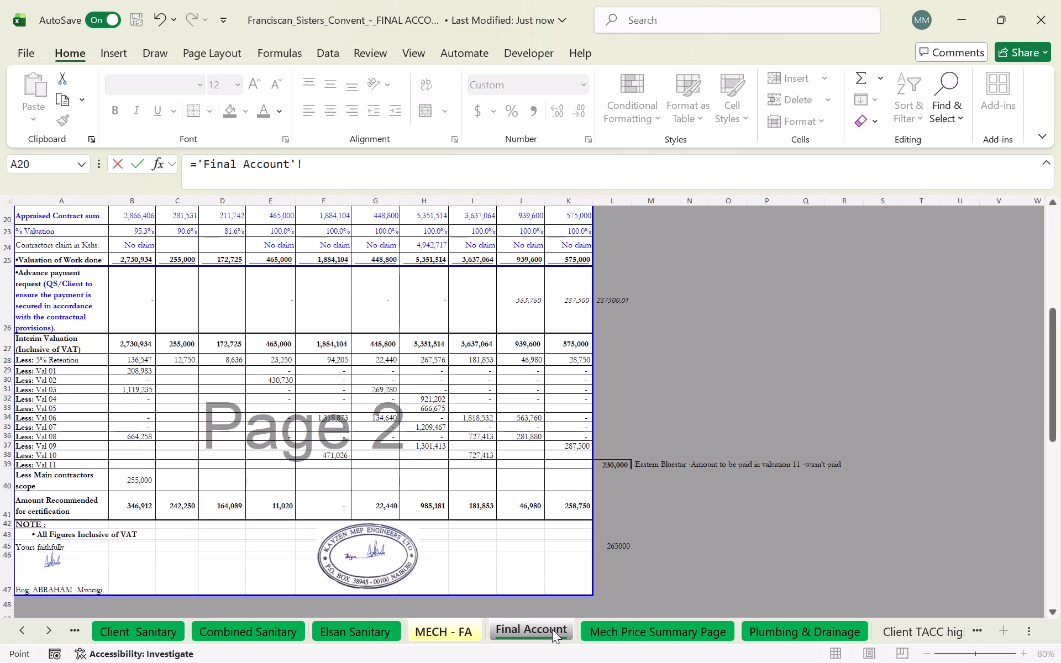
click(622, 633)
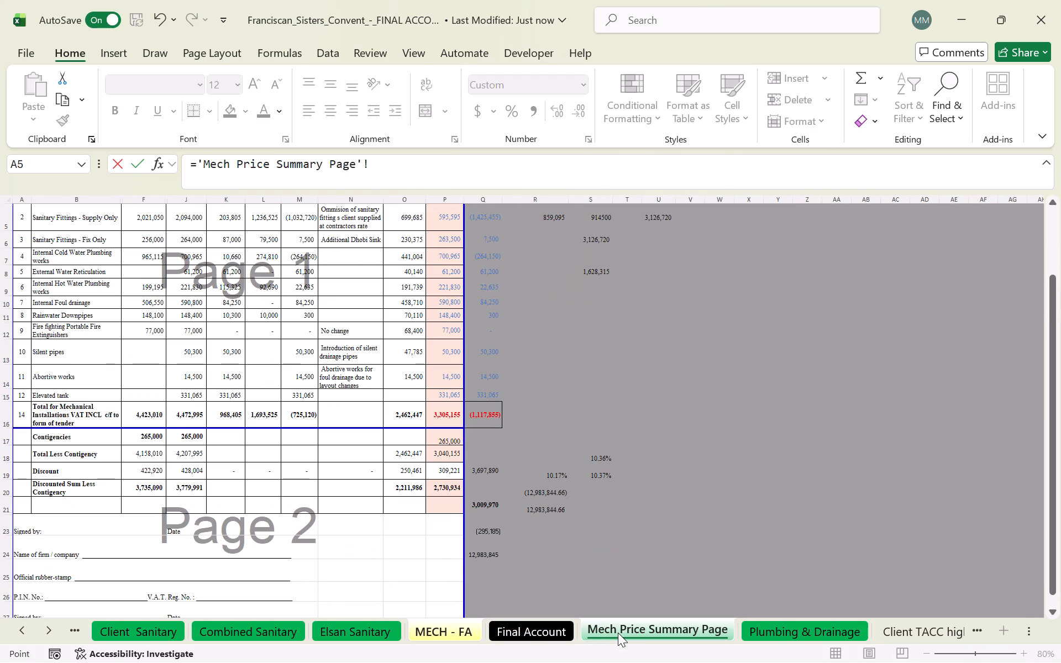
click(433, 418)
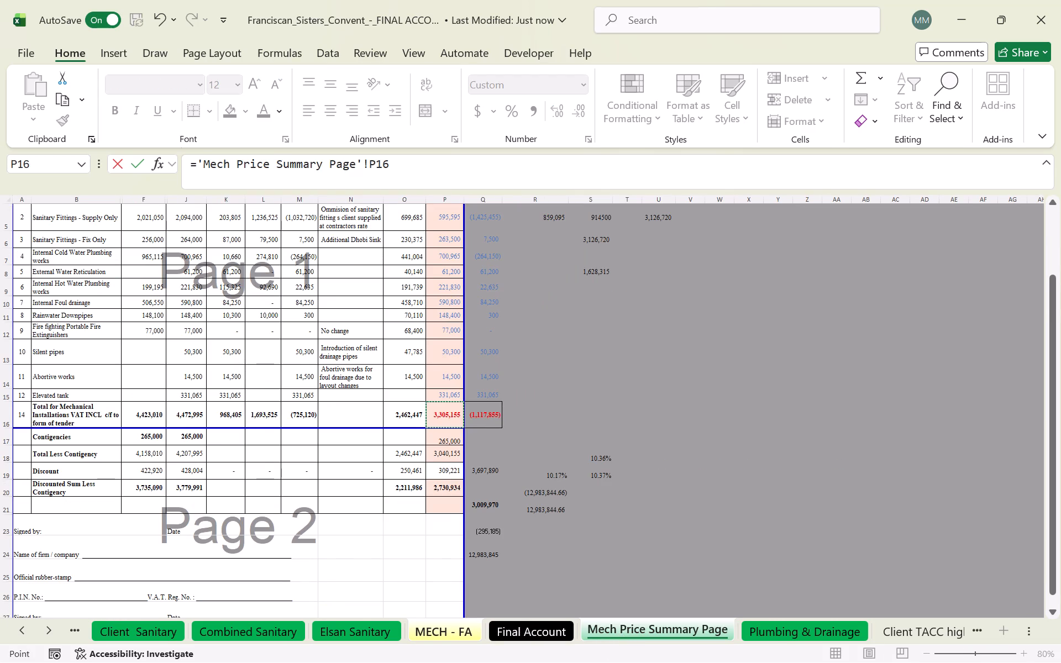
key(Return)
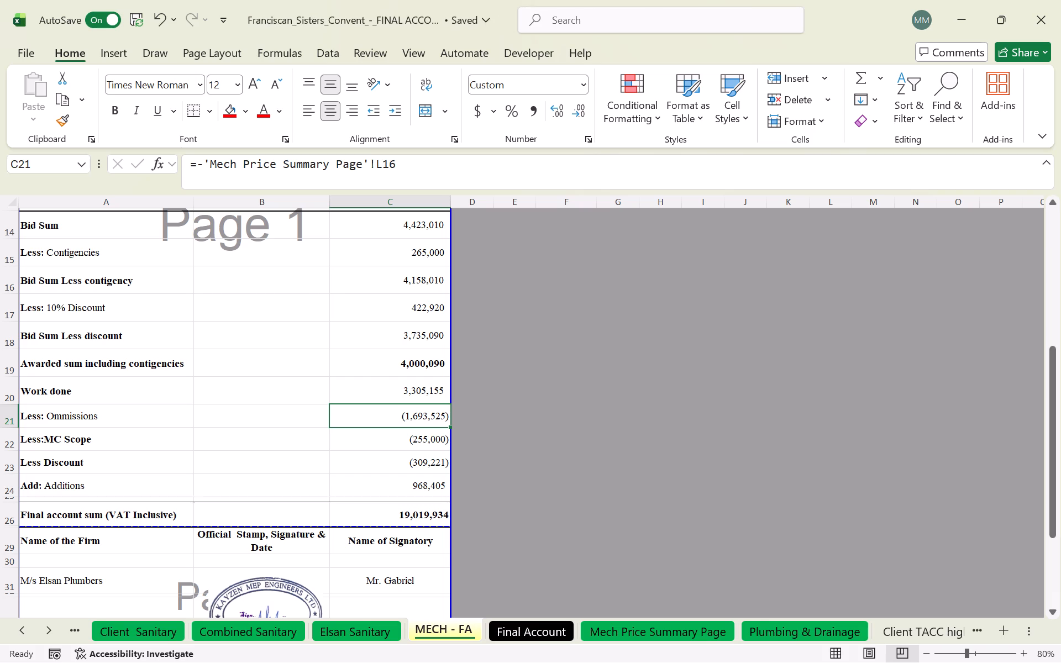
Remove the leading minus from the Ommissions formula in C21, leaving ='Mech Price Summary Page'!L16.
click(204, 165)
key(BackSpace)
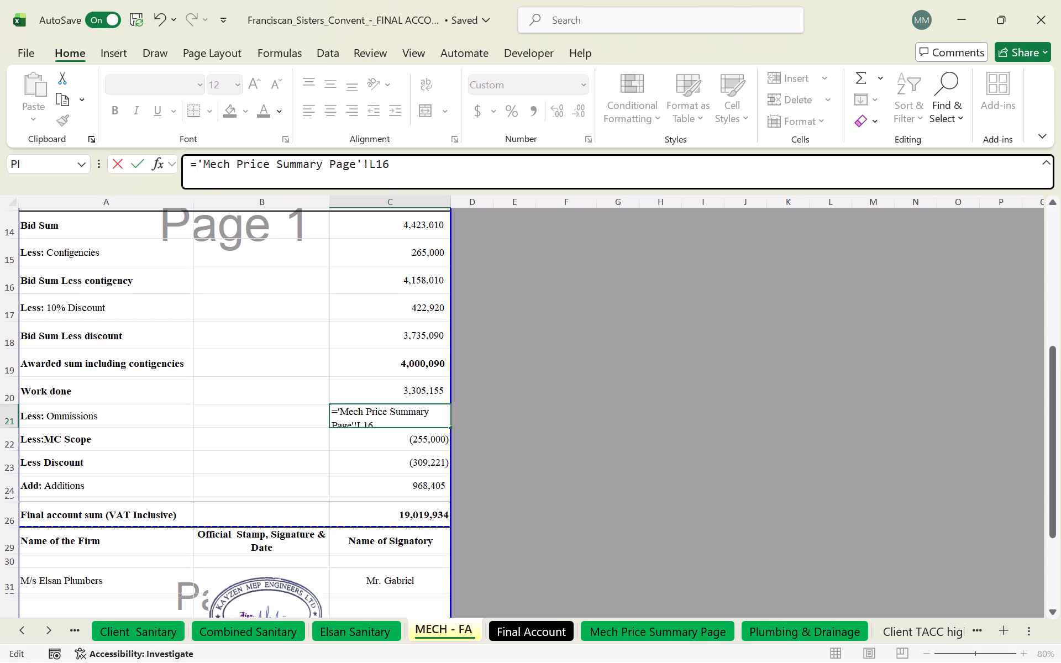
key(Return)
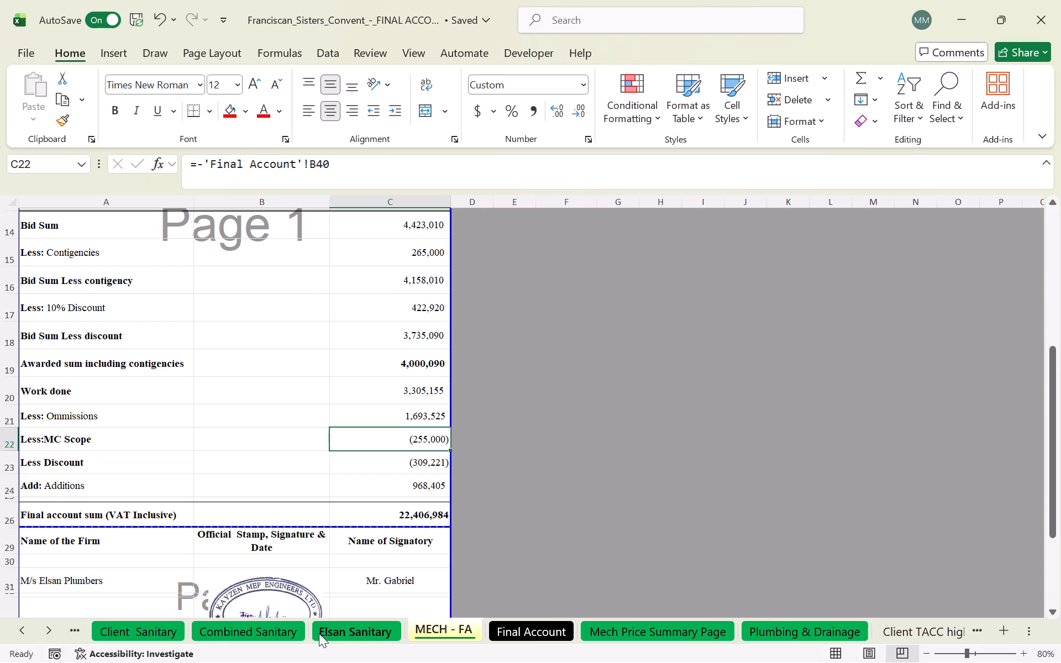
Insert two blank columns before the 9/1/2026 Work Done column on the Firefighting-Portables sheet.
click(128, 632)
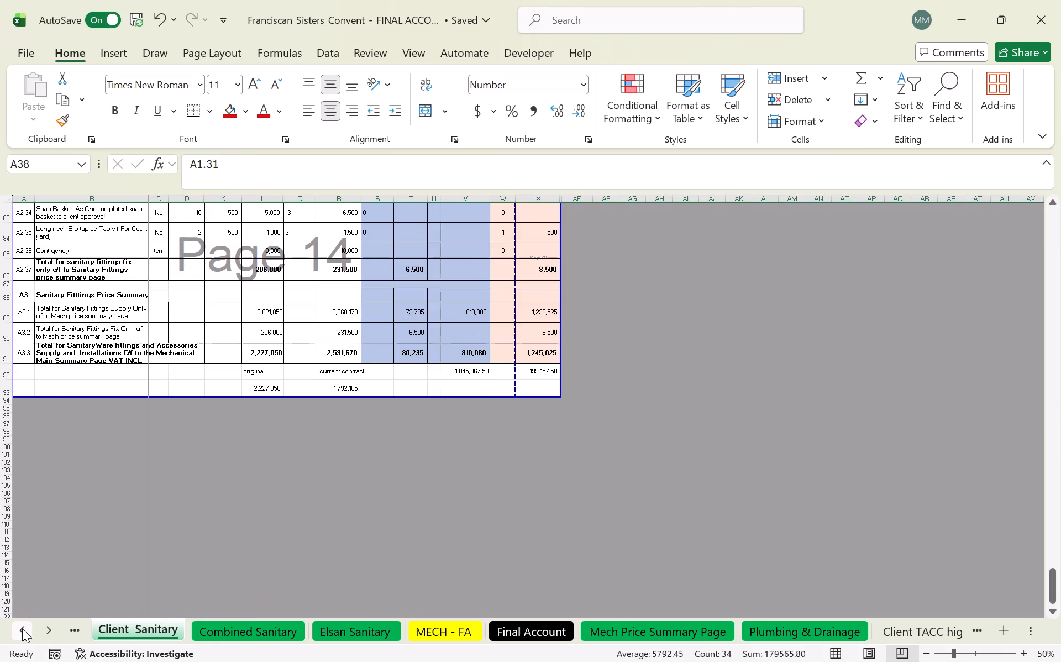
triple_click(22, 628)
click(22, 628)
click(22, 628)
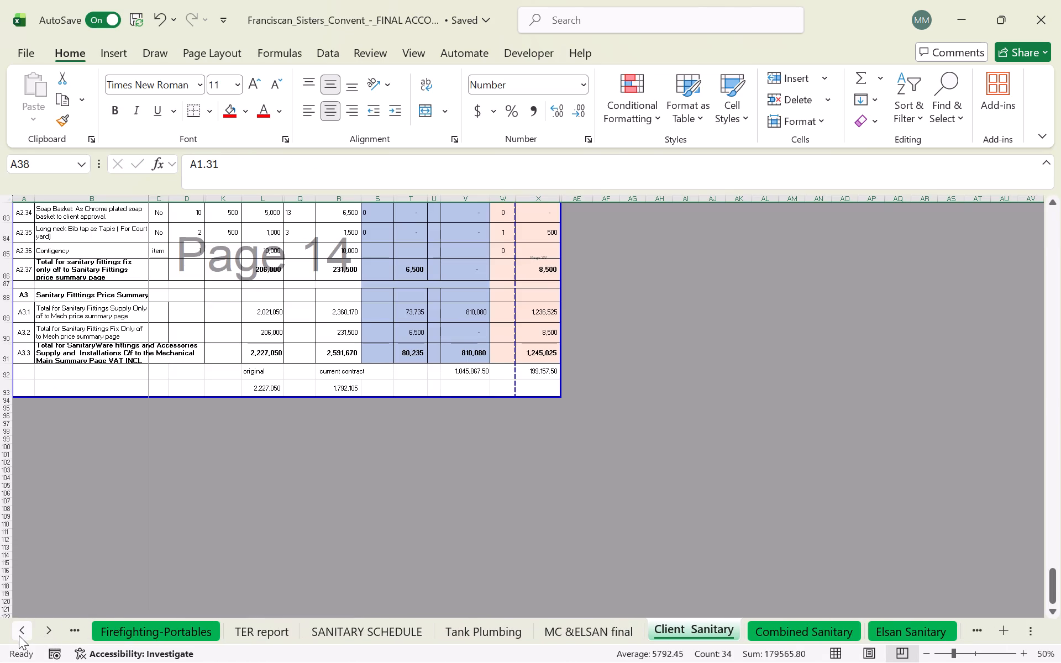
click(17, 633)
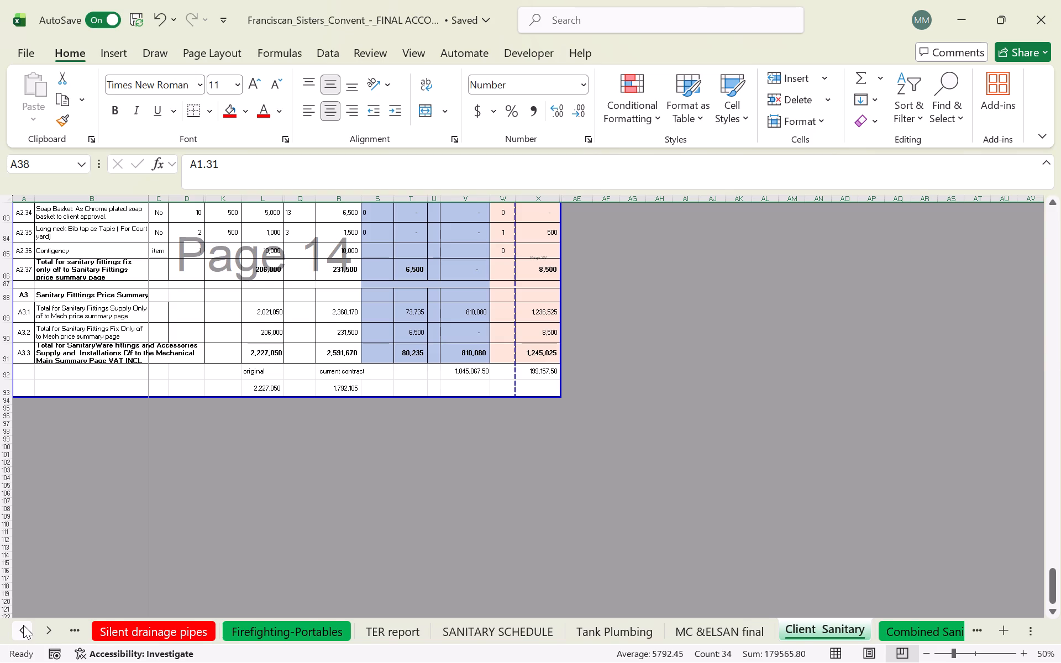
double_click(23, 625)
click(315, 633)
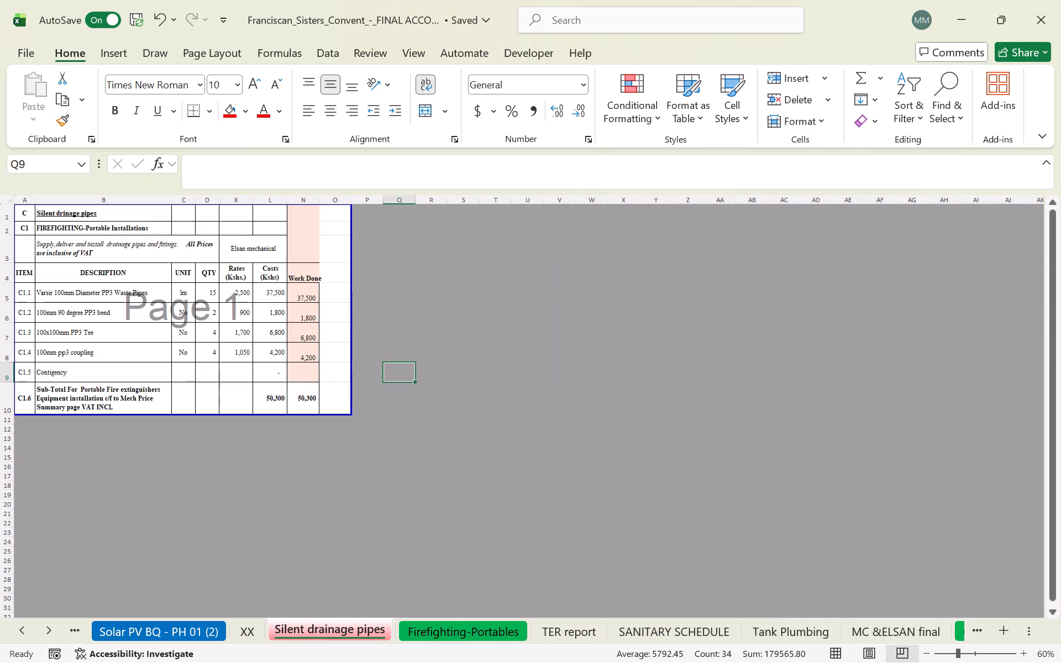
click(469, 633)
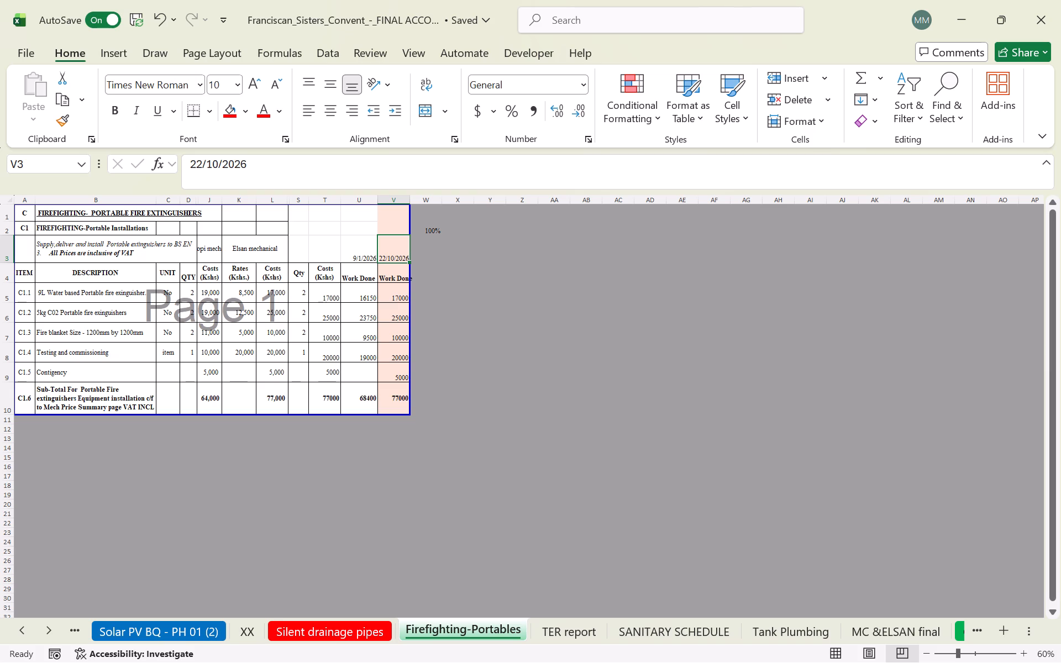
click(364, 196)
click(805, 74)
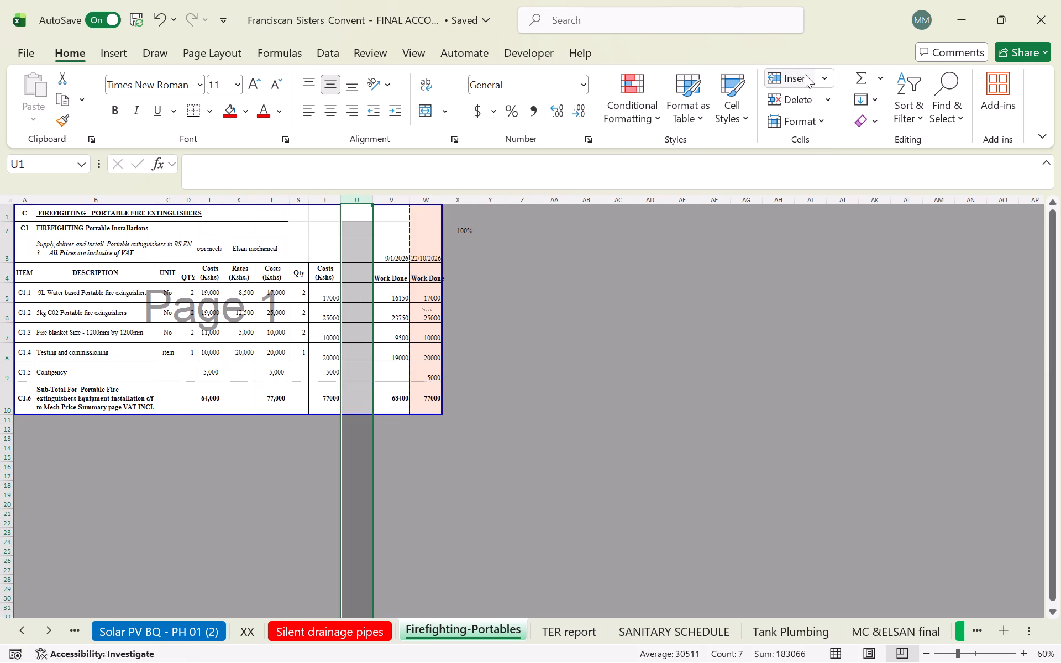
click(805, 74)
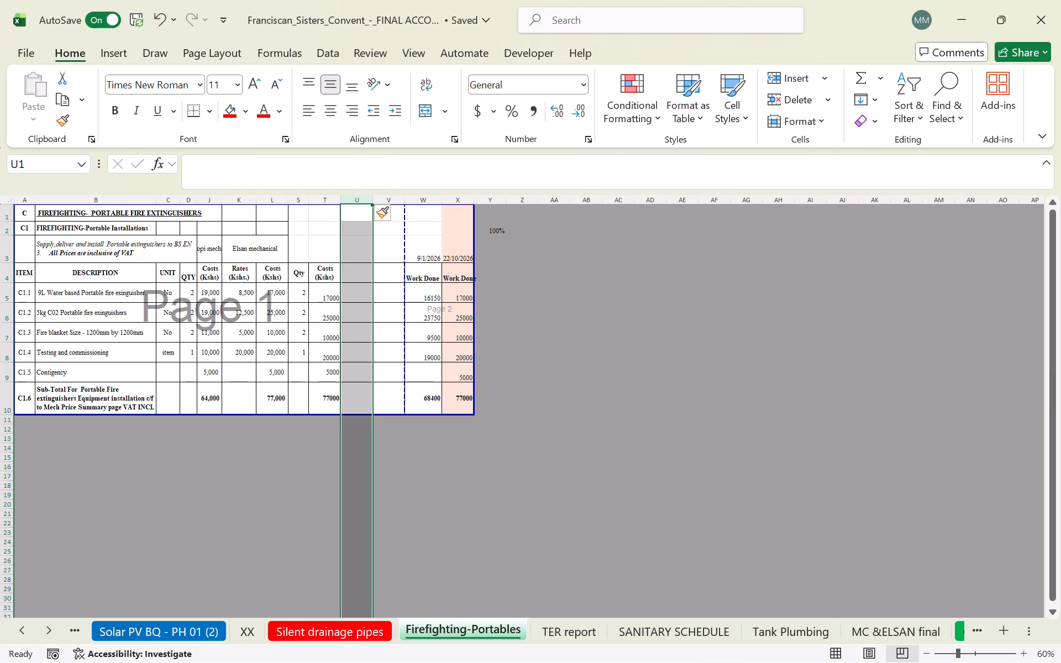
Hide column W, the 9/1/2026 Work Done column.
click(425, 203)
right_click(425, 203)
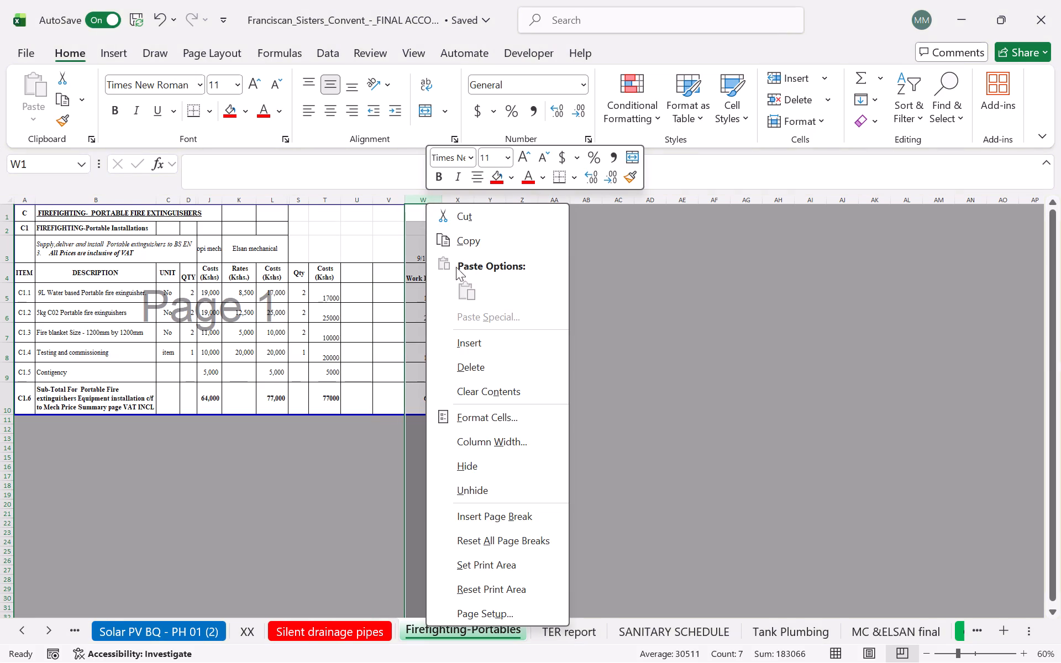
click(502, 469)
Enter the header "Additions" in cell U4 of the first new column.
click(362, 279)
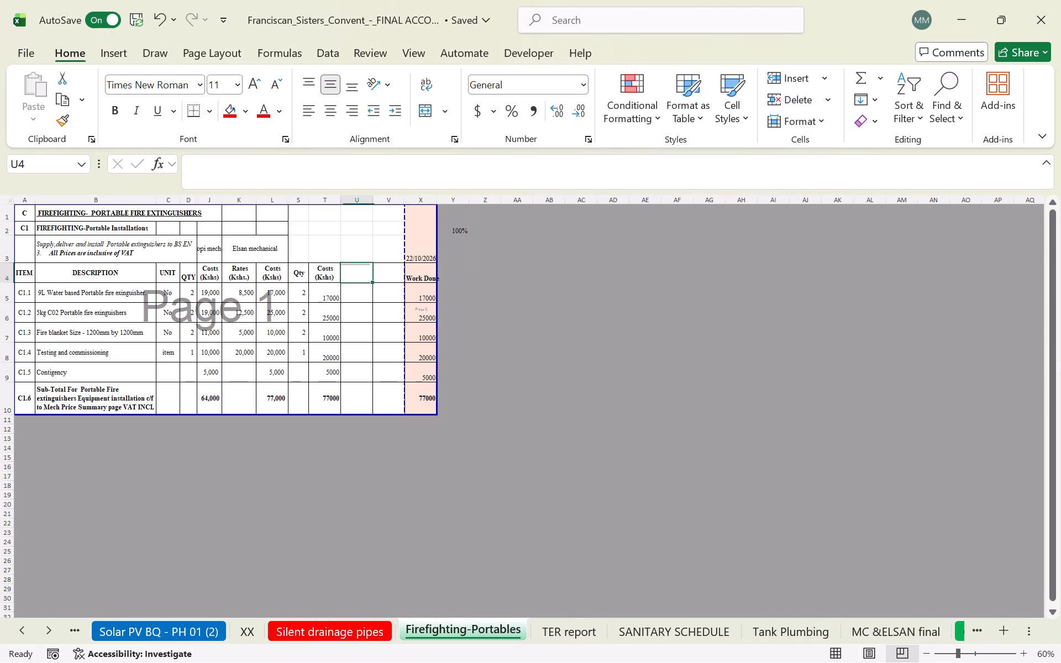
key(a)
key(a)
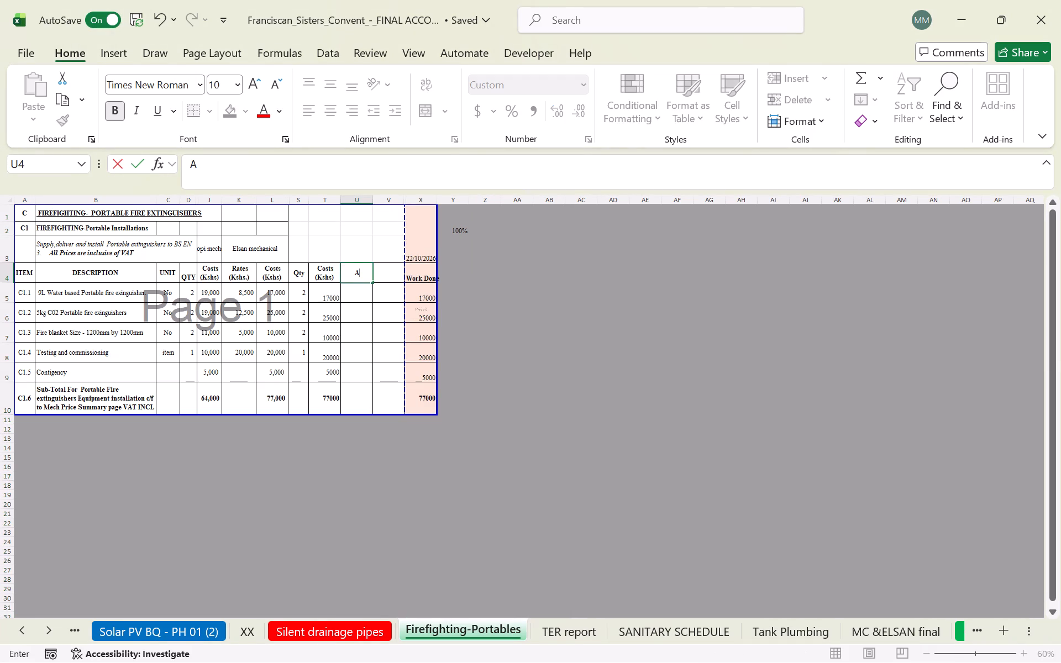
text(DD)
key(BackSpace)
key(BackSpace)
text(dd)
text(itions)
key(space)
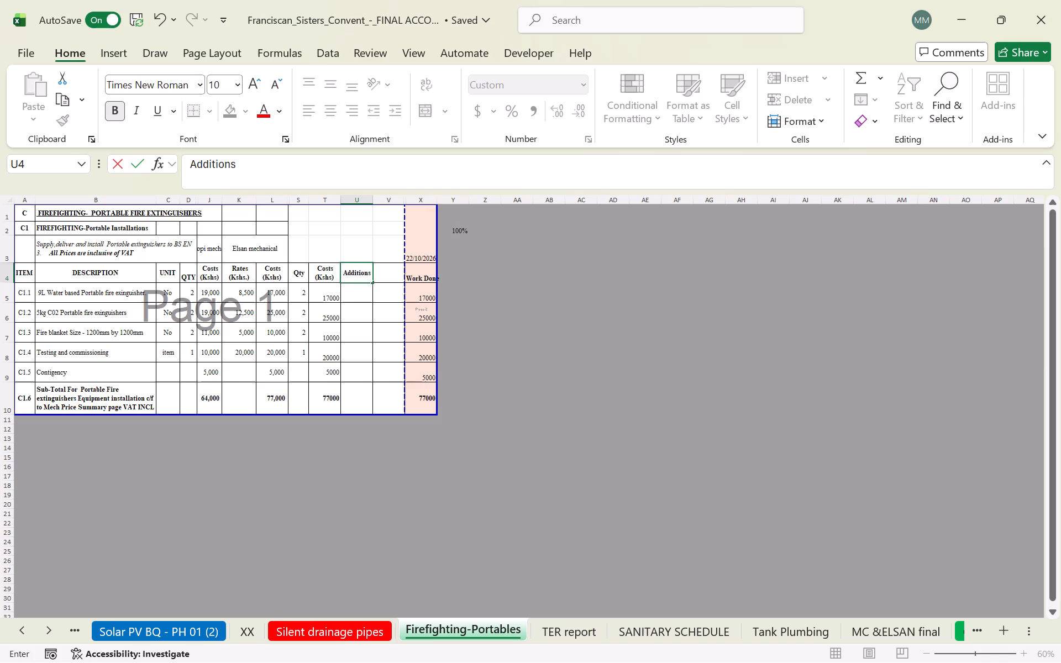
key(Right)
Enter the header "Omissions" in cell V4 of the second new column.
text(mms)
key(BackSpace)
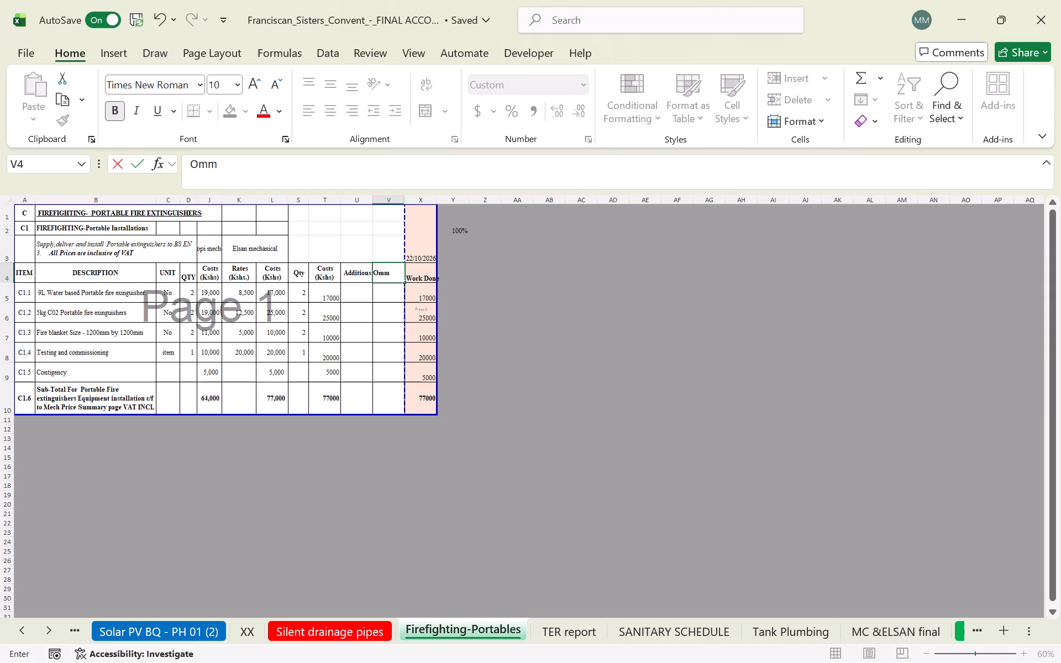
key(BackSpace)
text(issin)
key(BackSpace)
text(ons)
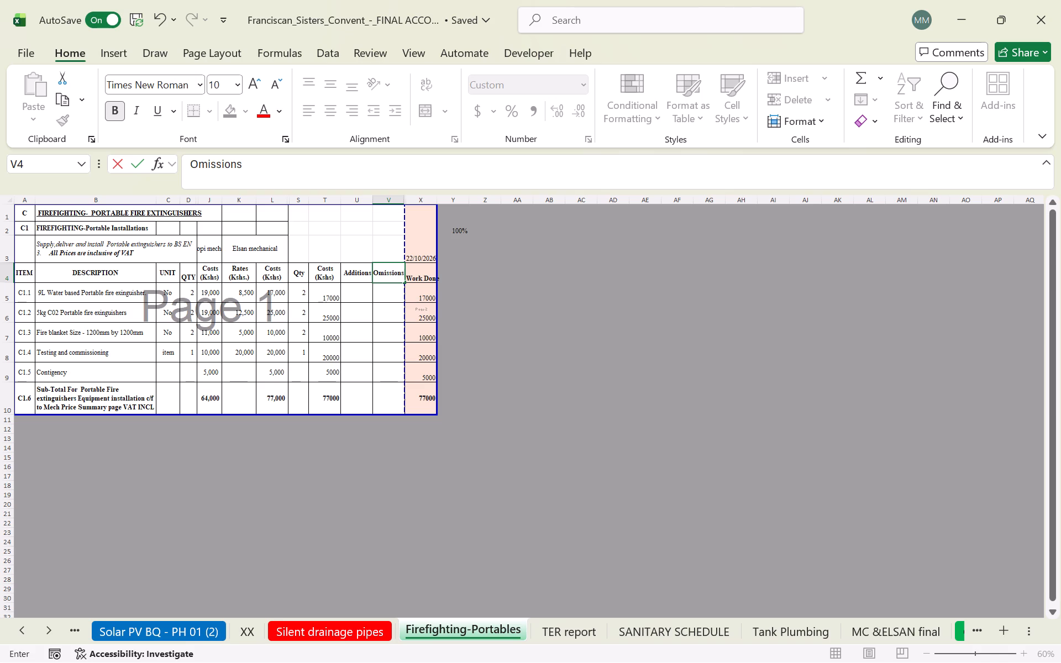
click(389, 361)
click(347, 291)
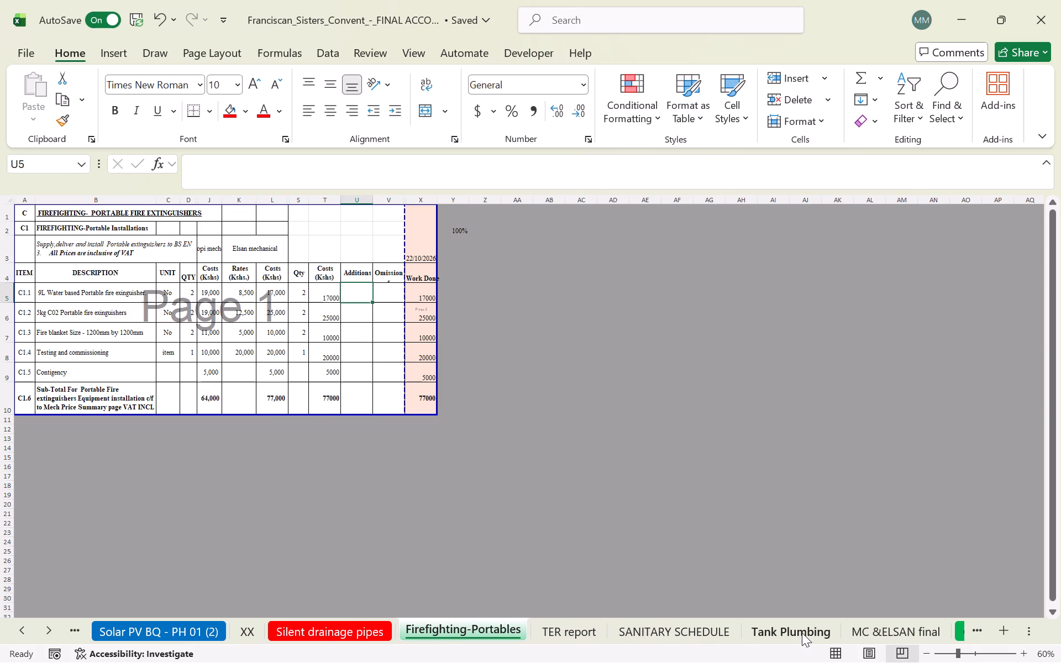
Copy the Additions and Ommission quantity and cost formulas in AE7:AH7, item B1.01, of the Plumbing & Drainage sheet.
triple_click(39, 627)
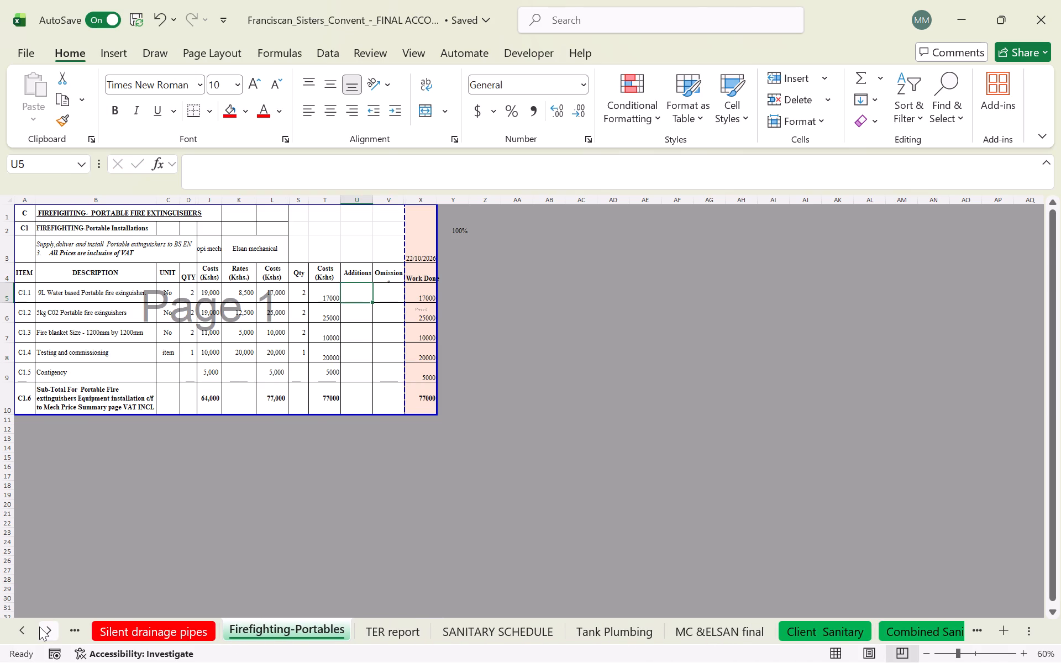
click(39, 627)
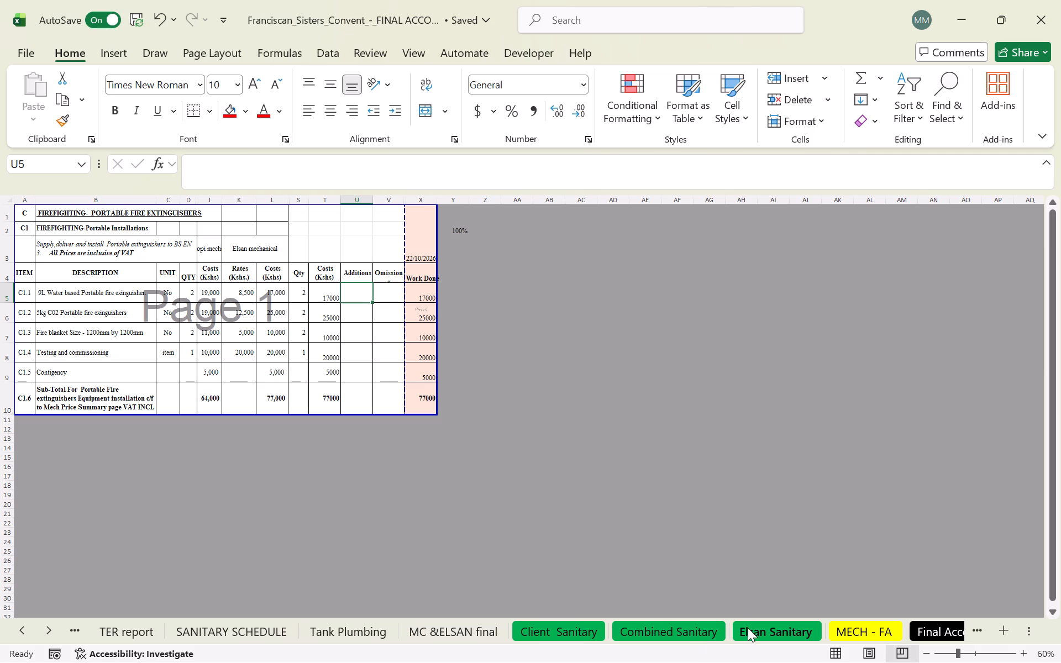
double_click(45, 628)
click(45, 628)
click(45, 628)
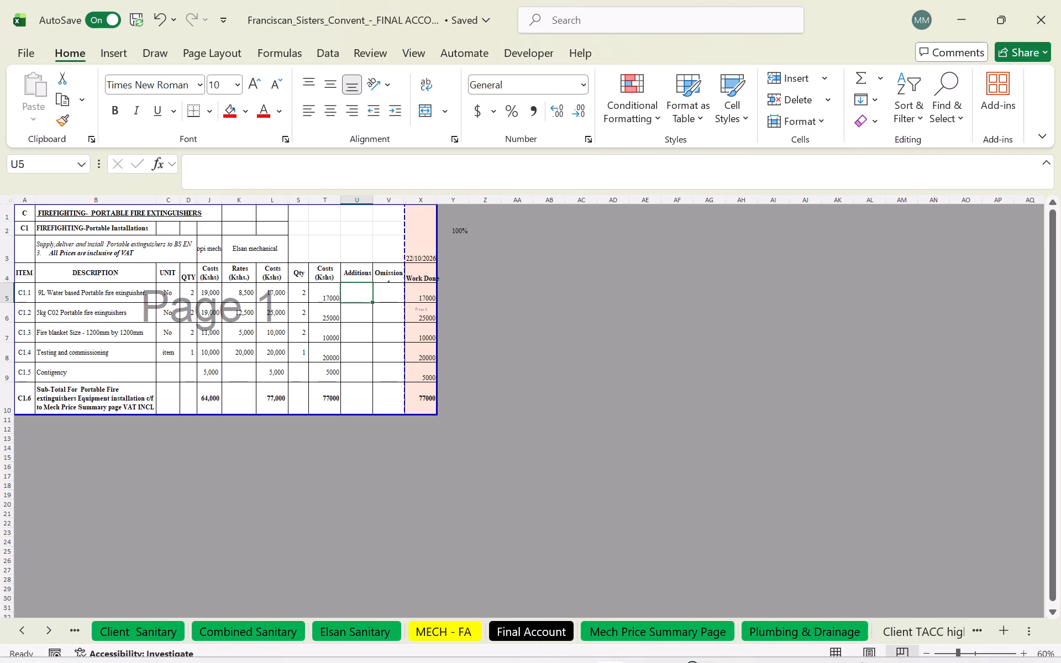
click(854, 637)
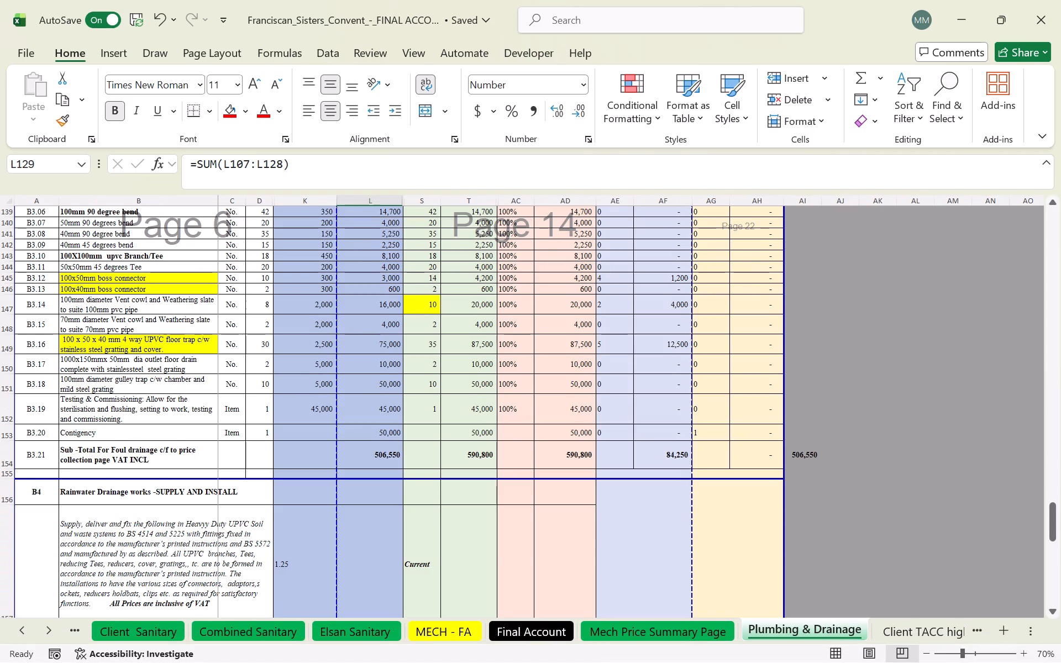
scroll(666, 411, up, 13)
scroll(633, 417, up, 14)
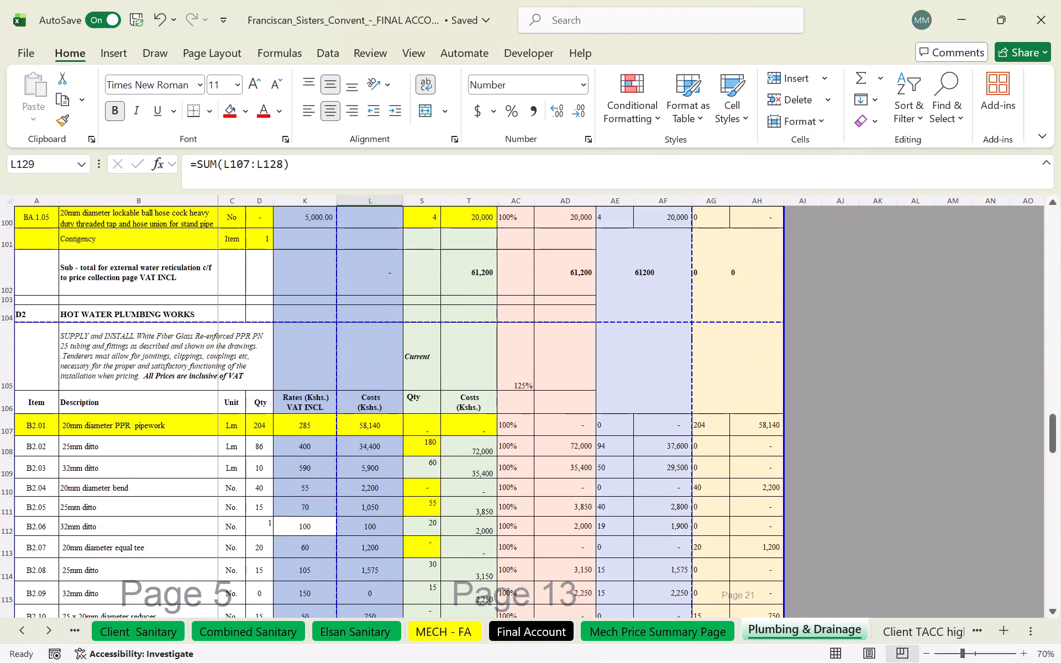
scroll(614, 420, up, 20)
scroll(614, 420, up, 16)
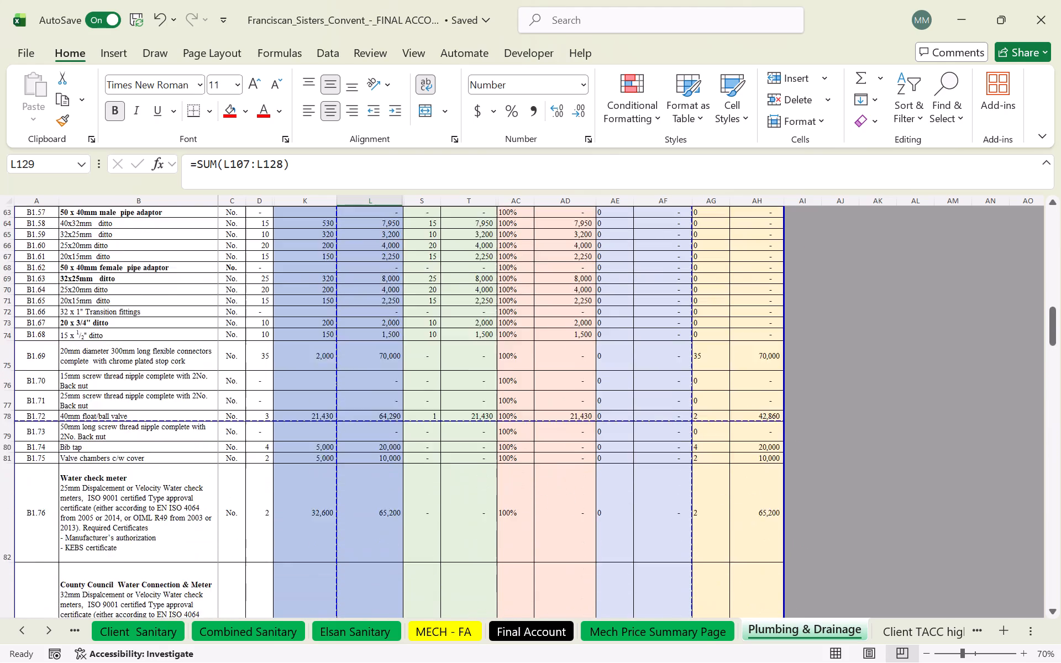
scroll(608, 418, up, 20)
scroll(608, 418, up, 8)
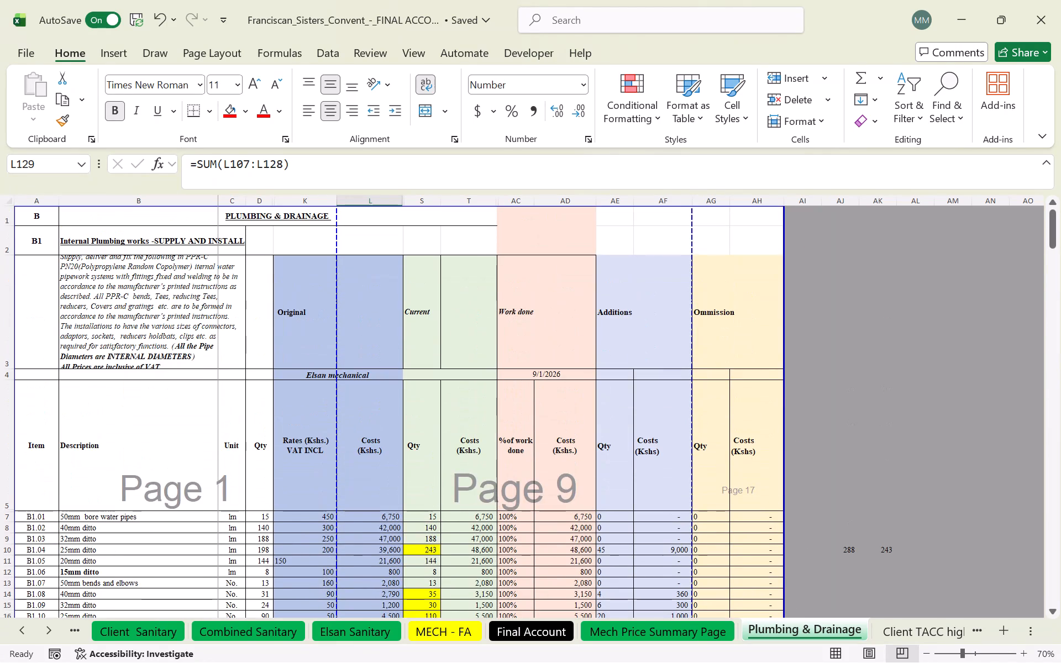
drag(623, 519, 740, 511)
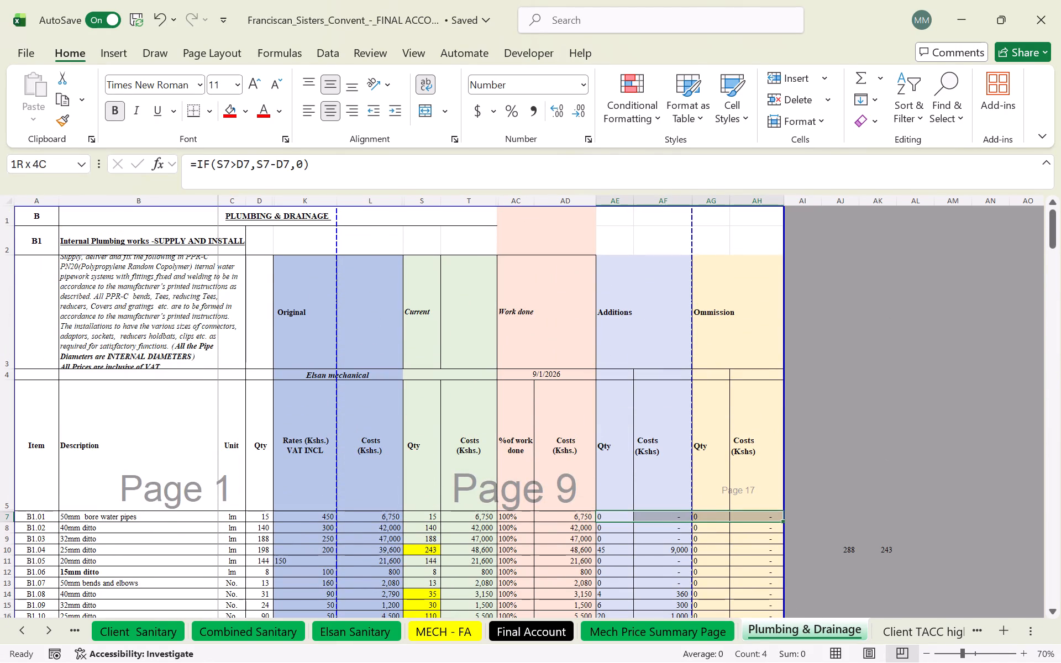
drag(740, 511, 740, 511)
key(ctrl+c)
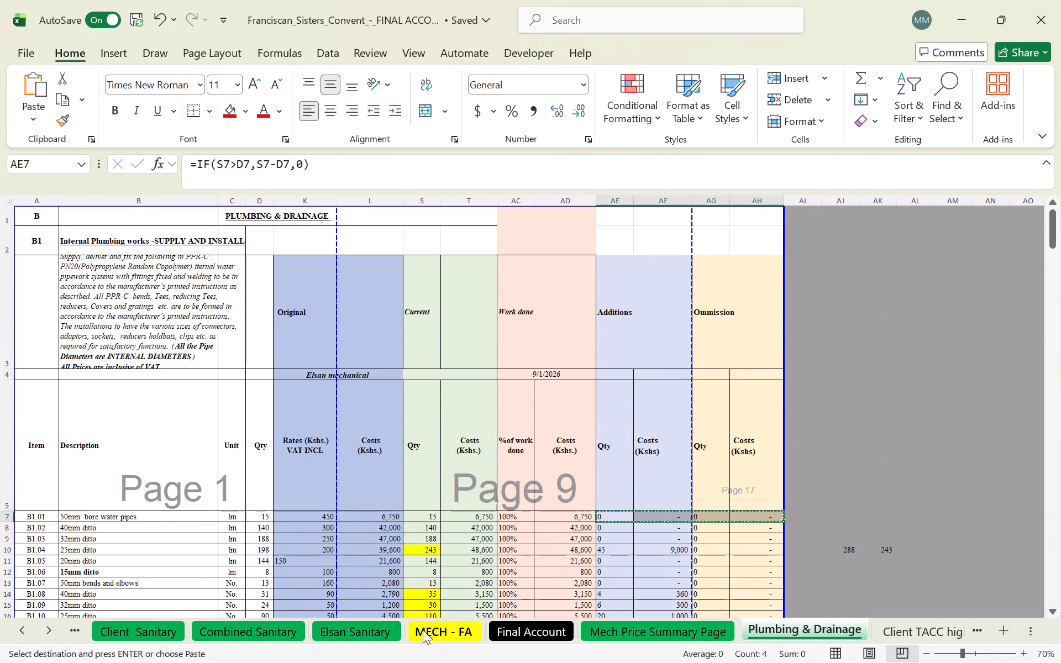
Insert additional columns at column V, before the Omissions column, on the Firefighting-Portables sheet.
triple_click(24, 624)
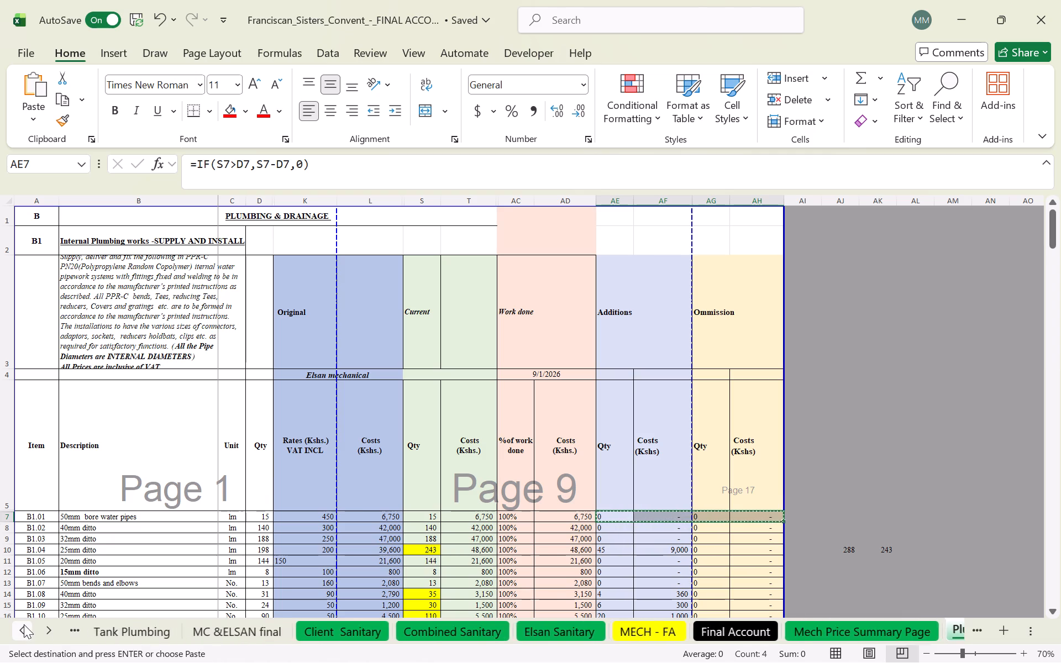
click(24, 624)
click(24, 624)
click(24, 624)
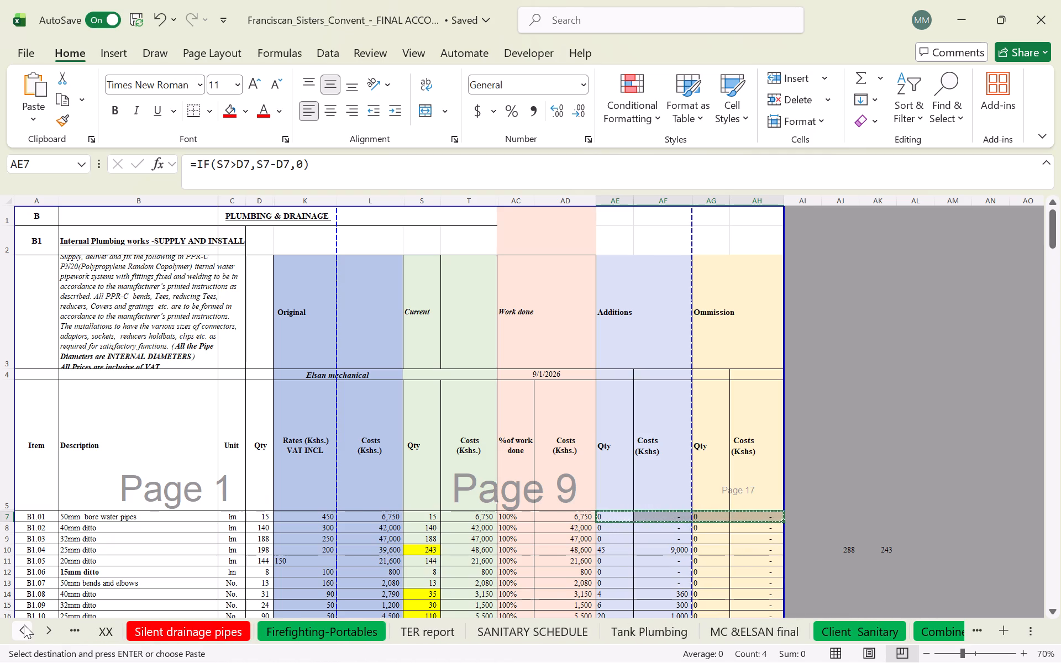
click(313, 635)
scroll(354, 302, up, 2)
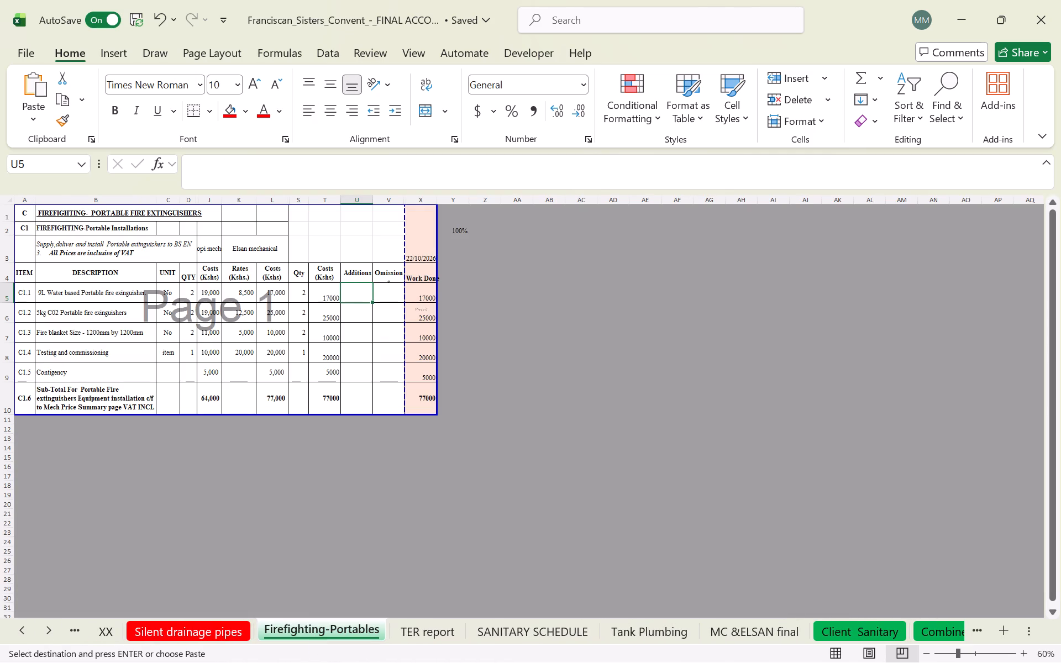
click(398, 197)
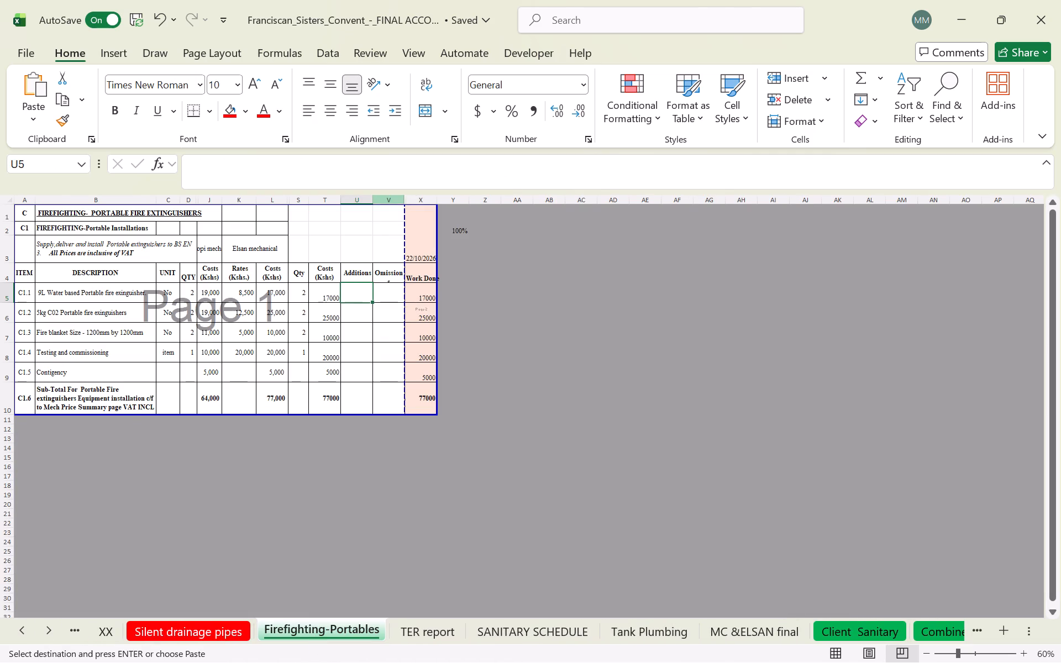
click(391, 202)
triple_click(791, 77)
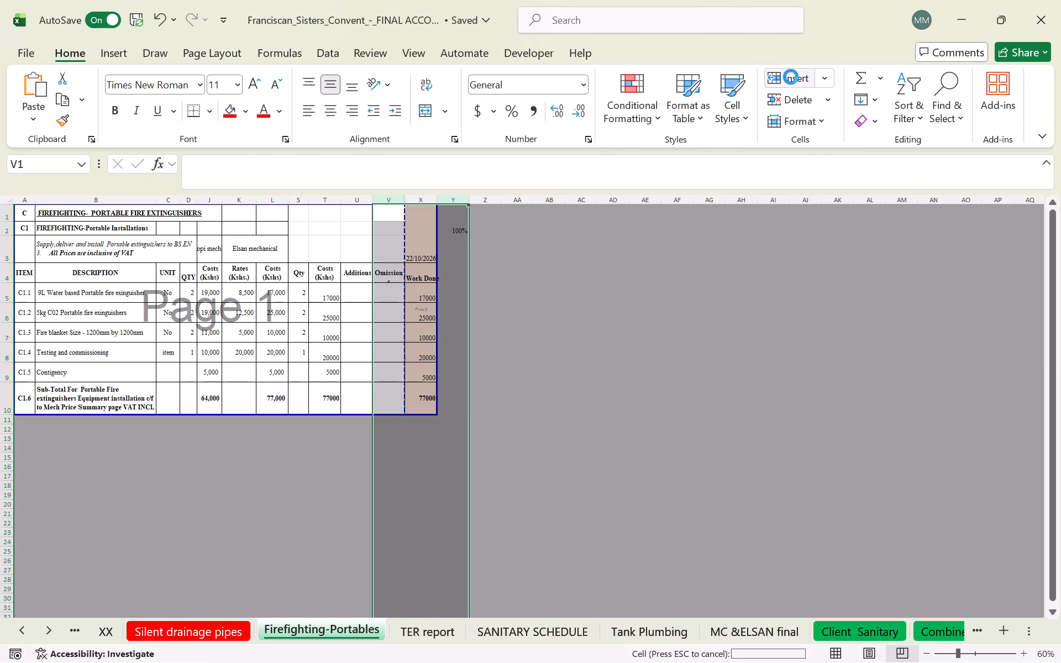
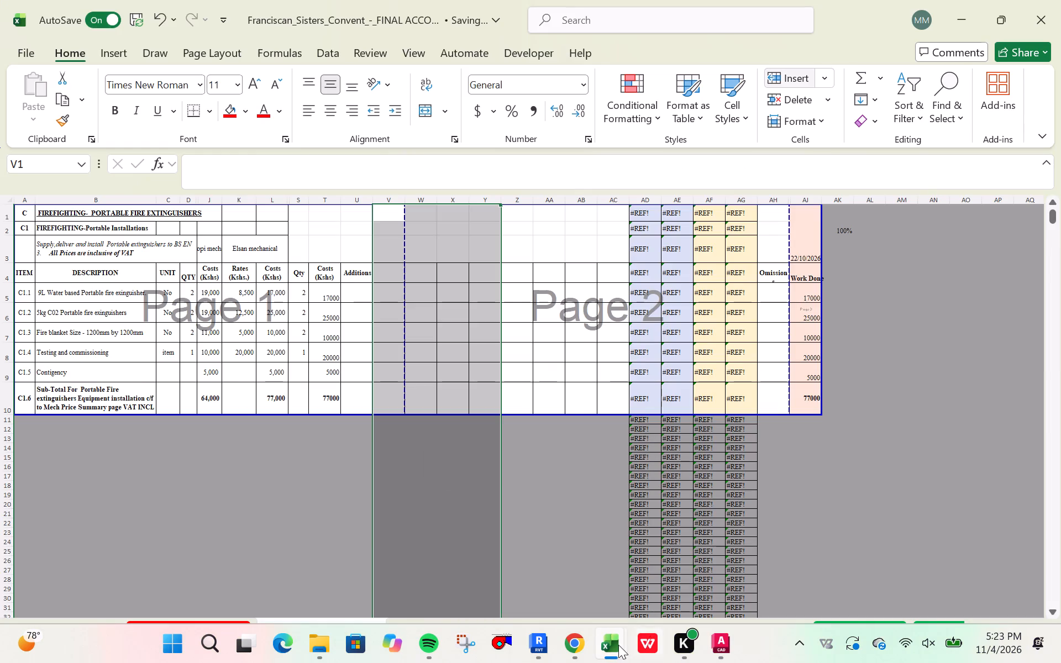
Undo the column insertions between the Additions and Omissions columns on the Firefighting-Portables sheet.
click(617, 572)
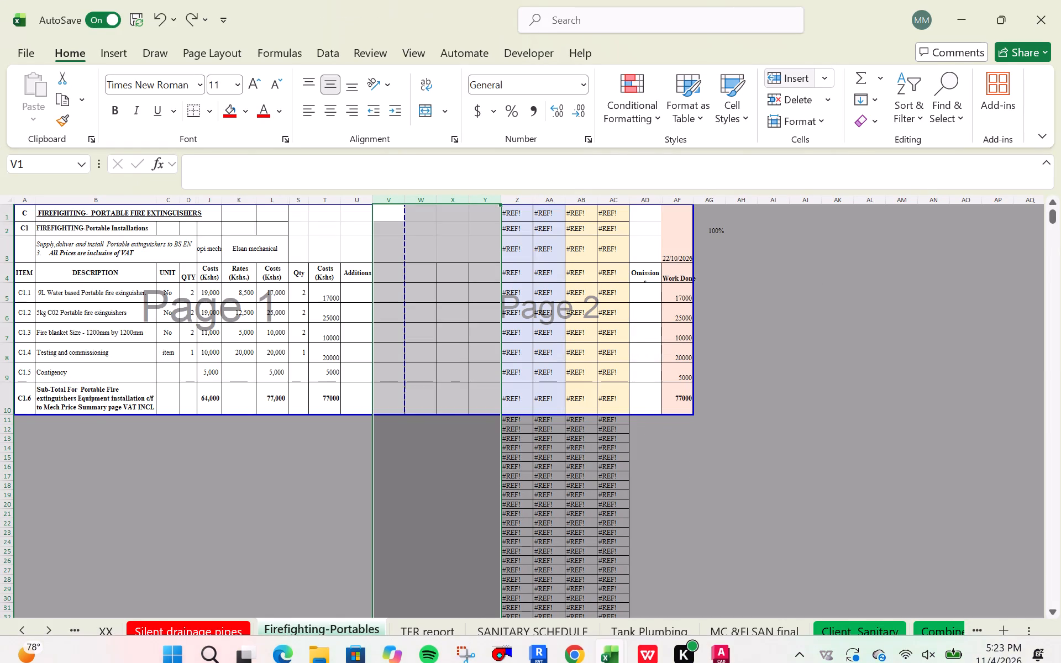
key(ctrl+z)
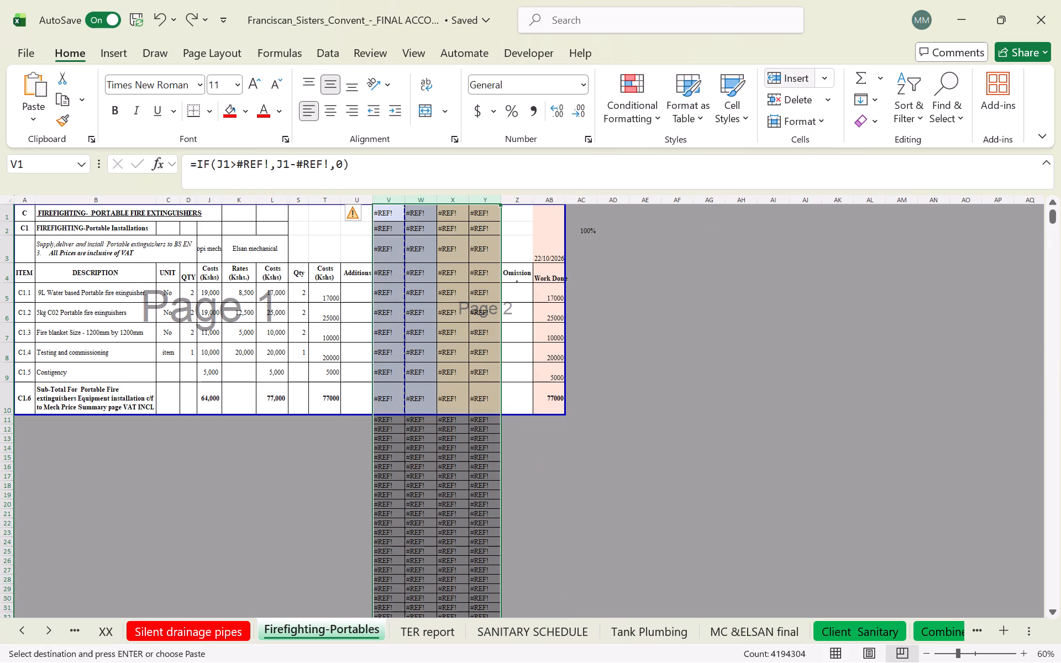
key(ctrl+z)
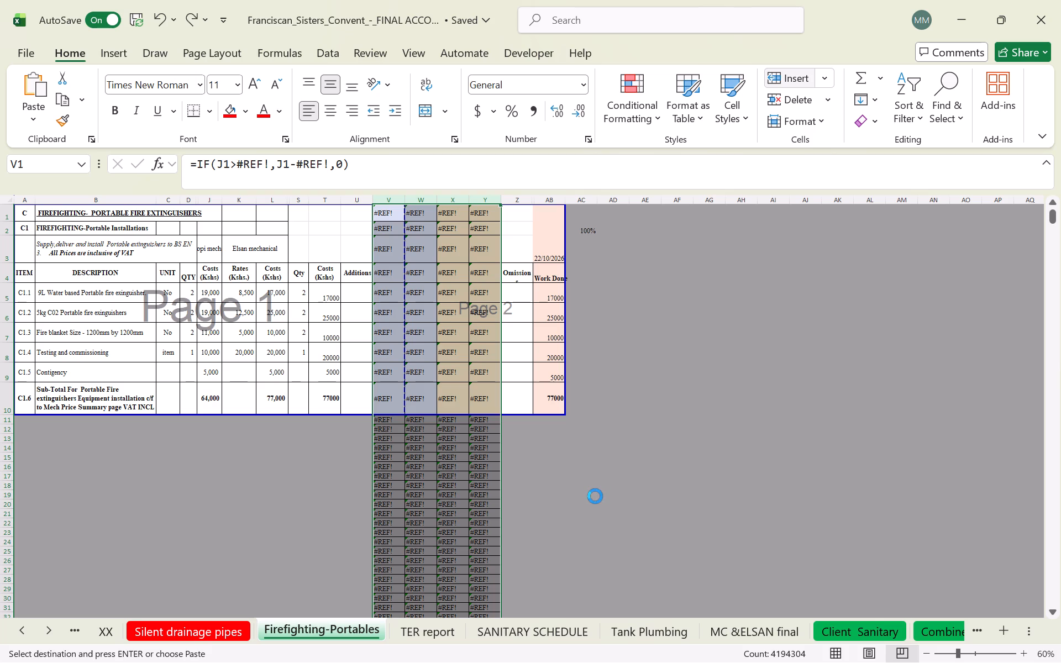
click(528, 426)
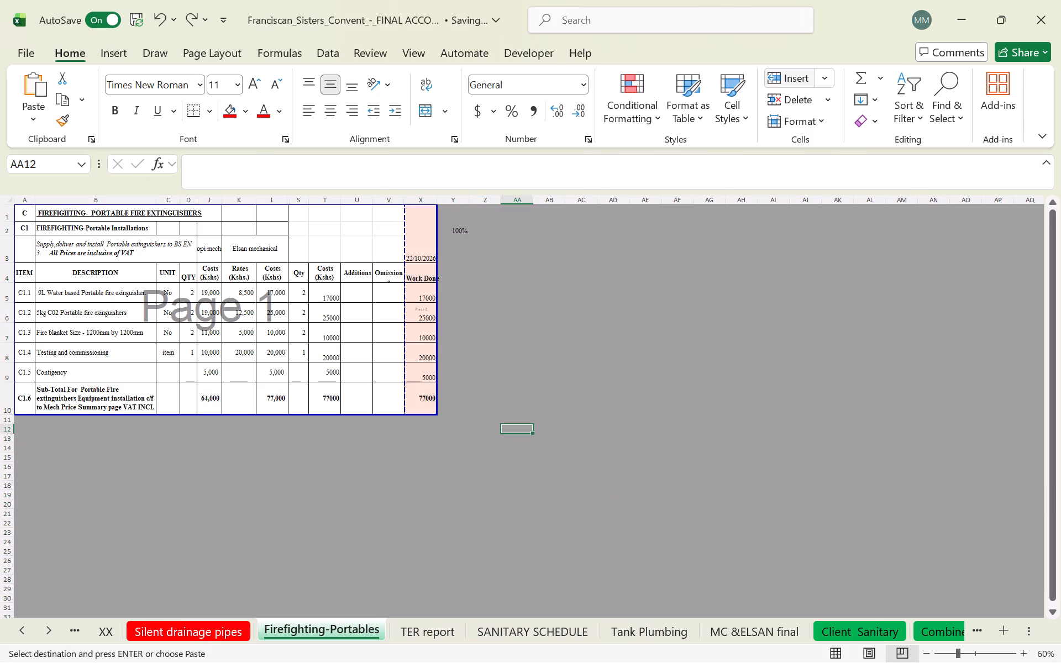
Select cell U5, the Additions cell for item C1.1, the 9L water-based portable fire extinguisher.
click(355, 296)
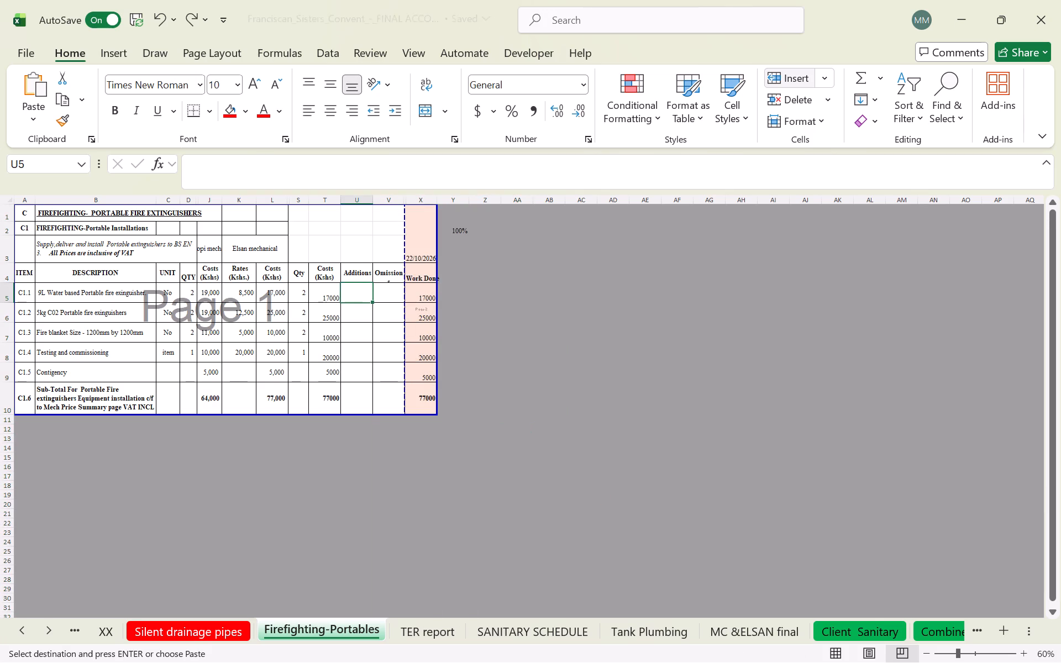
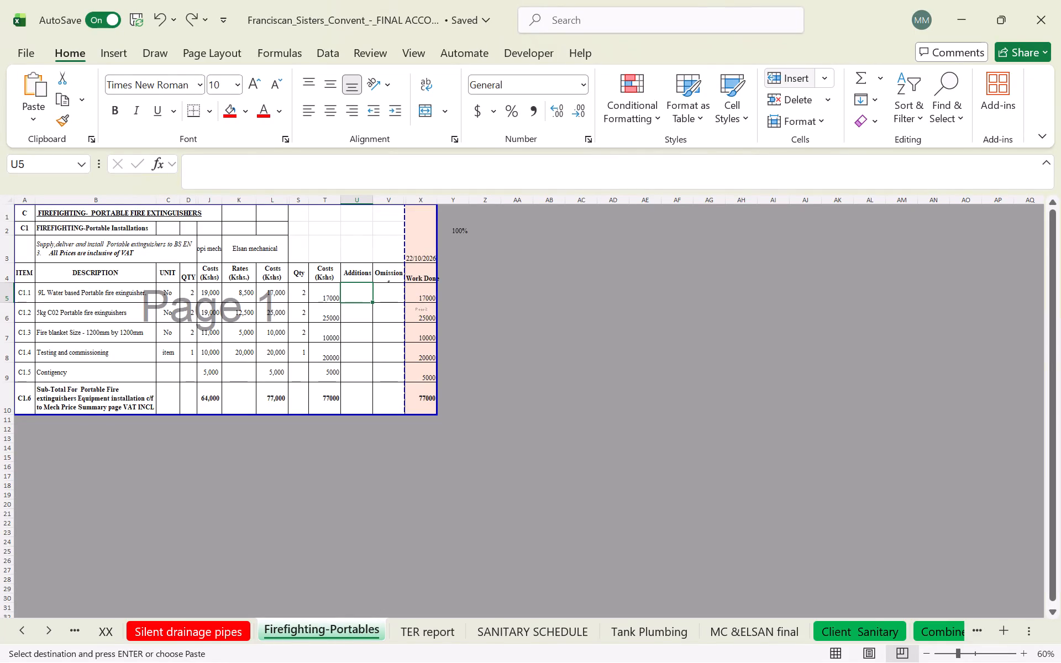
Copy the Additions quantity formula from cell AE7 of item B1.01 on the Plumbing & Drainage sheet.
click(938, 634)
click(918, 637)
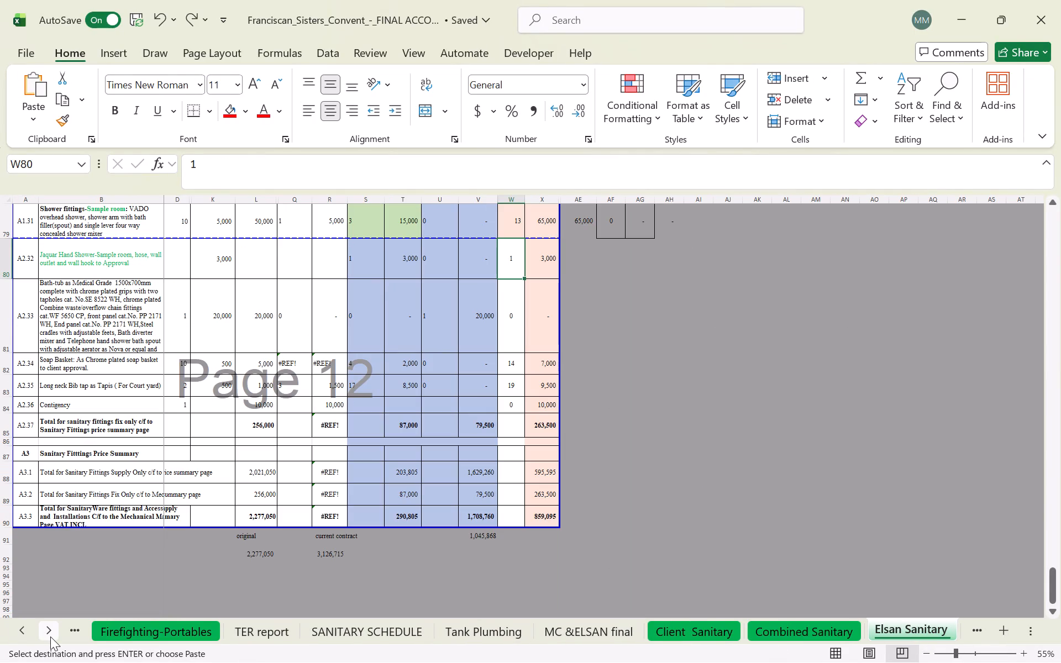
triple_click(50, 633)
click(50, 633)
click(50, 633)
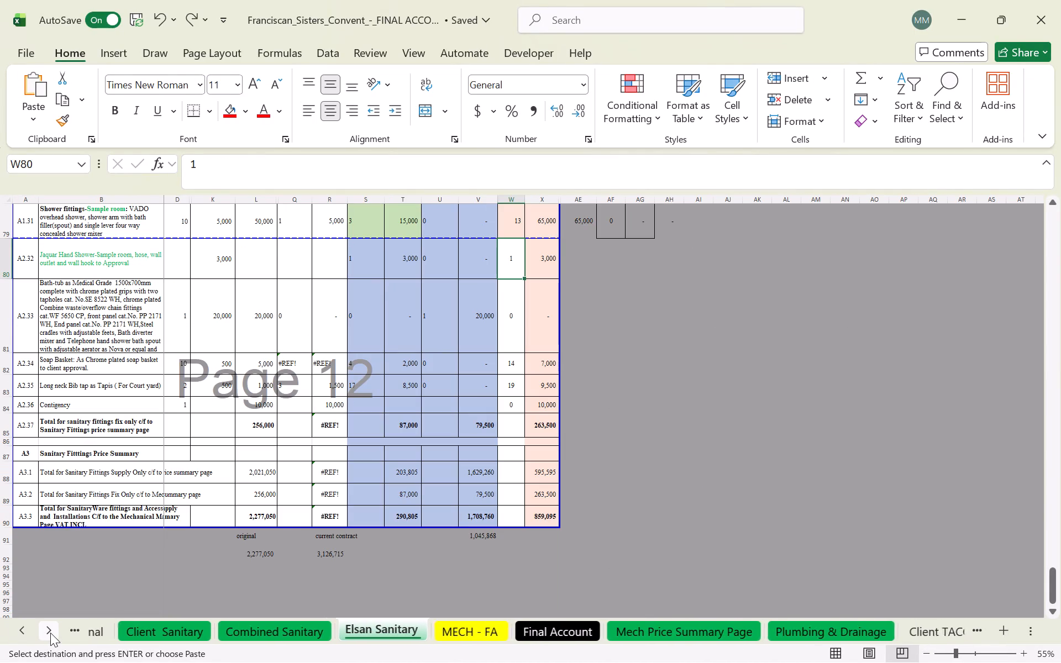
click(757, 637)
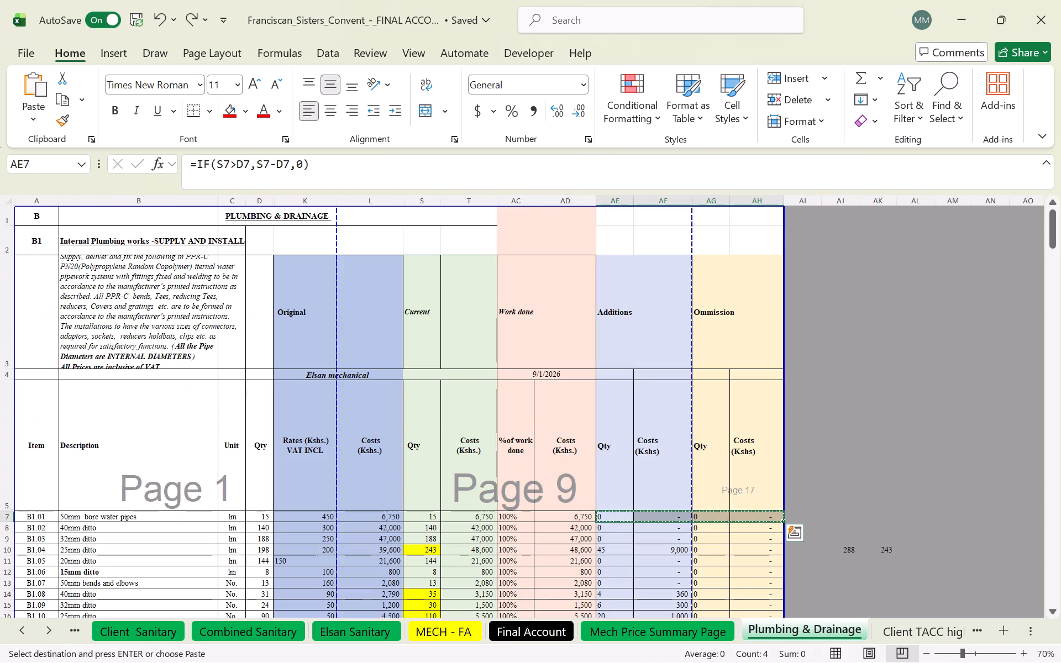
click(639, 560)
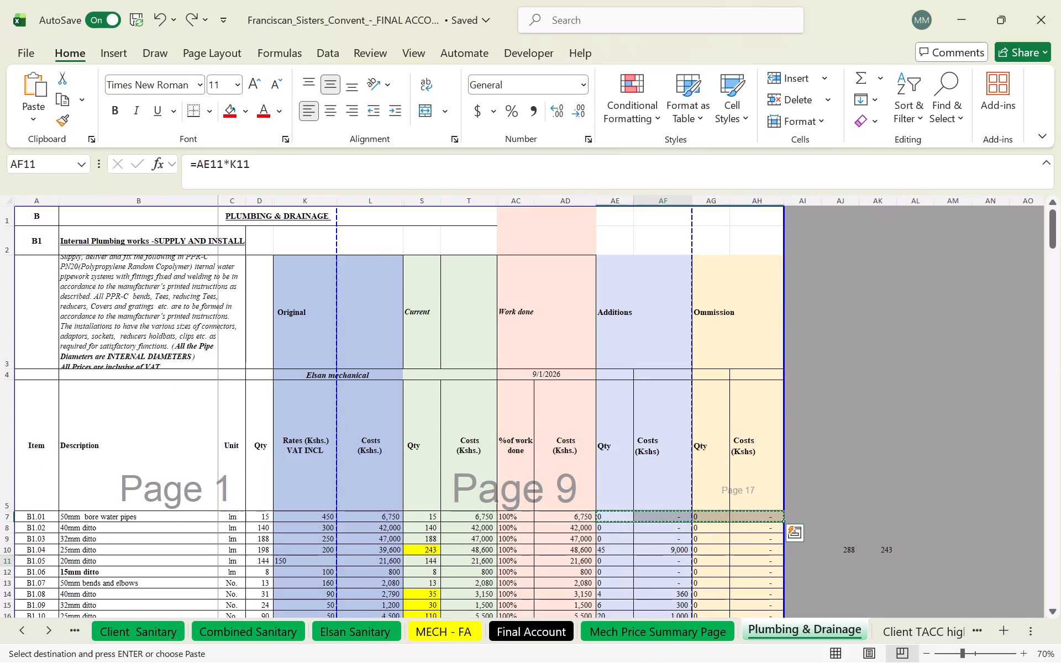
key(Escape)
key(Escape)
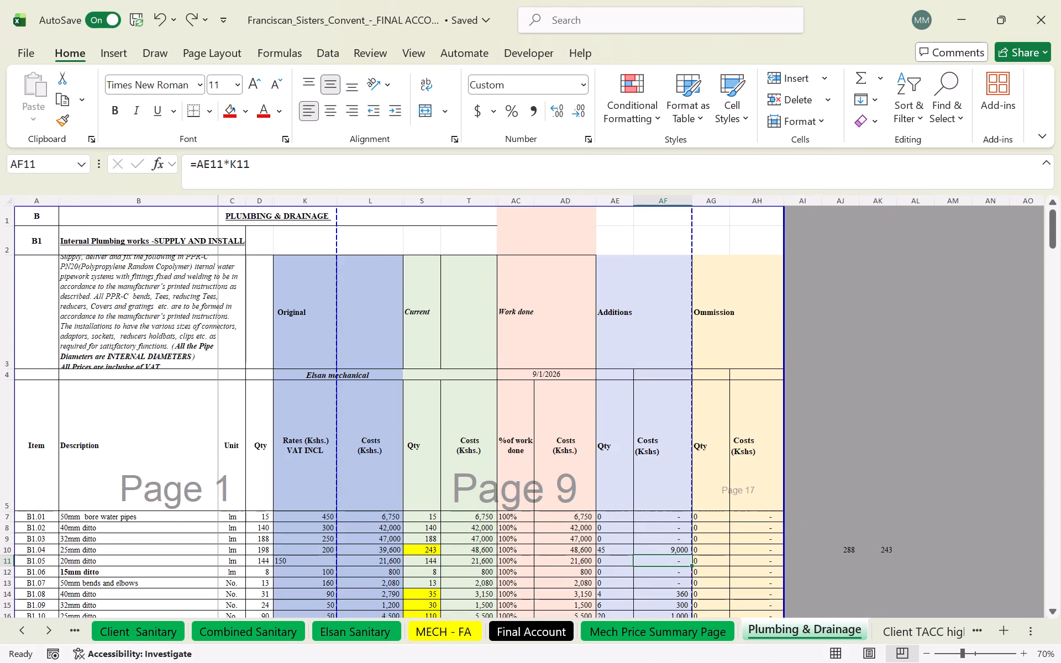
click(623, 515)
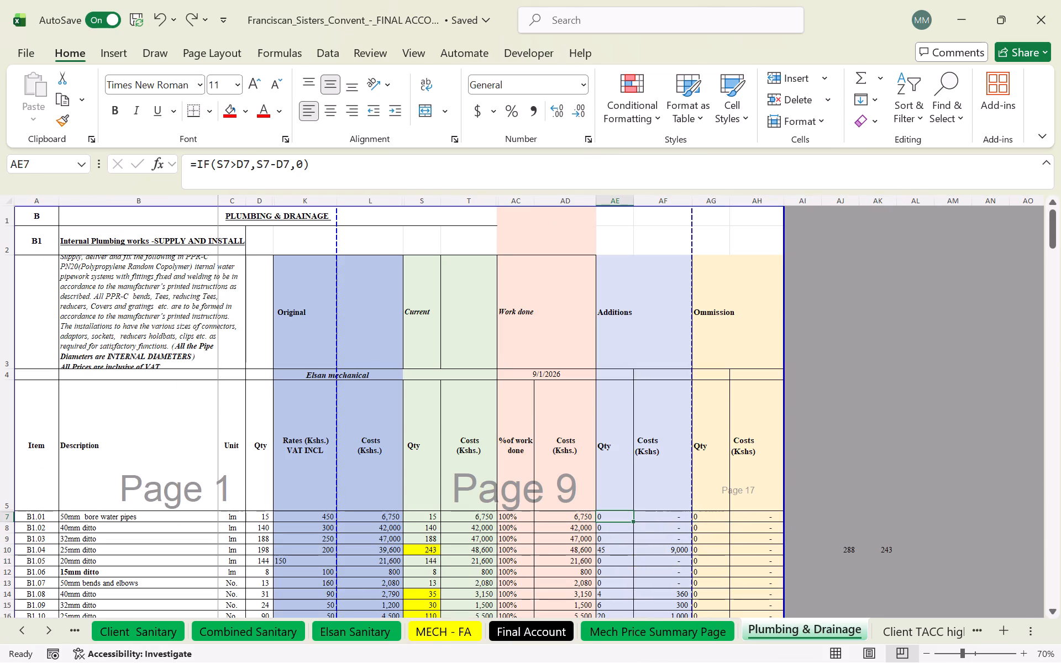
key(ctrl+c)
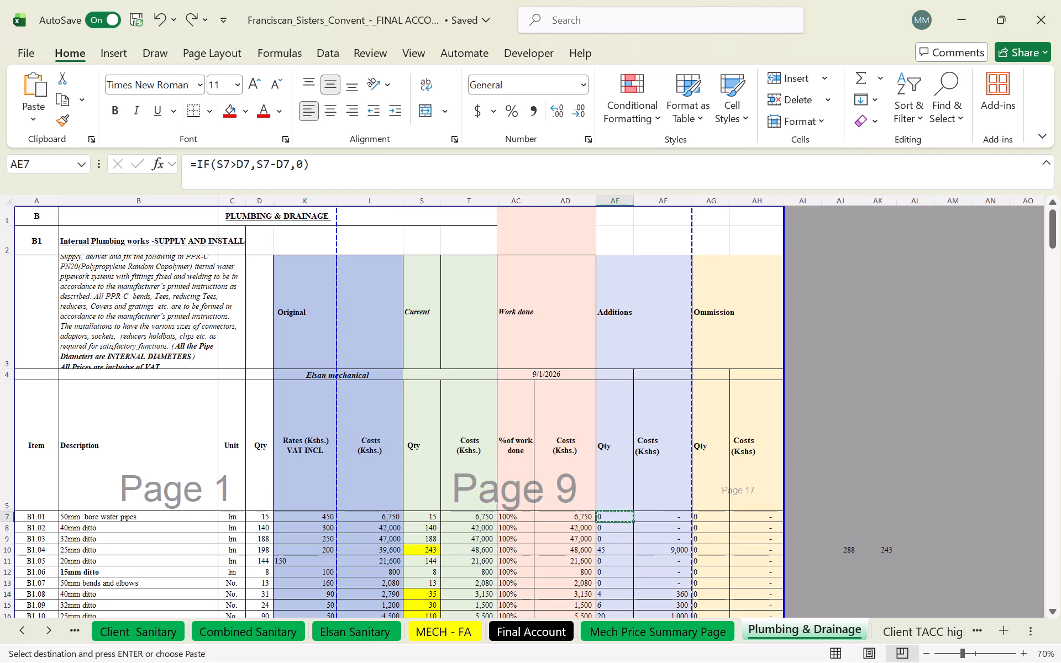
Paste the copied formula into Additions cell U5 on the Firefighting-Portables sheet.
triple_click(28, 632)
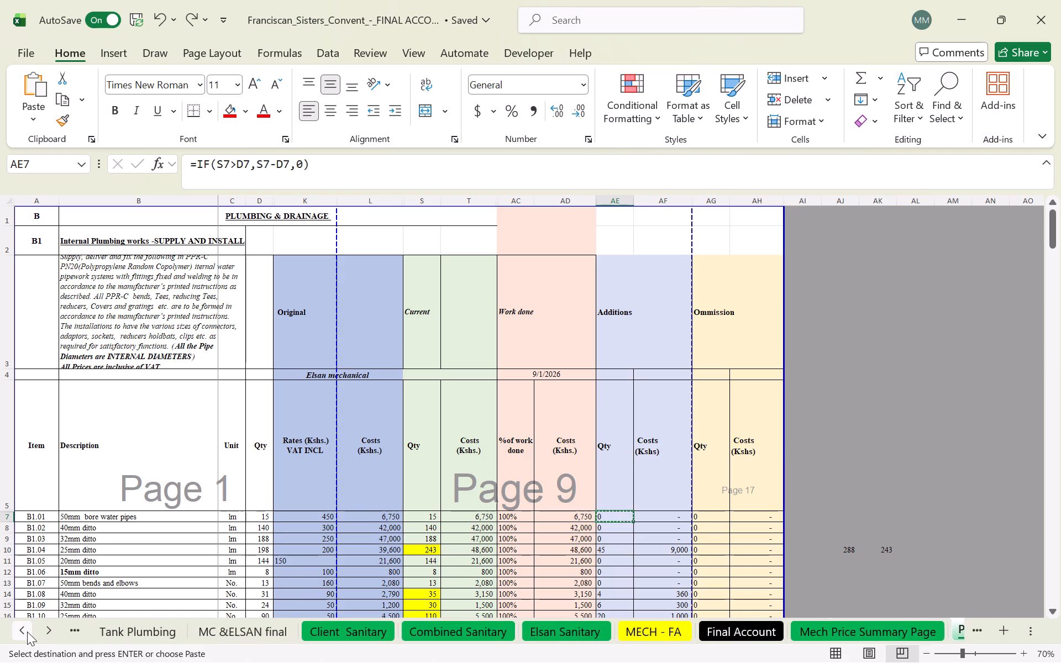
double_click(27, 632)
click(27, 632)
click(27, 632)
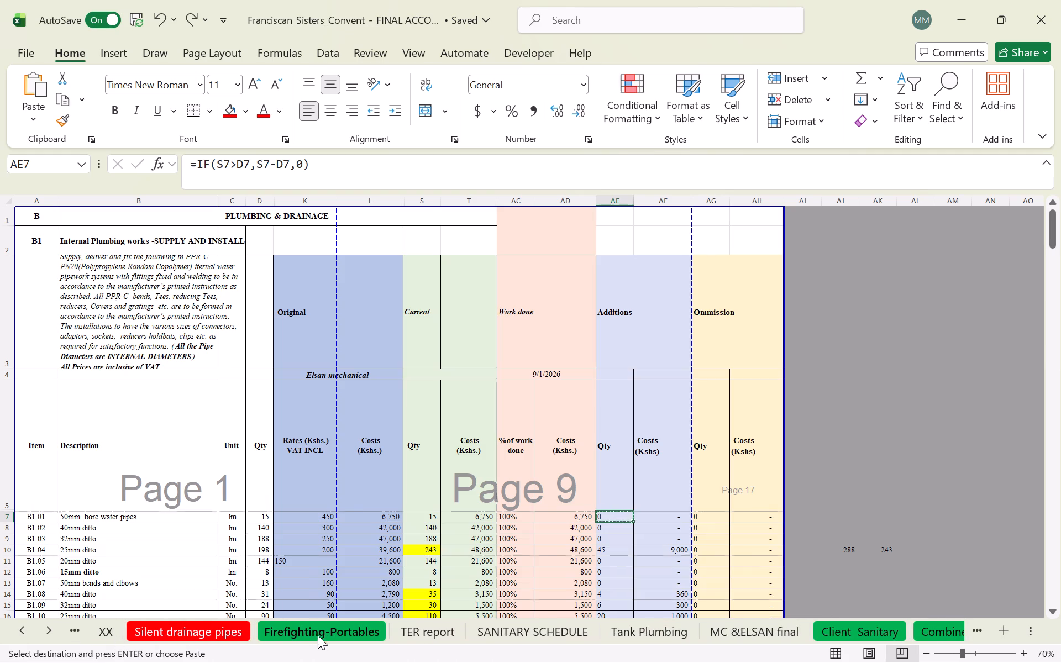
click(281, 629)
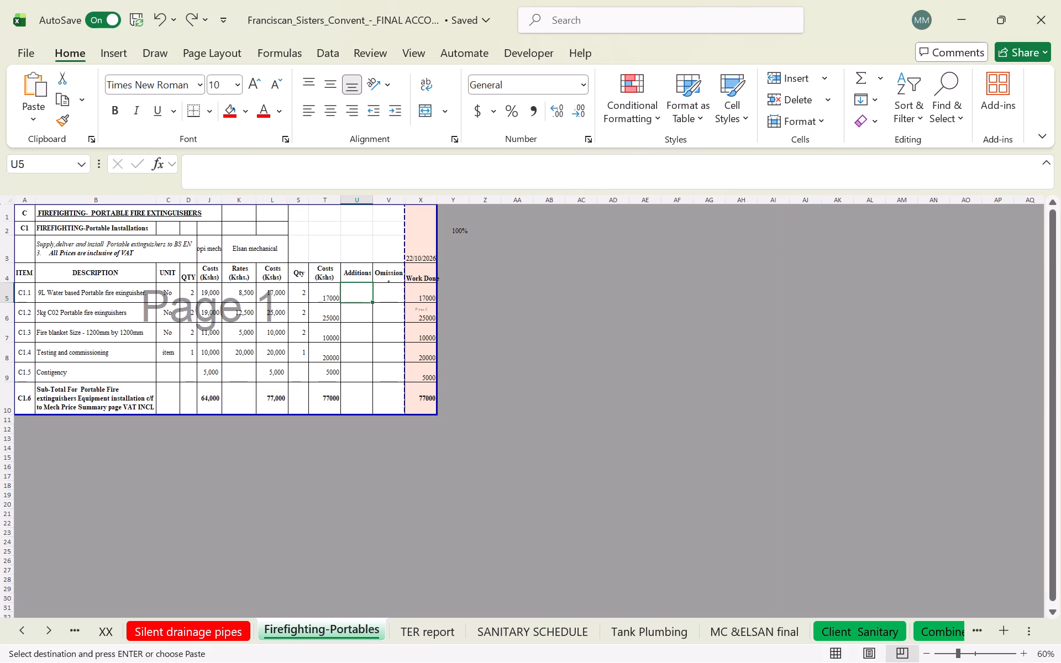
key(ctrl+v)
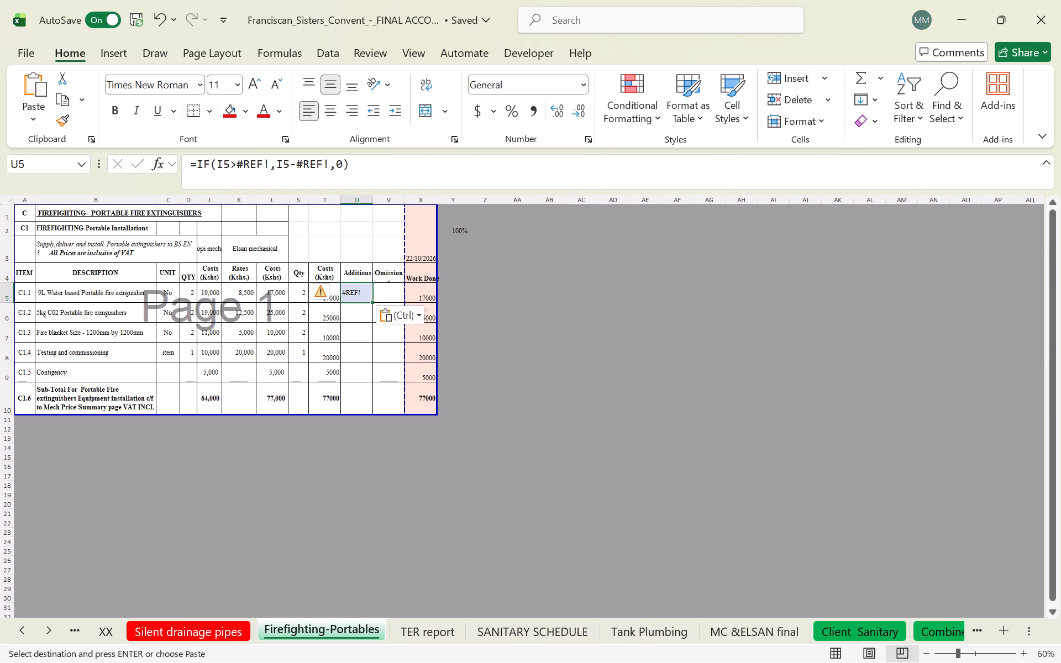
Repoint the logical test of the U5 formula to compare original quantity D5 with current quantity S5, as D5>S5.
double_click(349, 291)
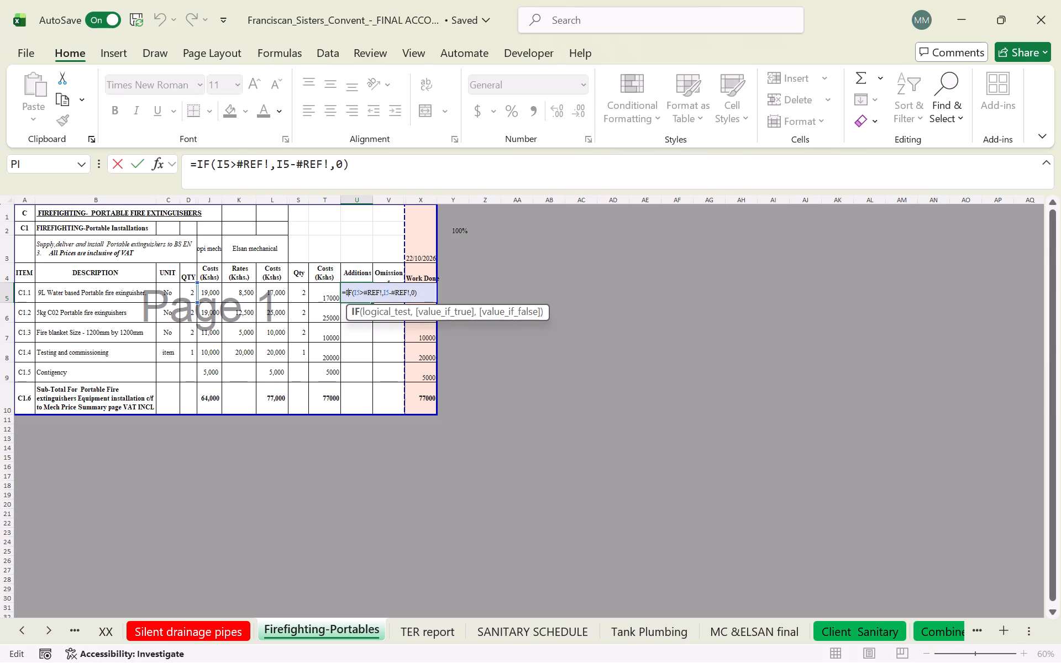
drag(196, 294, 187, 293)
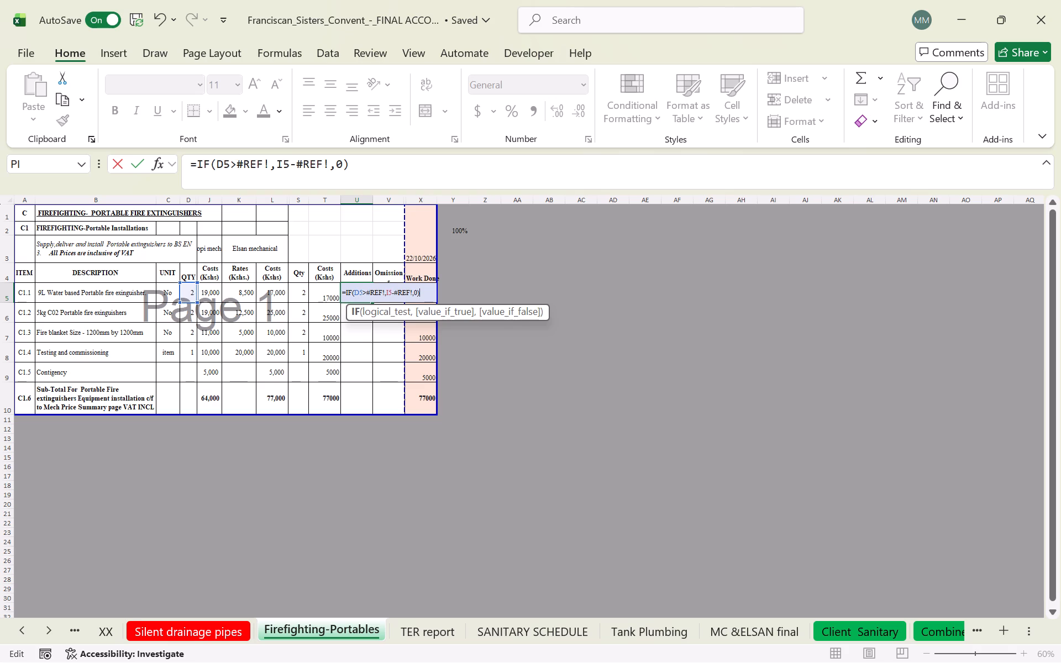
key(Return)
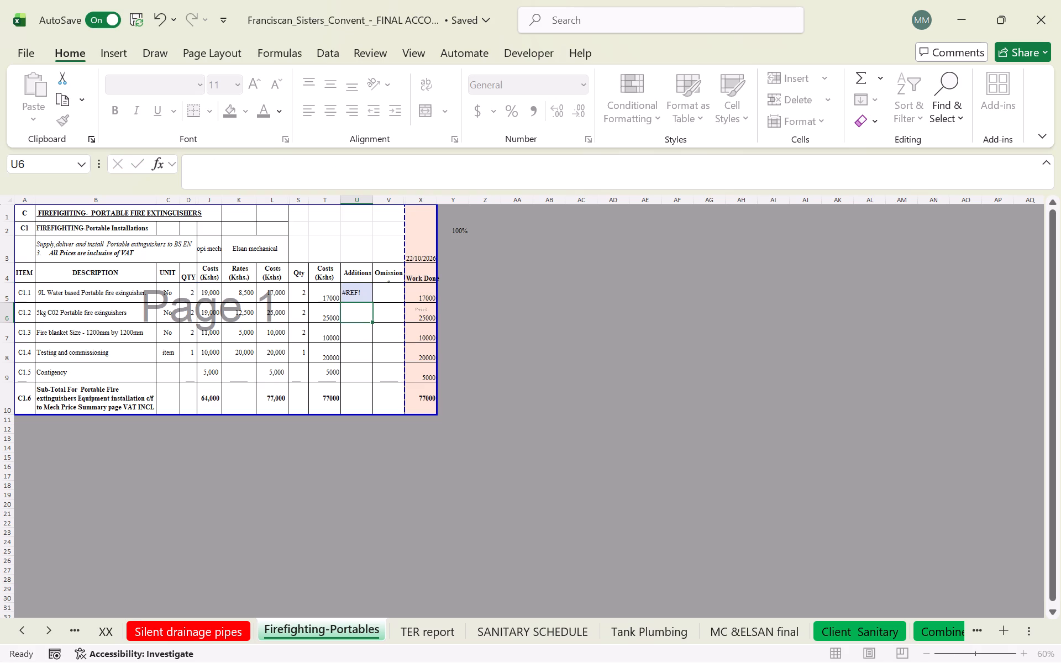
double_click(358, 294)
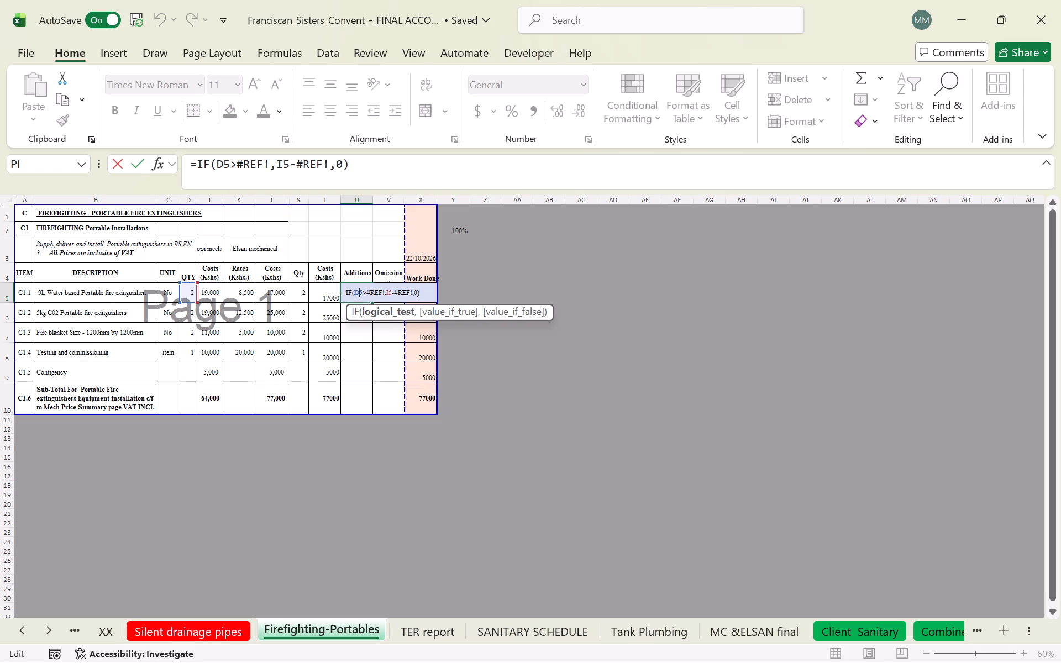
drag(198, 291, 182, 289)
click(383, 293)
click(384, 290)
key(BackSpace)
key(BackSpace)
key(BackSpace)
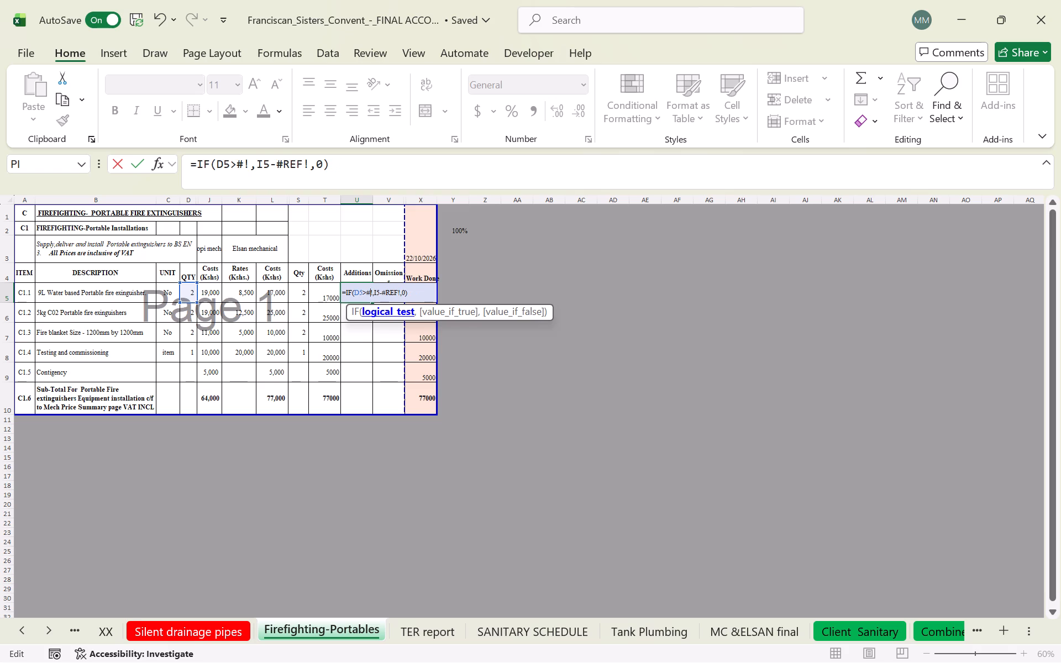
key(BackSpace)
click(300, 293)
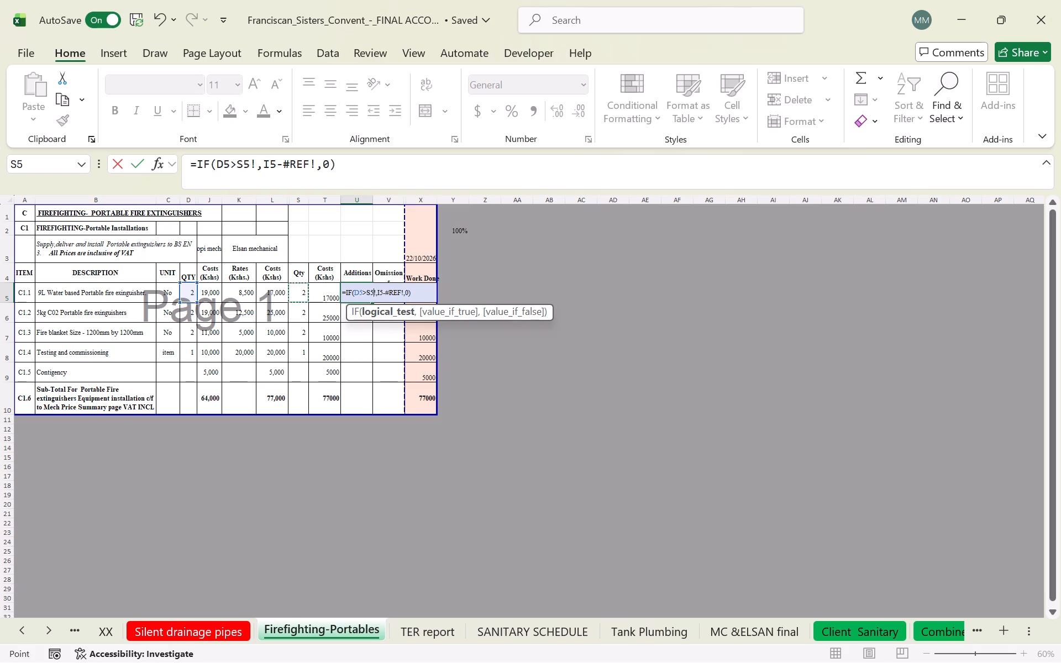
Change the value-if-true part of the U5 formula to D5-S5.
click(380, 291)
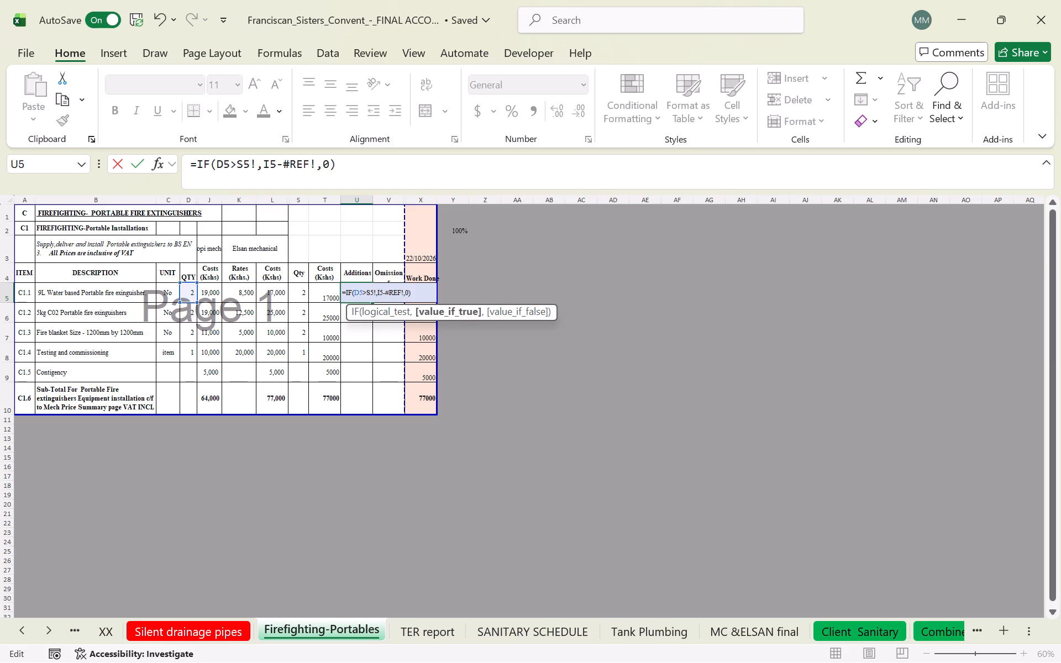
click(383, 291)
key(BackSpace)
key(BackSpace)
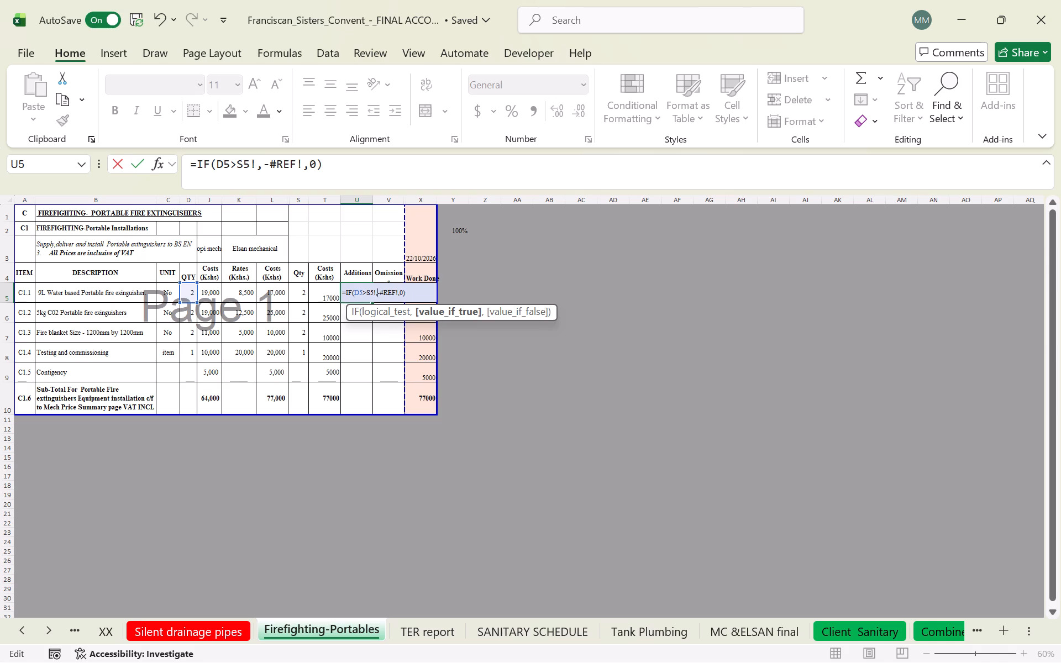
click(188, 294)
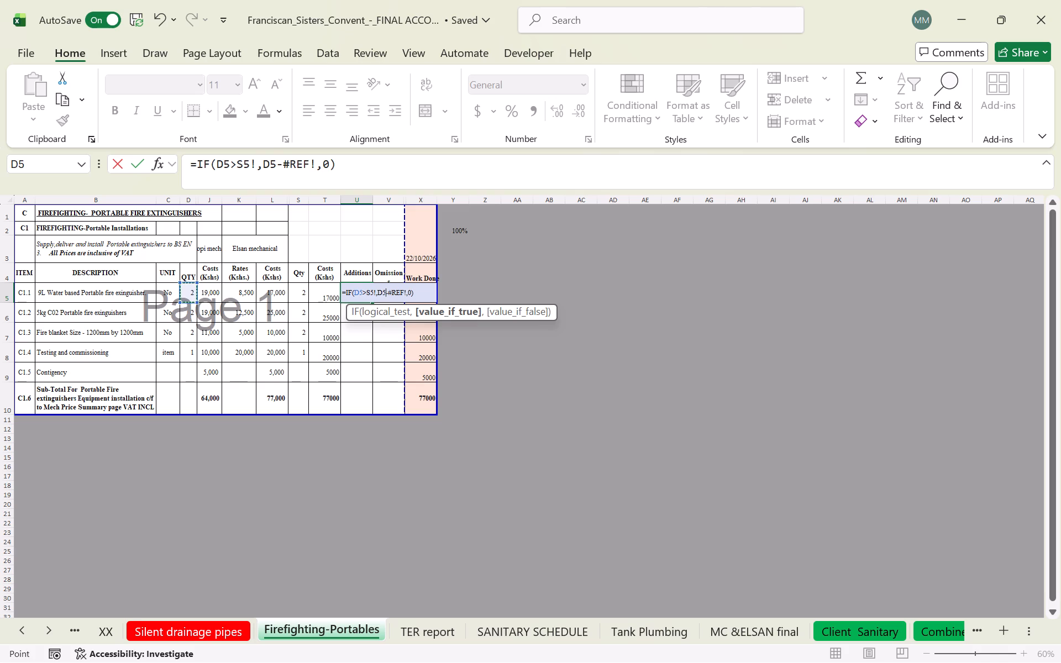
click(405, 292)
key(BackSpace)
key(Right)
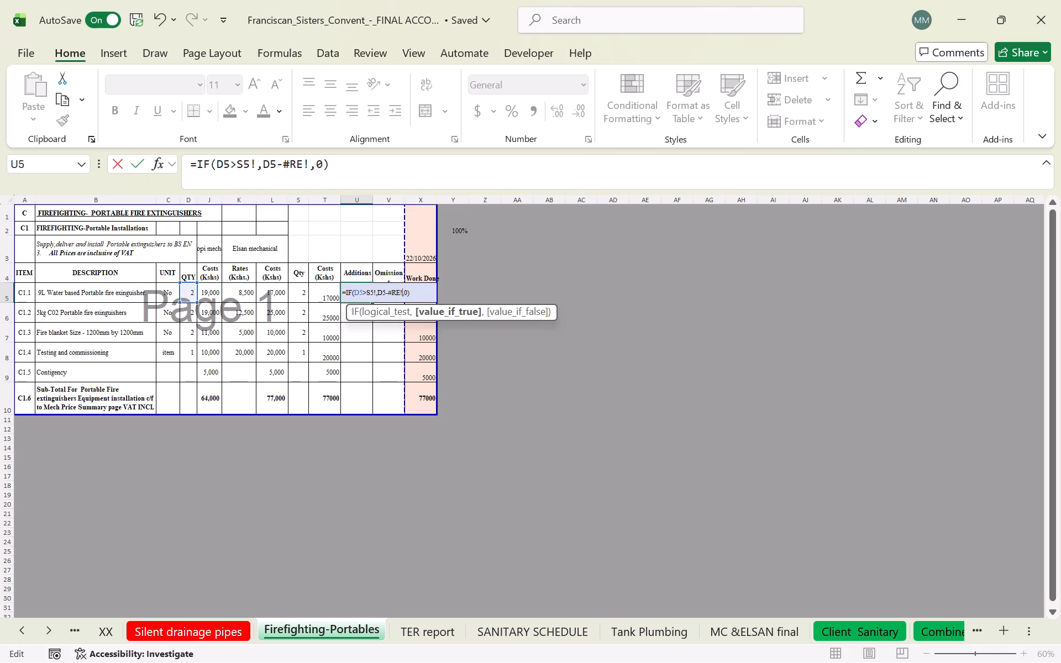
key(BackSpace)
key(BackSpace)
key(BackSpace)
key(BackSpace)
click(307, 297)
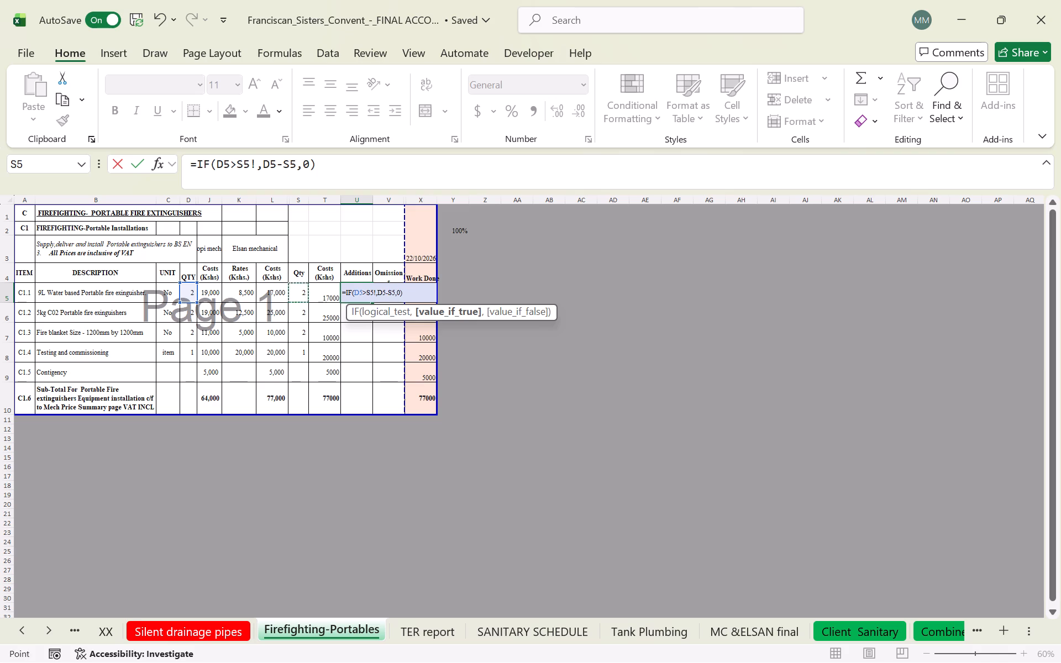
Remove the stray exclamation mark after S5 and enter the U5 formula as =IF(D5>S5,D5-S5,0).
key(Return)
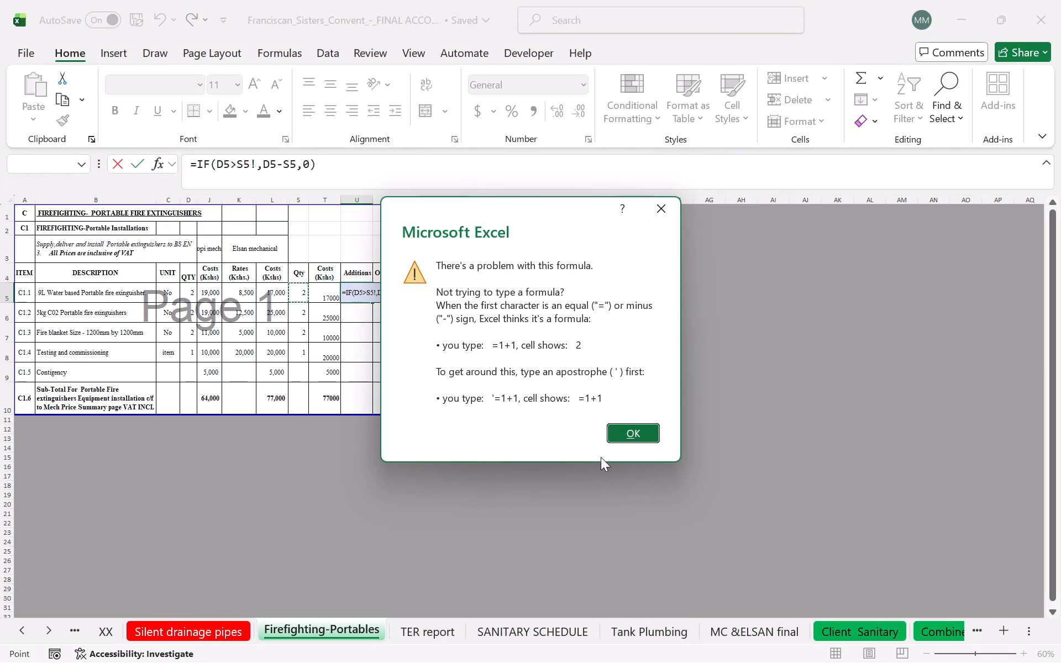
click(627, 429)
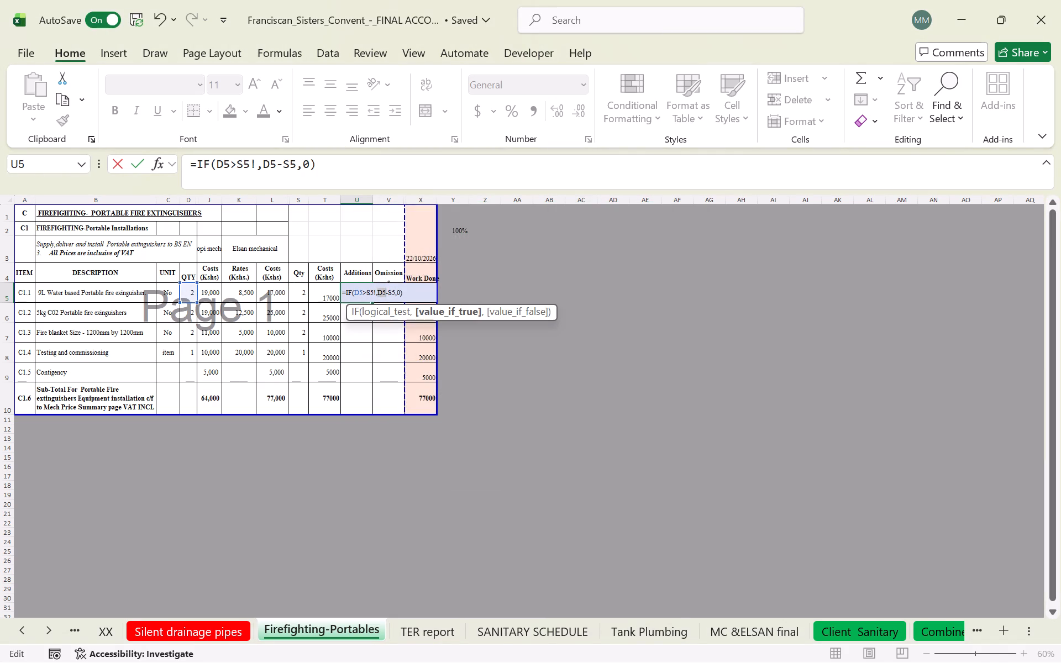
click(375, 290)
key(BackSpace)
key(Return)
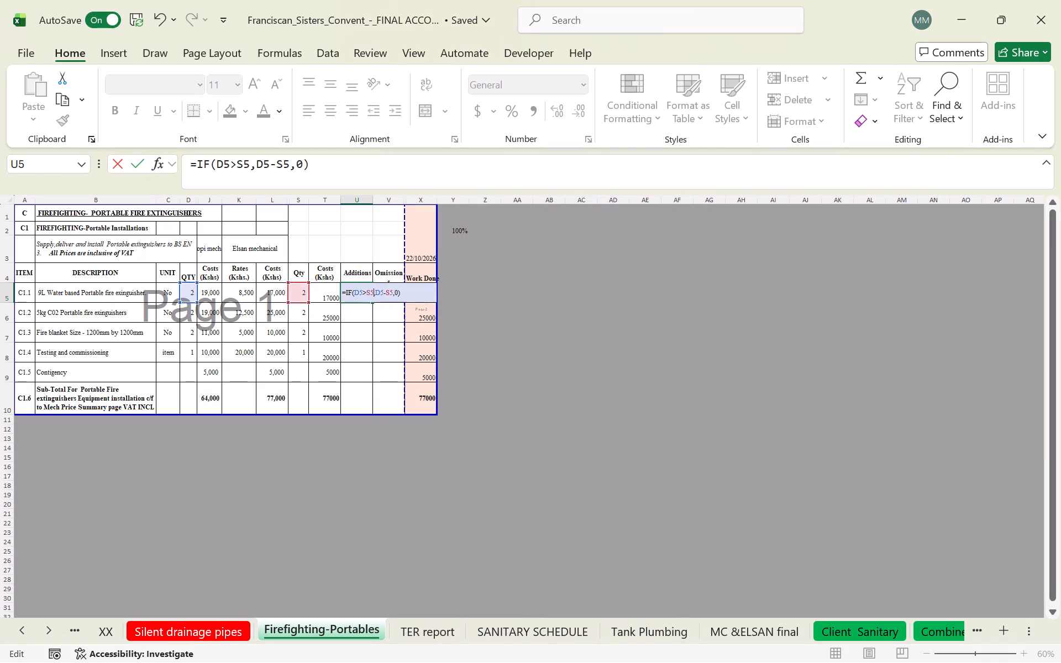
Fill the U5 Additions formula down through U8, covering items C1.1 to C1.4.
click(364, 298)
drag(371, 302, 371, 303)
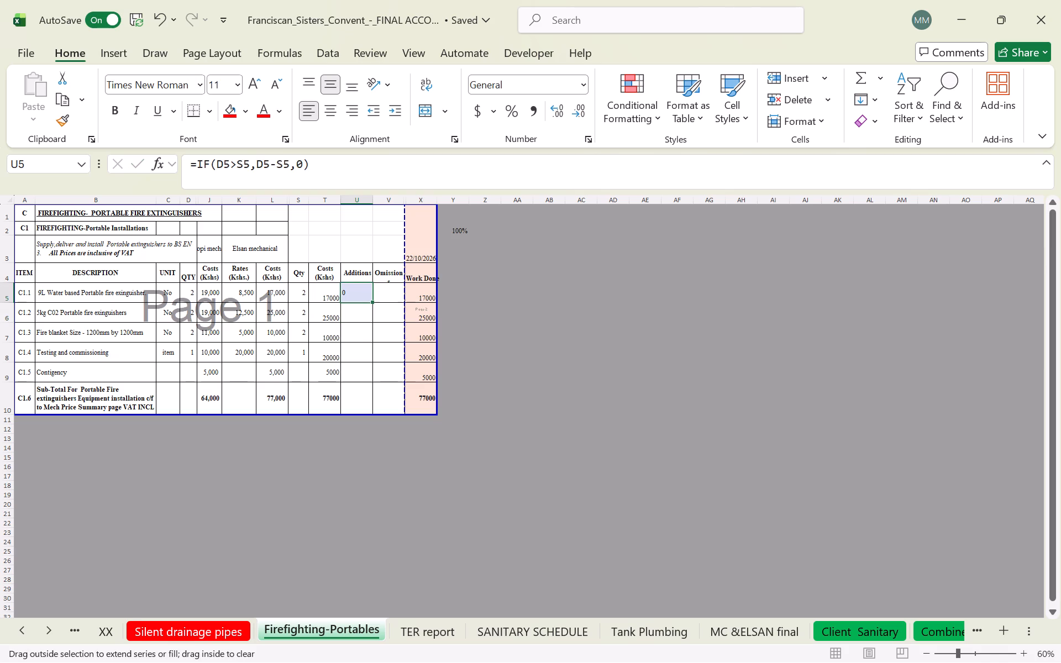
drag(371, 303, 369, 371)
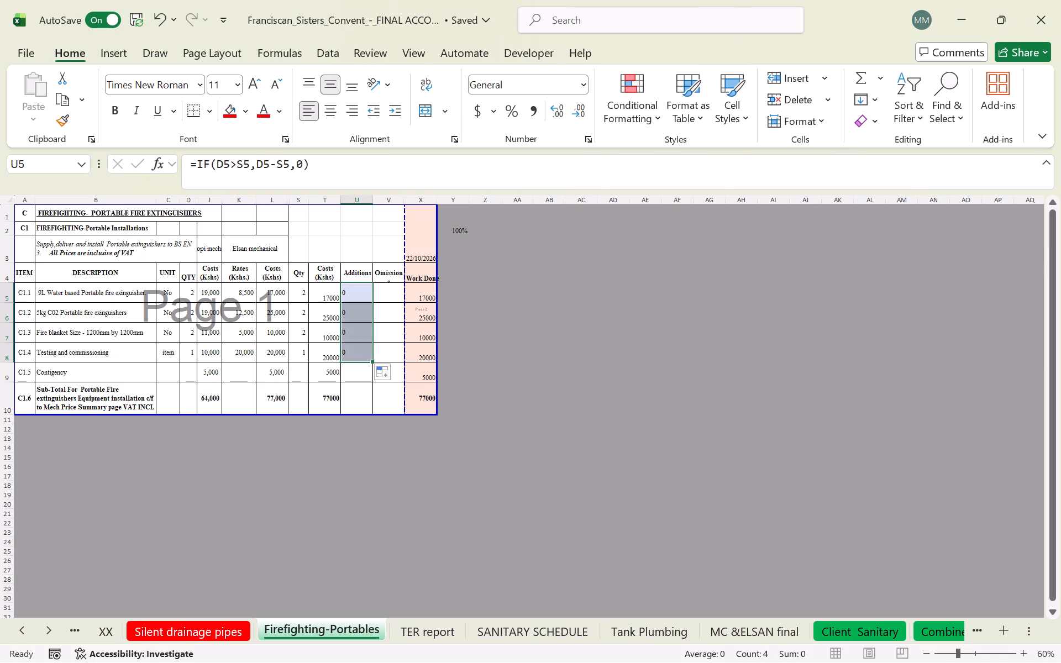
Wrap the U5 Additions formula in parentheses and multiply it by the rate in K5, giving =(IF(D5>S5,D5-S5,0))*K5.
double_click(363, 291)
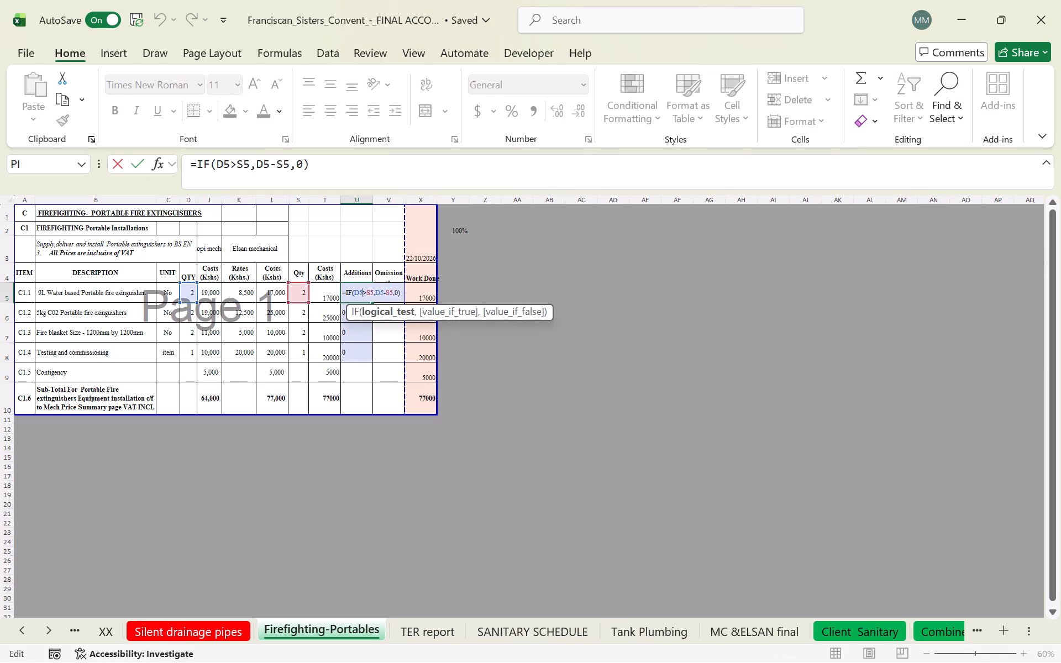
click(401, 295)
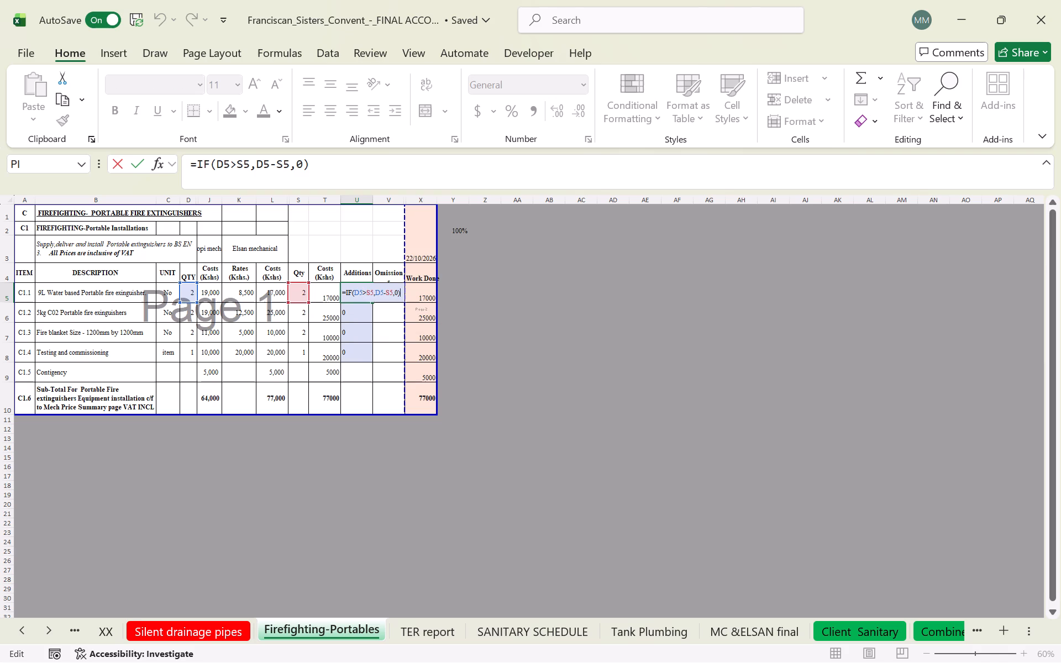
key(shift+parenright)
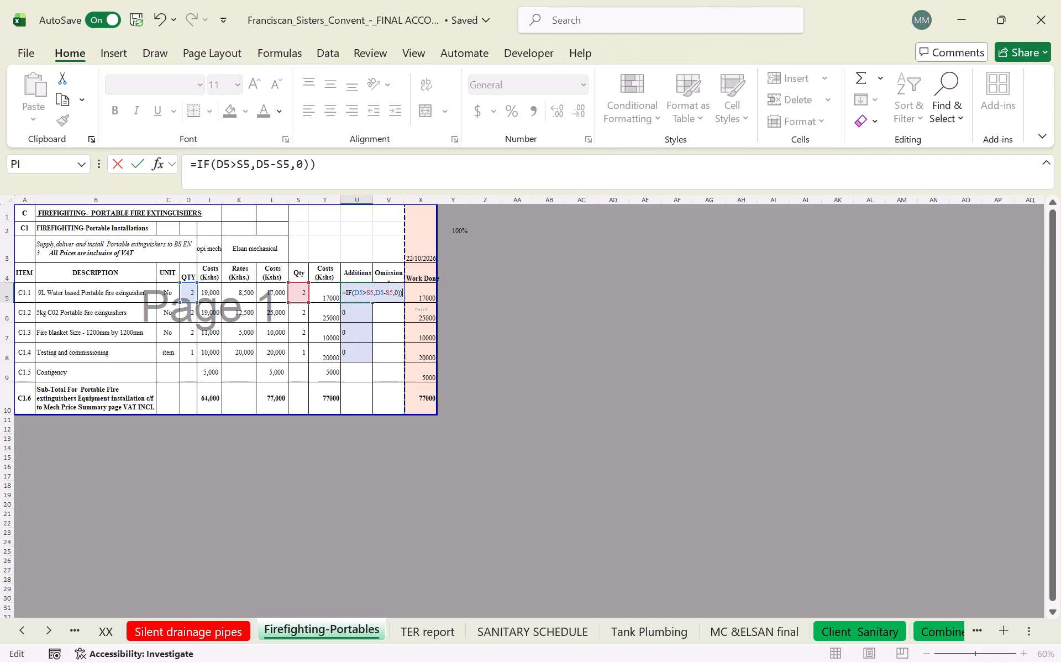
click(345, 291)
key(shift+parenleft)
click(408, 292)
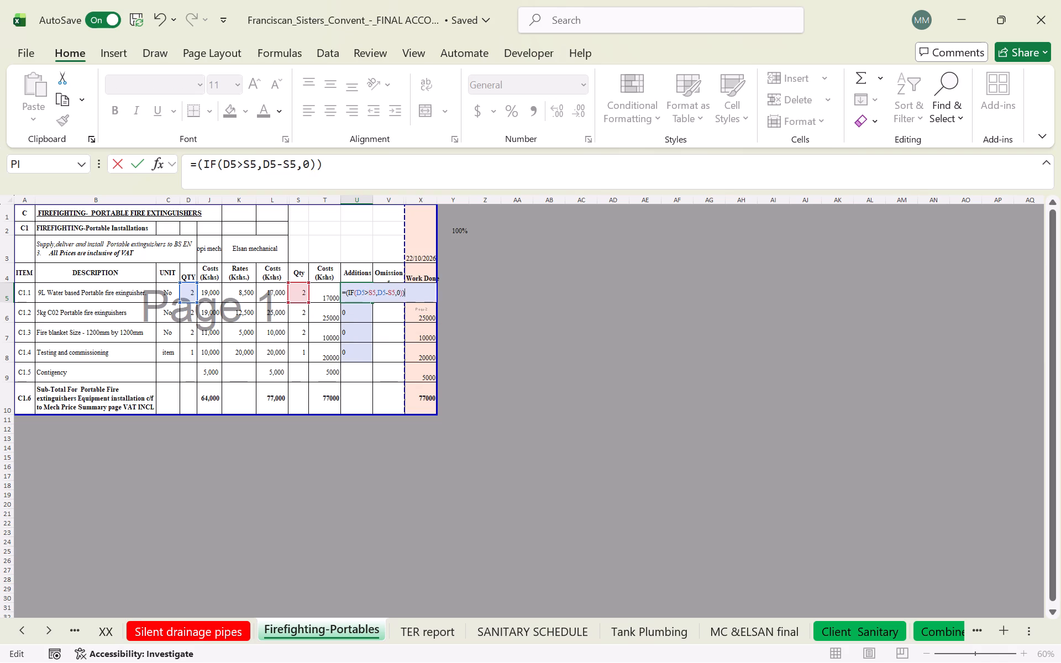
key(asterisk)
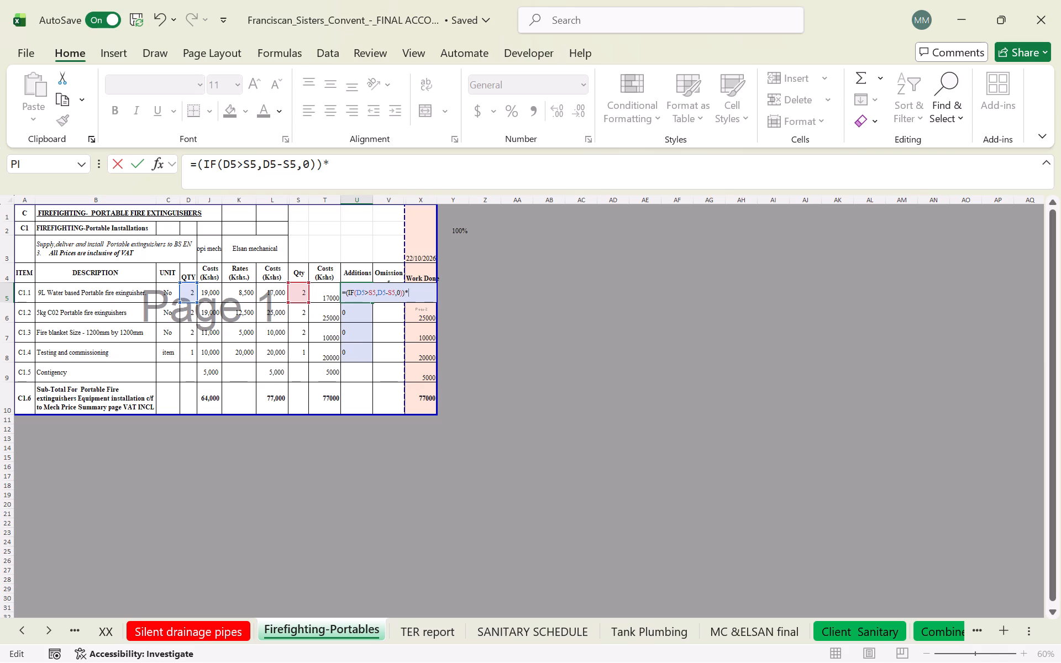
click(233, 295)
key(Return)
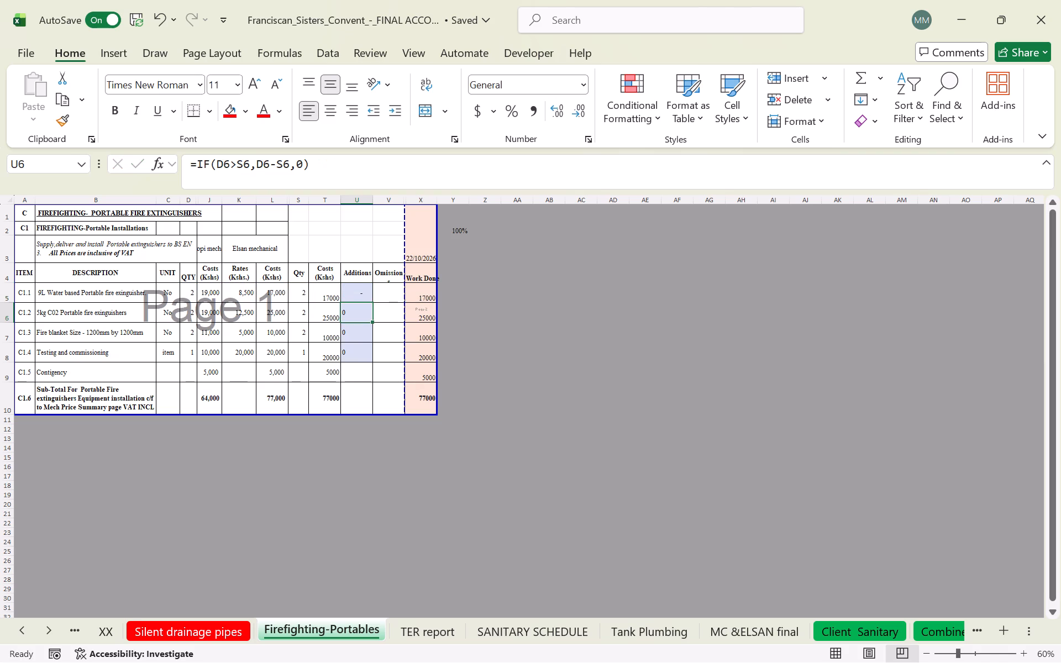
Fill the rate-multiplied U5 Additions formula down through U8, covering items C1.1 to C1.4.
click(353, 296)
drag(372, 301, 371, 308)
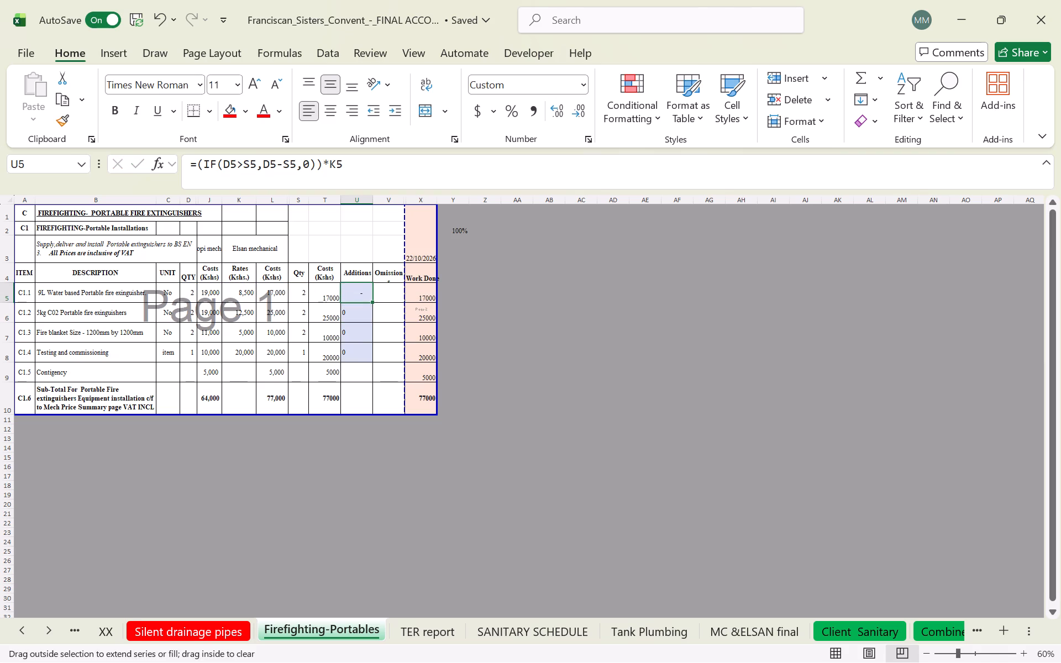
drag(371, 308, 369, 363)
click(390, 296)
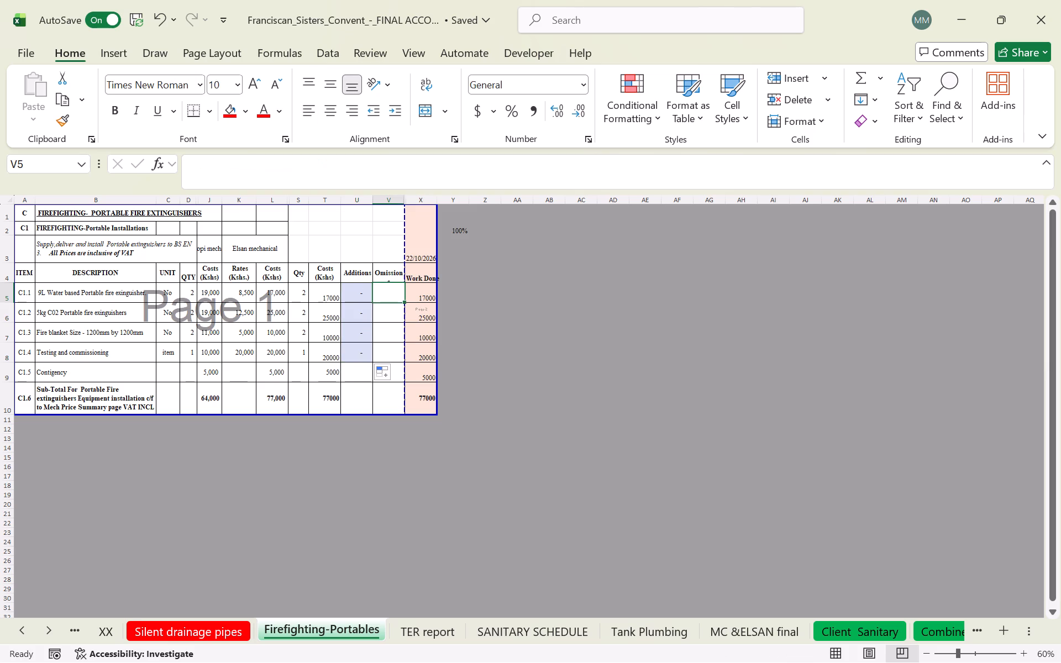
click(349, 294)
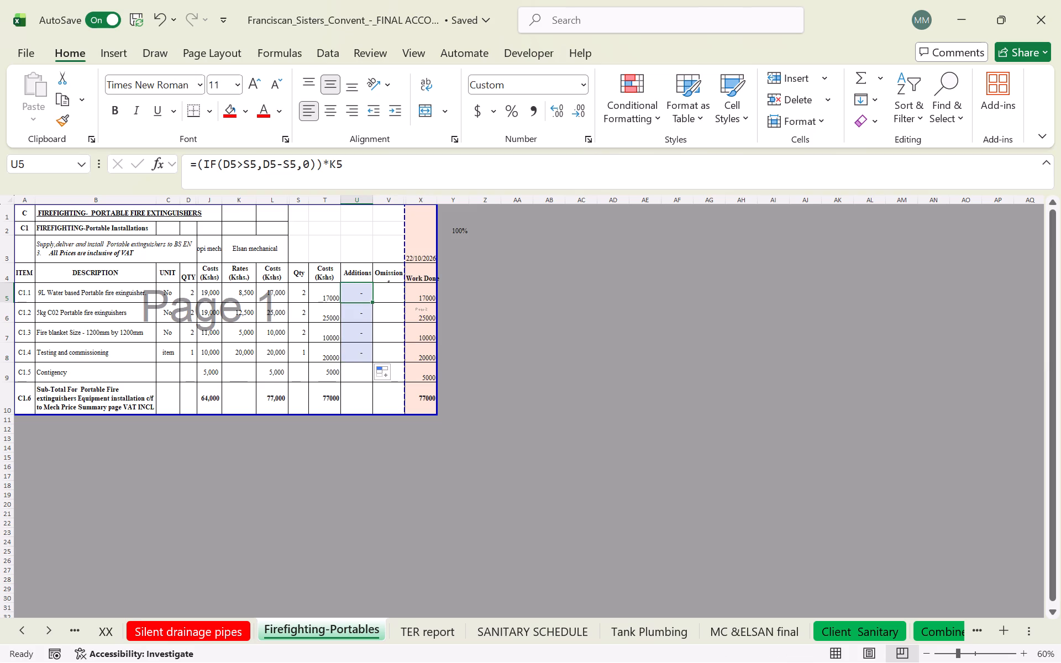
Enter an original quantity of 1 for the C1.5 Contingency item in D9.
click(188, 369)
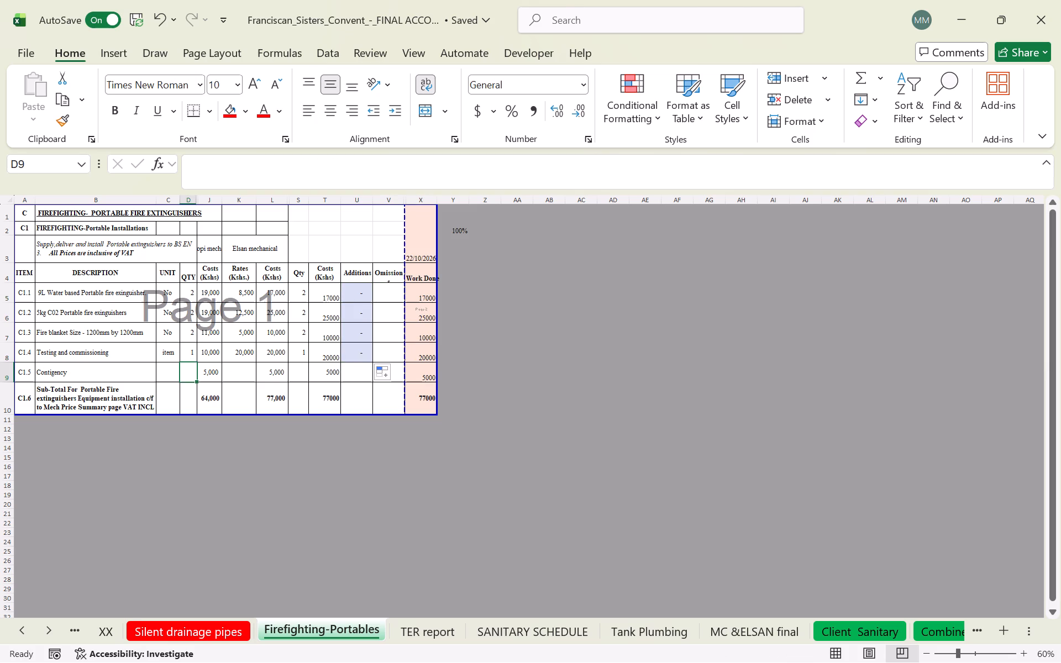
key(1)
click(240, 403)
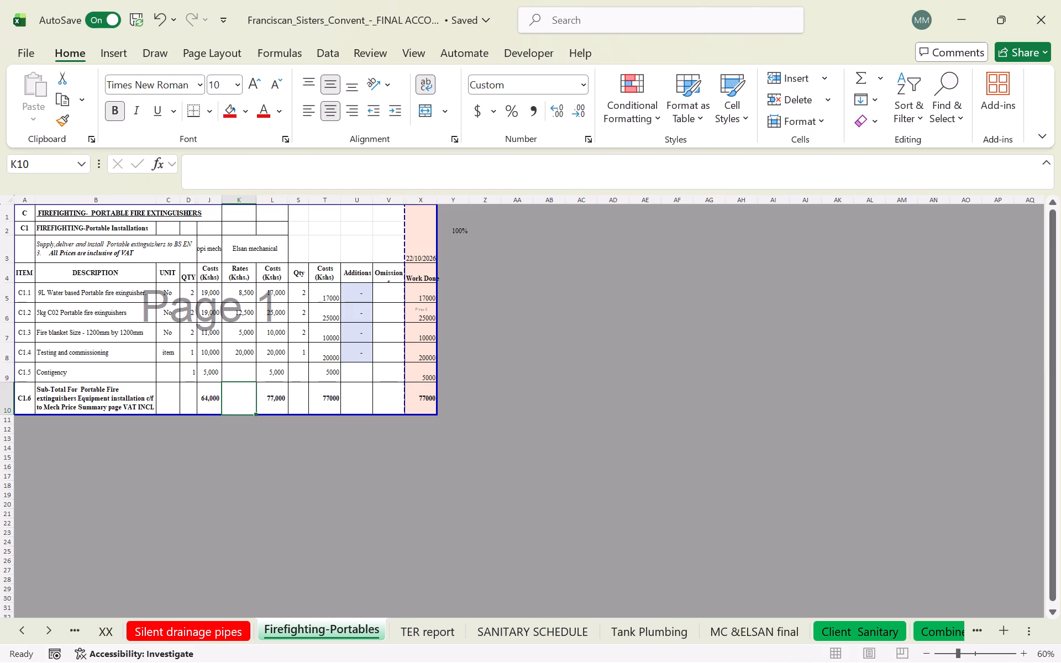
Copy the U5 Additions formula into the Omissions cell V5.
click(366, 294)
key(ctrl+c)
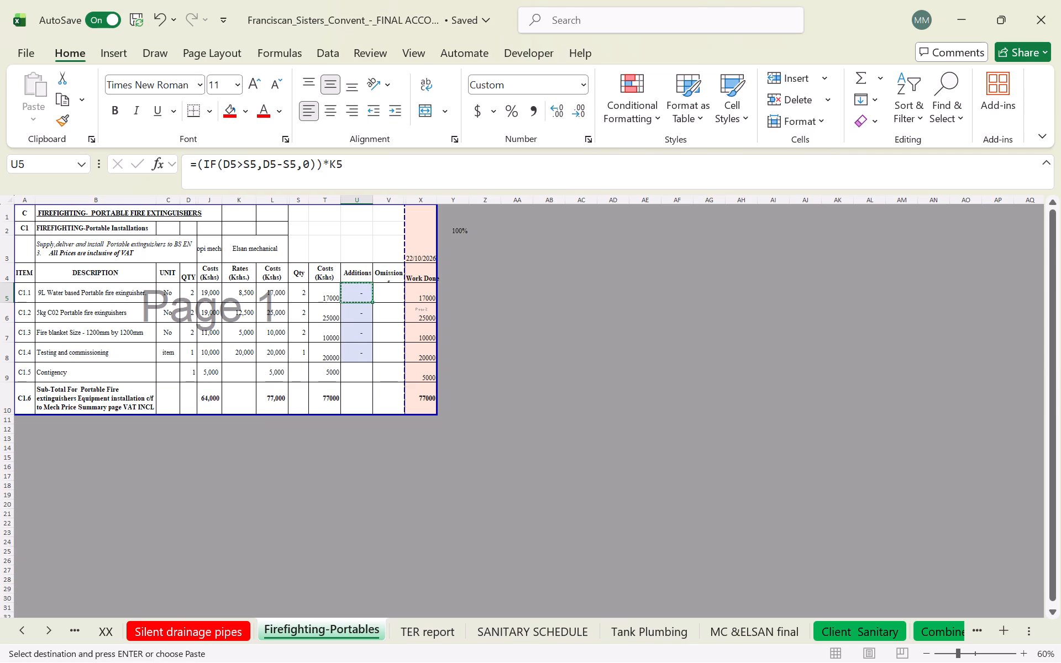
click(381, 294)
key(ctrl+v)
key(Escape)
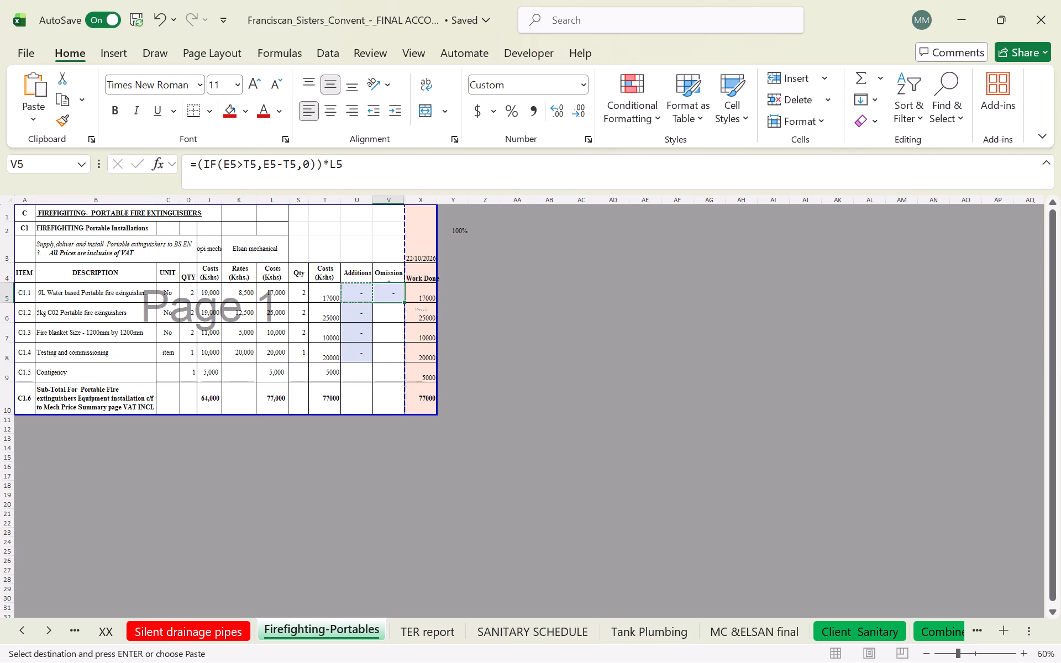
Repoint the first reference in the V5 formula's logical test to the original quantity in D5.
double_click(385, 293)
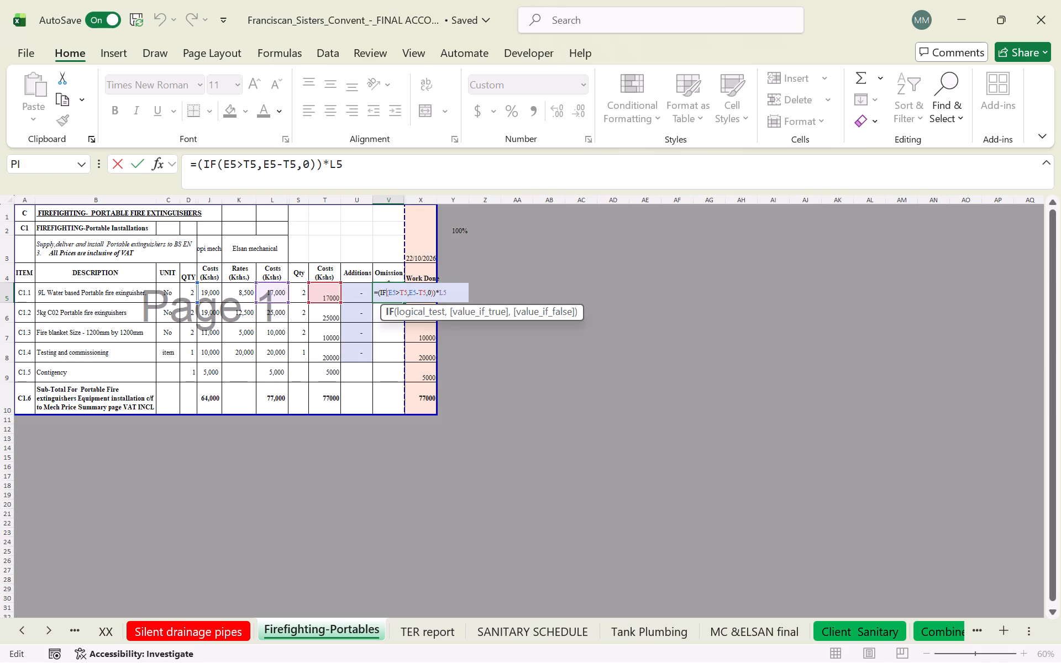
drag(196, 294, 183, 296)
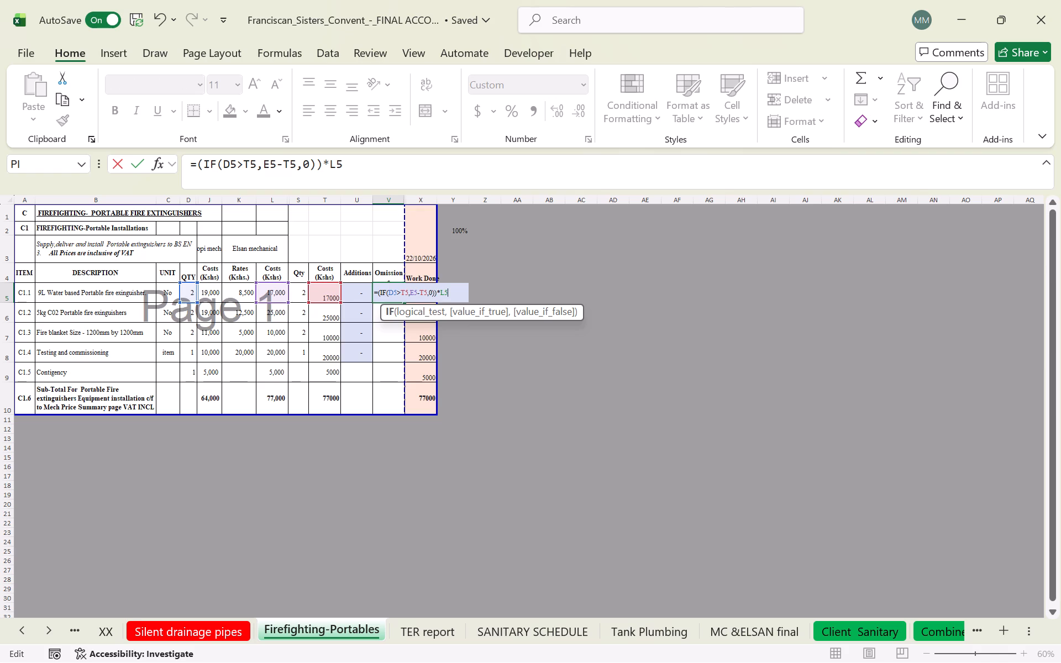
drag(197, 302, 192, 302)
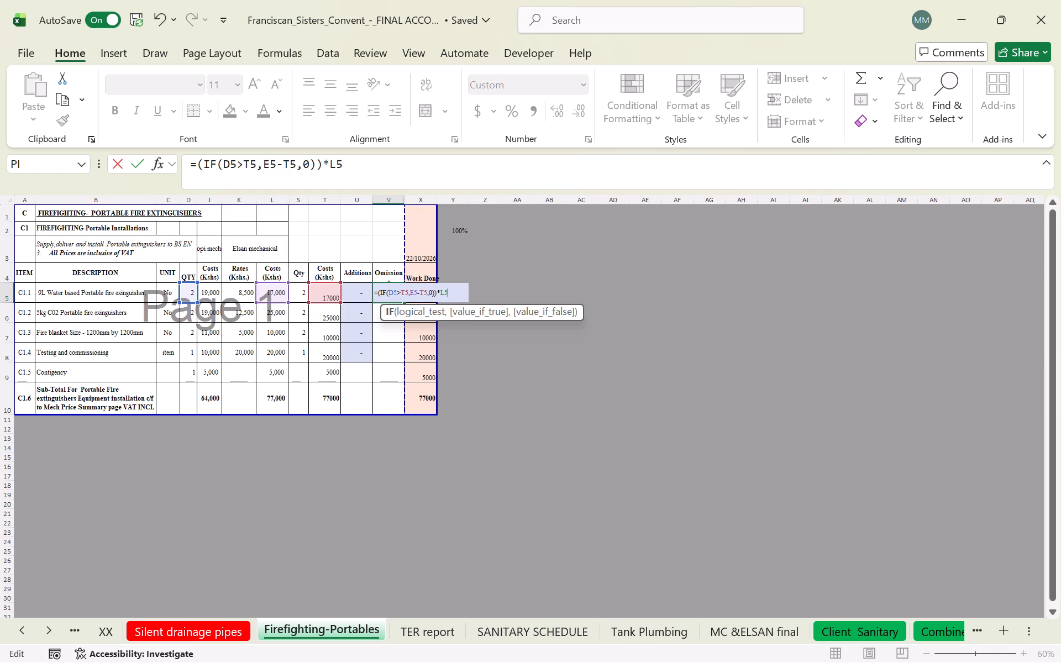
click(193, 294)
Recheck the U5 Additions formula against V5 and refill it down through U8.
double_click(357, 291)
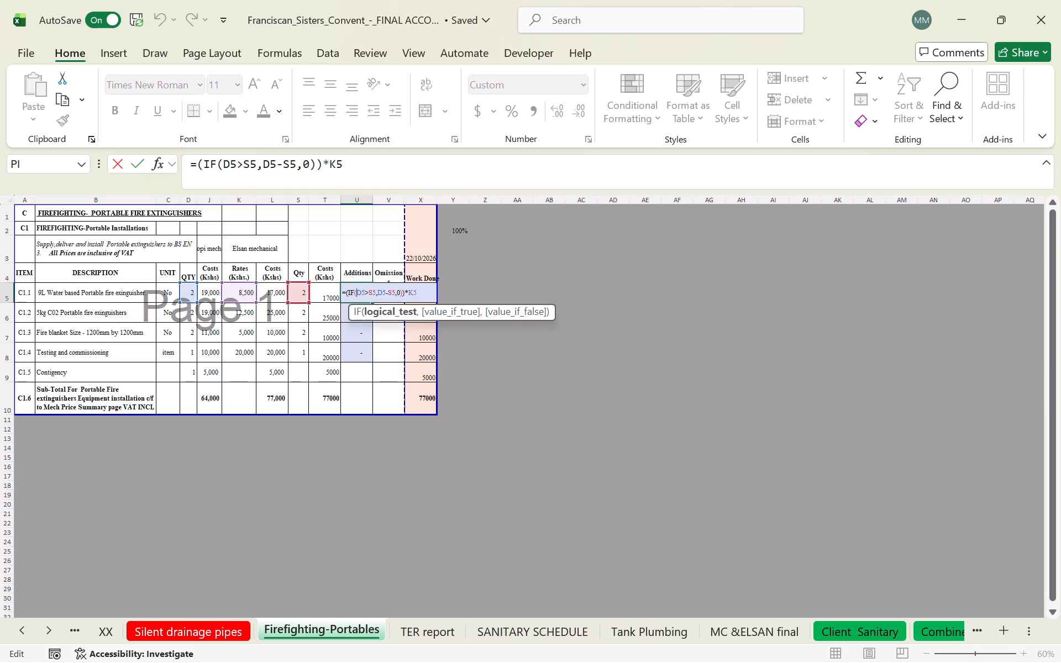
key(Return)
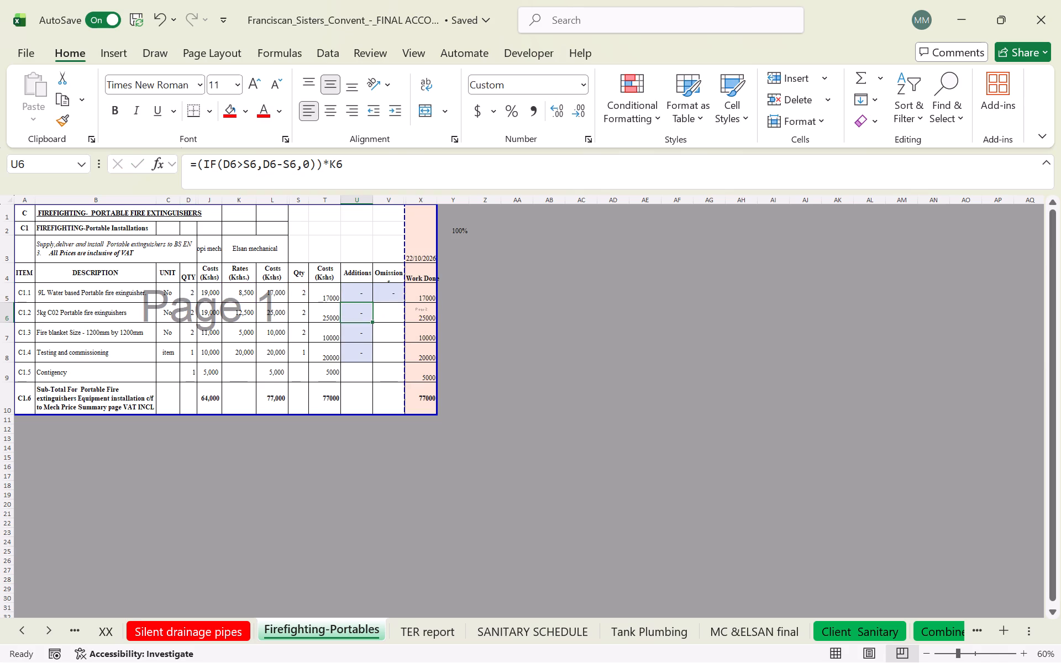
click(353, 290)
drag(372, 302, 371, 360)
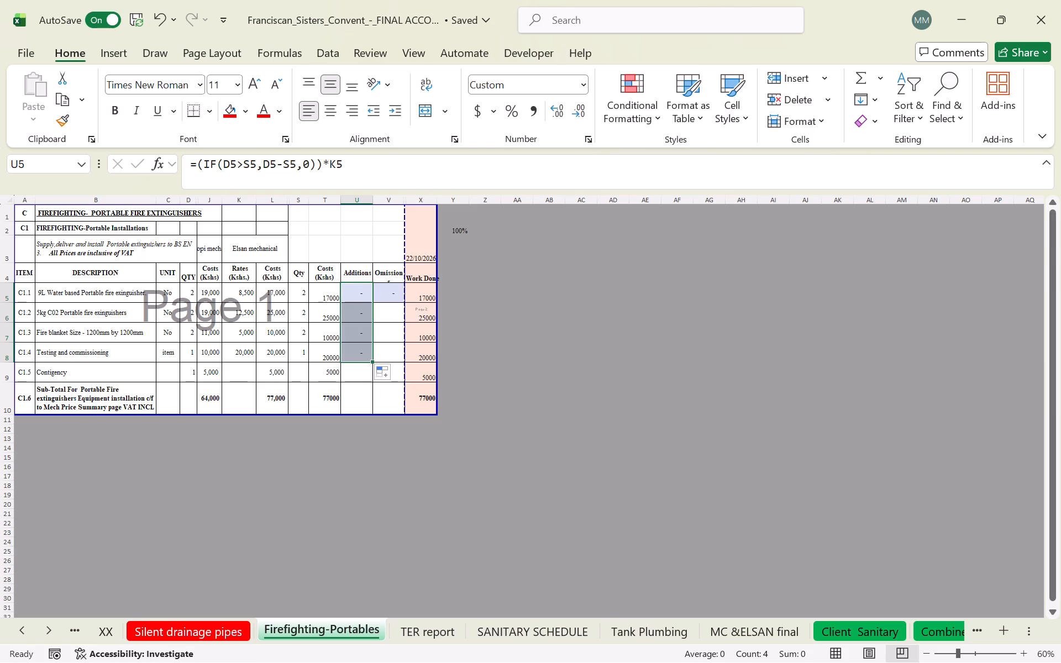
click(387, 299)
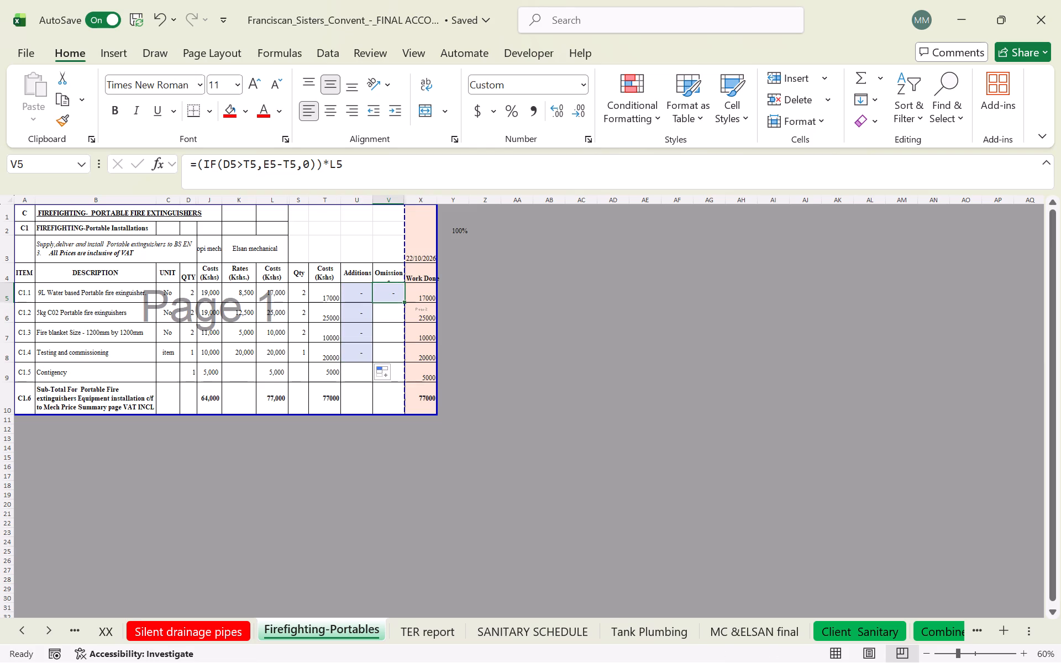
click(353, 290)
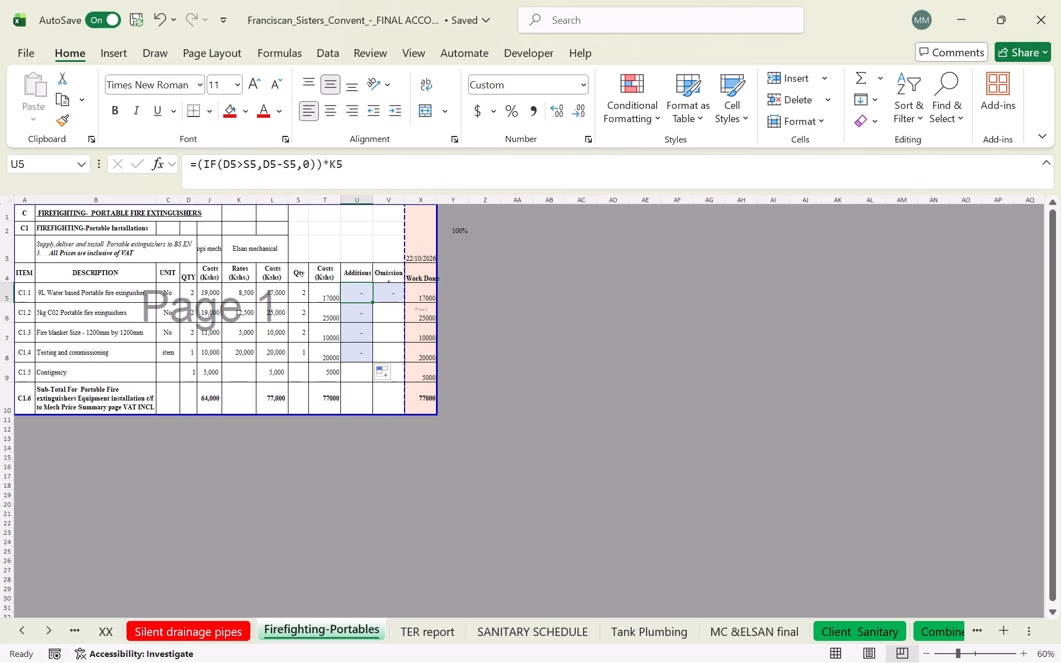
click(380, 293)
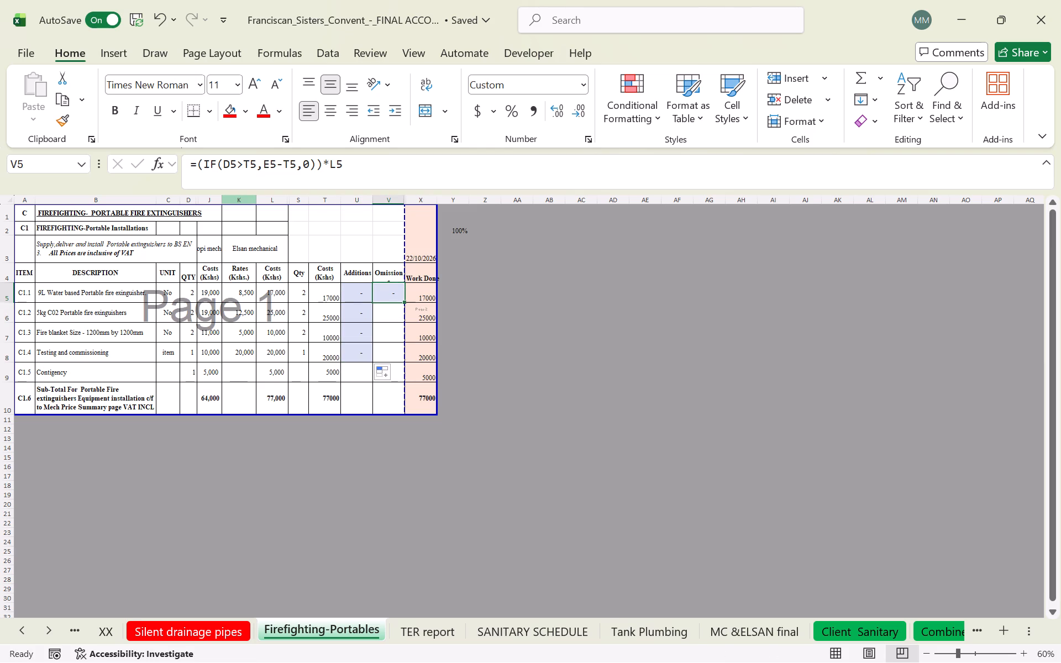
Correct the remaining quantity references in the V5 Omissions formula so it reads =(IF(D5>S5,D5-S5,0))*L5.
double_click(388, 295)
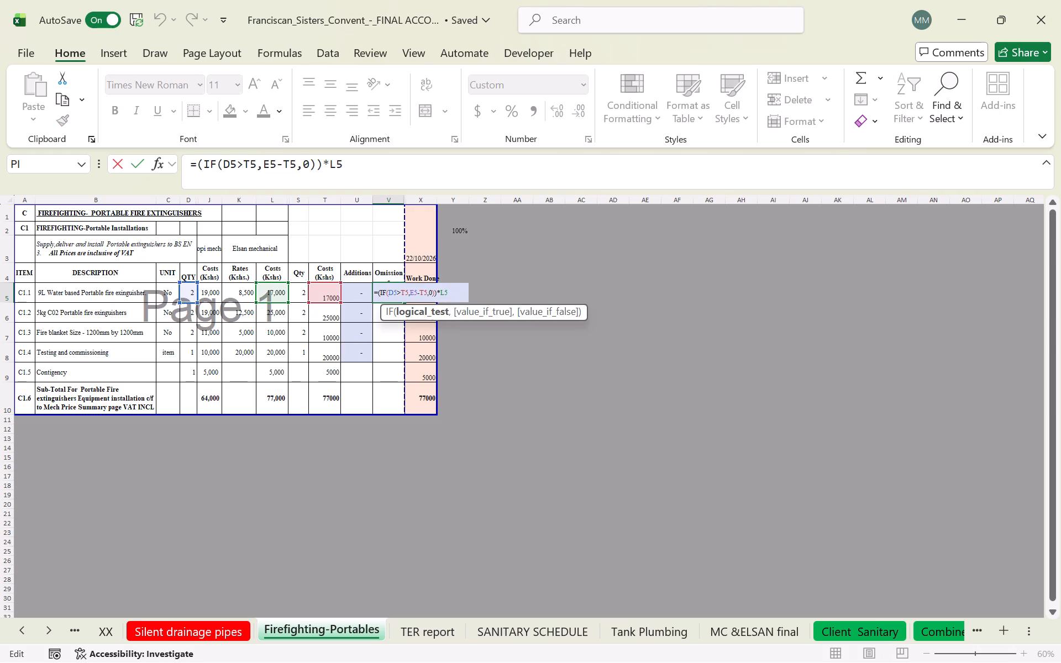
click(250, 157)
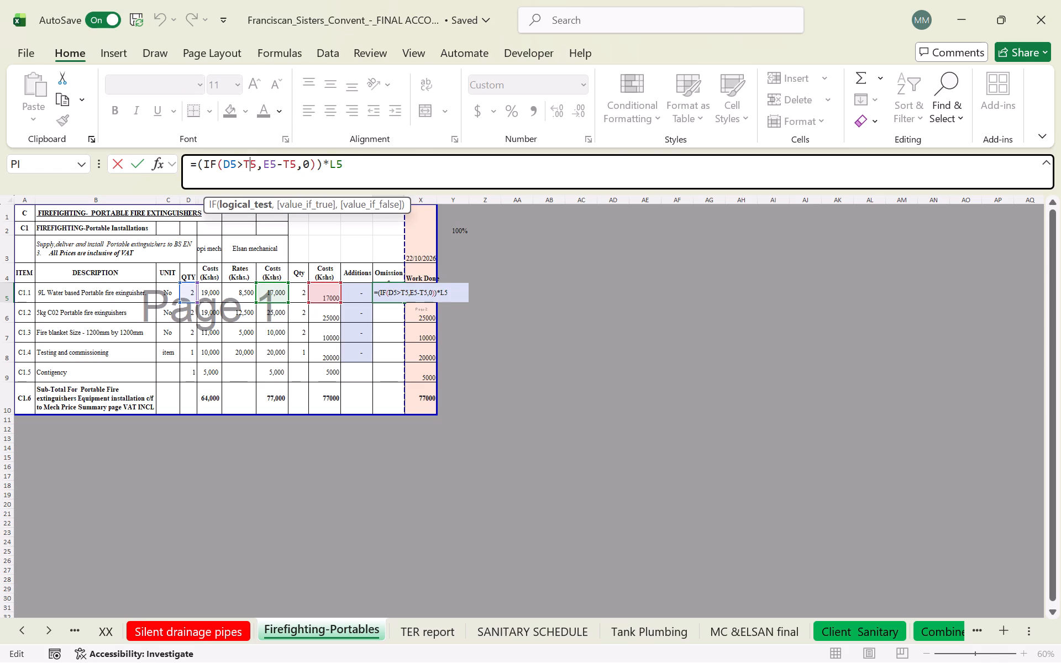
key(BackSpace)
key(s)
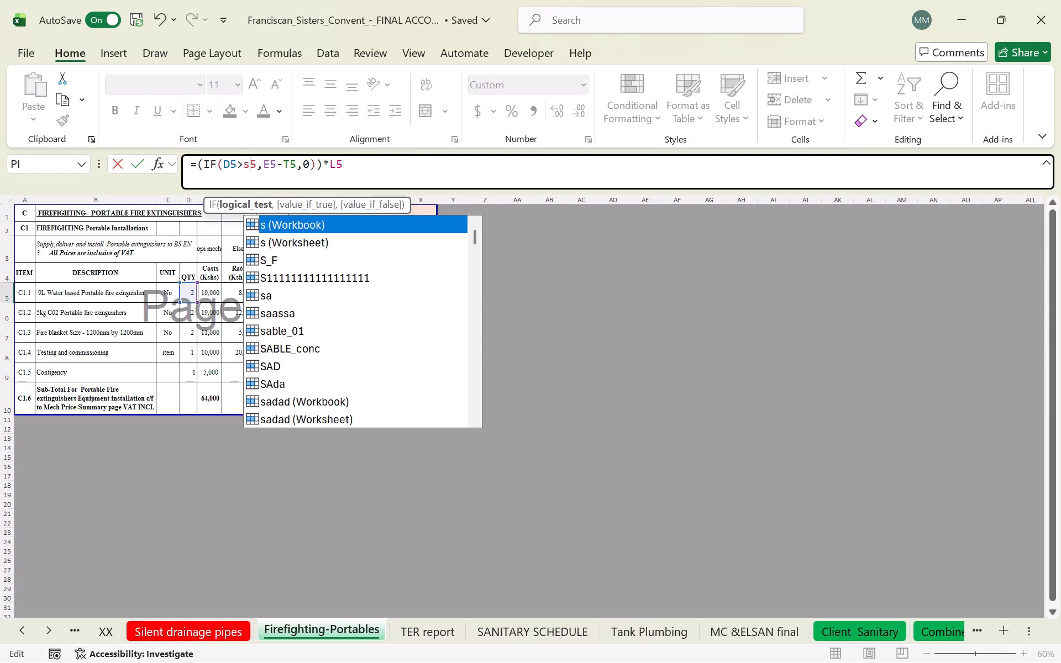
click(270, 164)
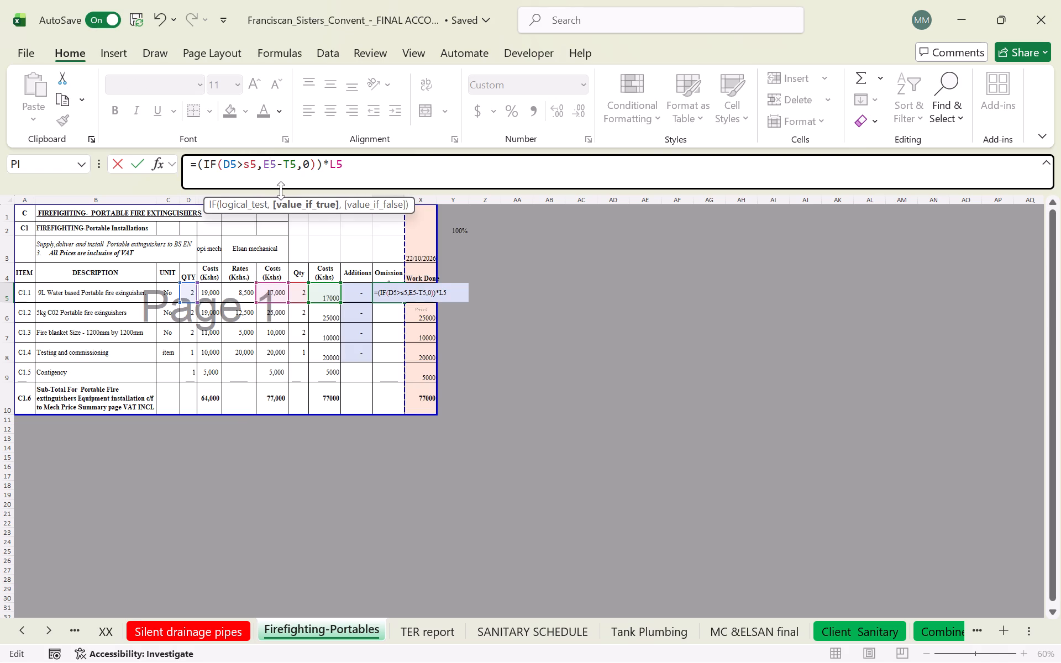
key(BackSpace)
key(d)
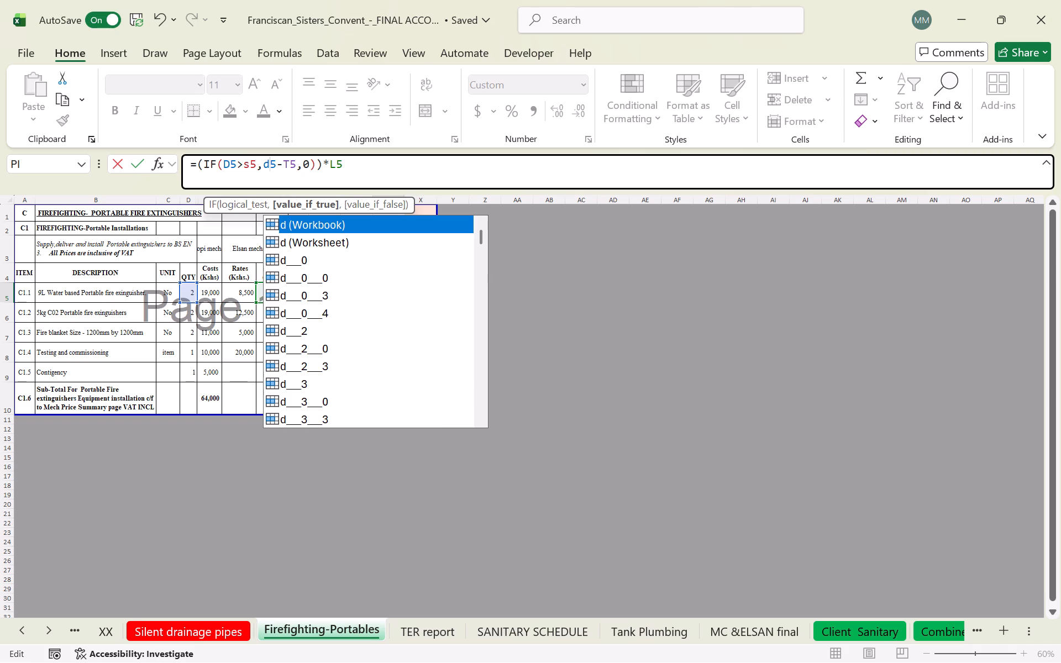
click(291, 162)
key(BackSpace)
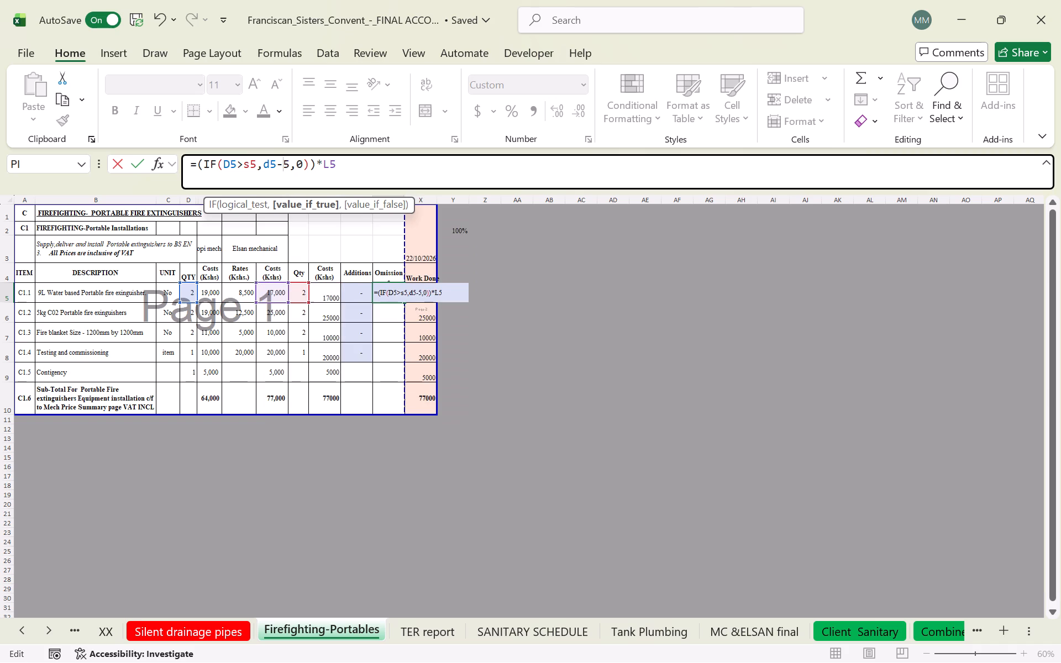
key(s)
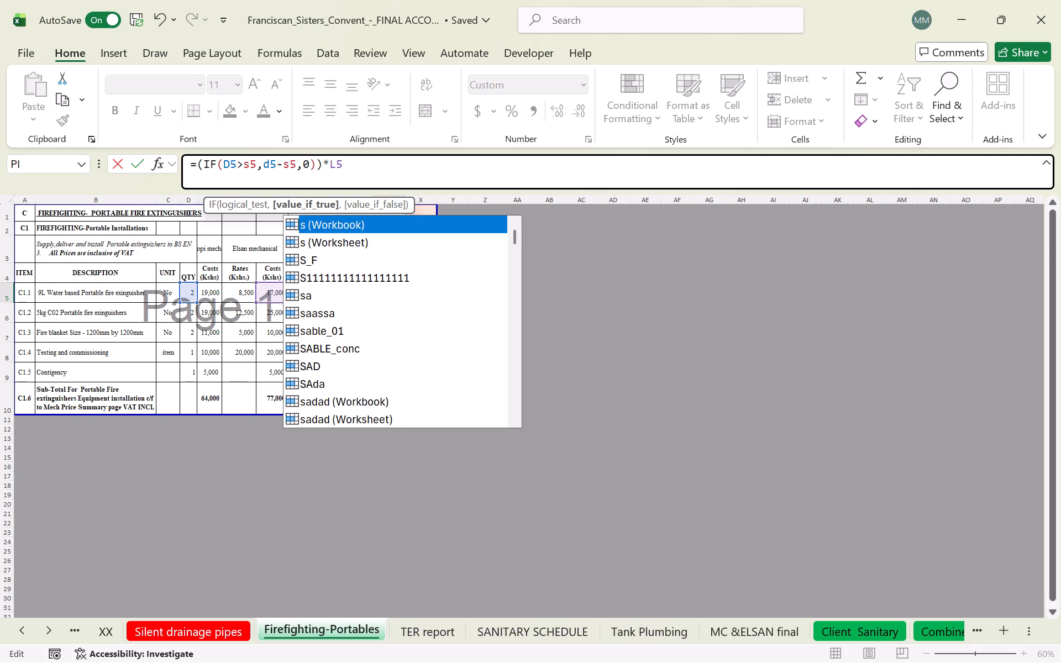
key(Return)
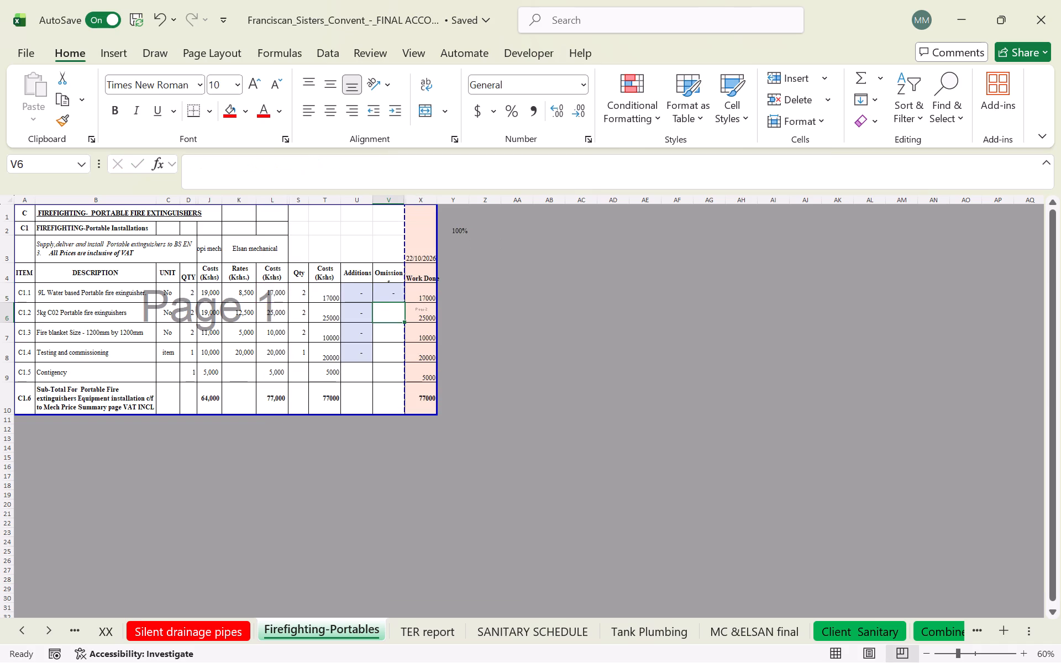
Fill the V5 Omissions formula down through V9, covering items C1.1 to C1.5.
click(386, 292)
drag(405, 301, 400, 382)
Extend the Additions formula from U8 into U9 for the C1.5 Contingency item.
click(356, 356)
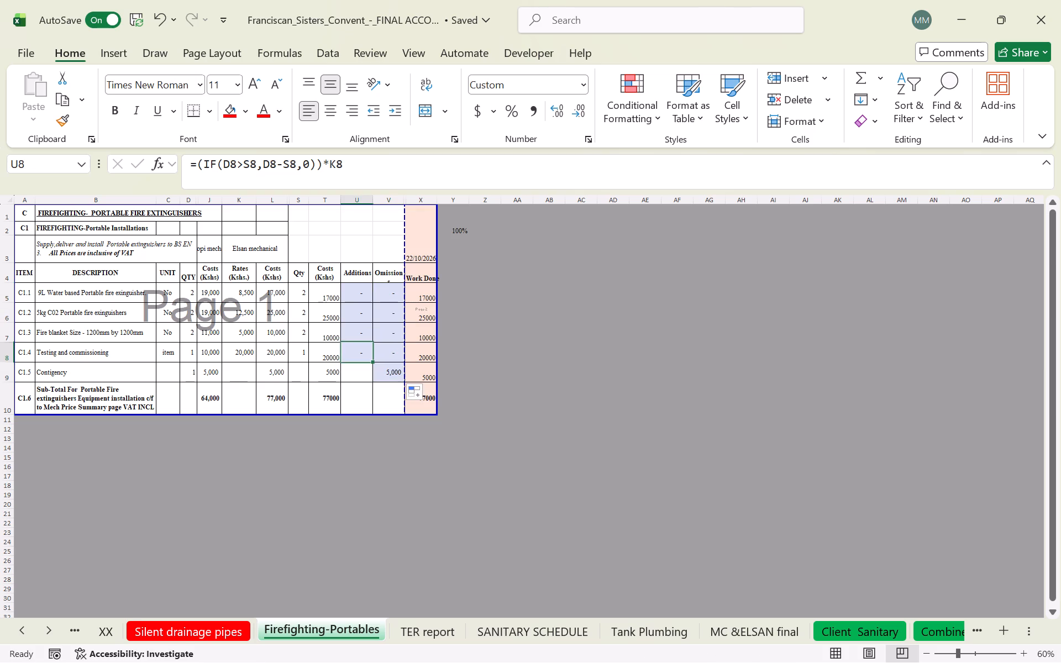
drag(370, 360, 367, 381)
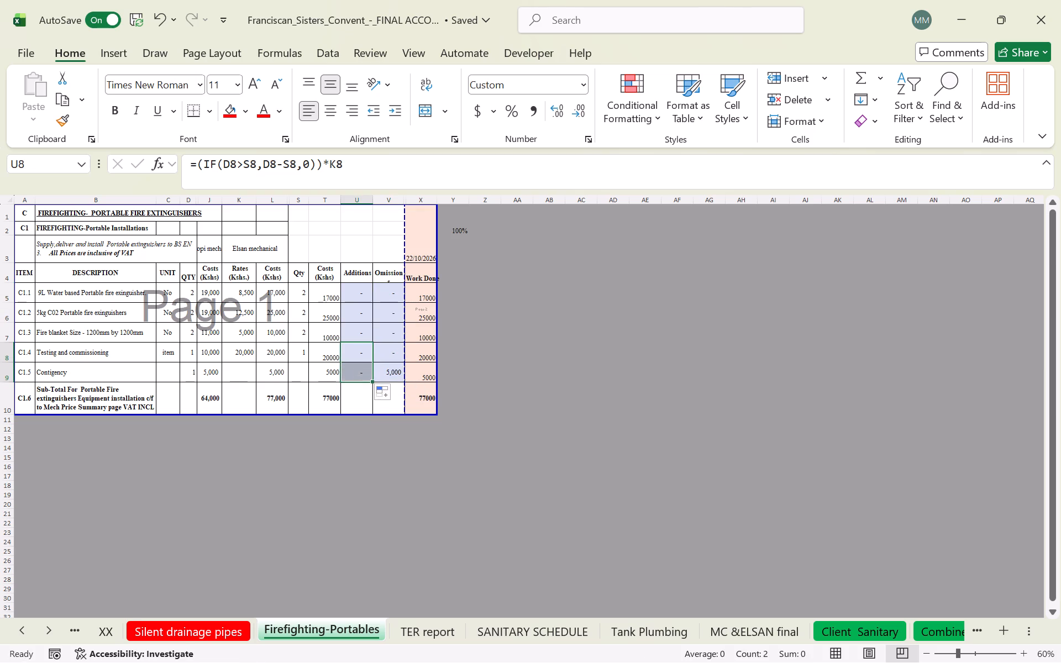
Fill the Costs subtotal SUM formula from T10 across into U10 and V10 for Additions and Omissions.
click(361, 401)
click(316, 406)
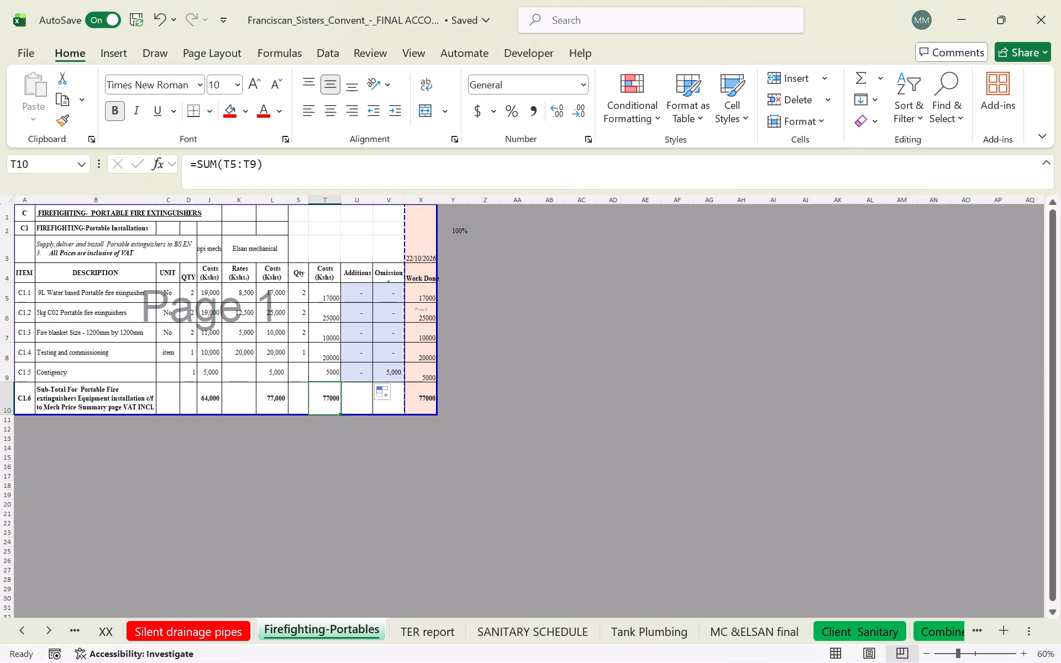
drag(337, 413, 355, 413)
click(355, 413)
click(328, 404)
drag(338, 414, 364, 409)
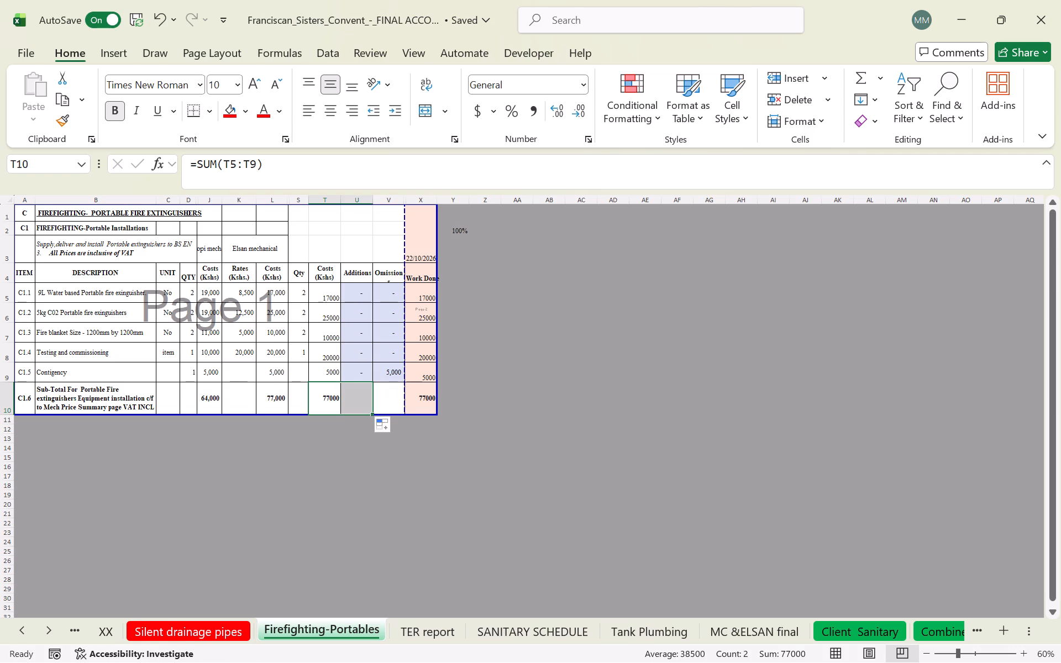
drag(370, 411, 394, 409)
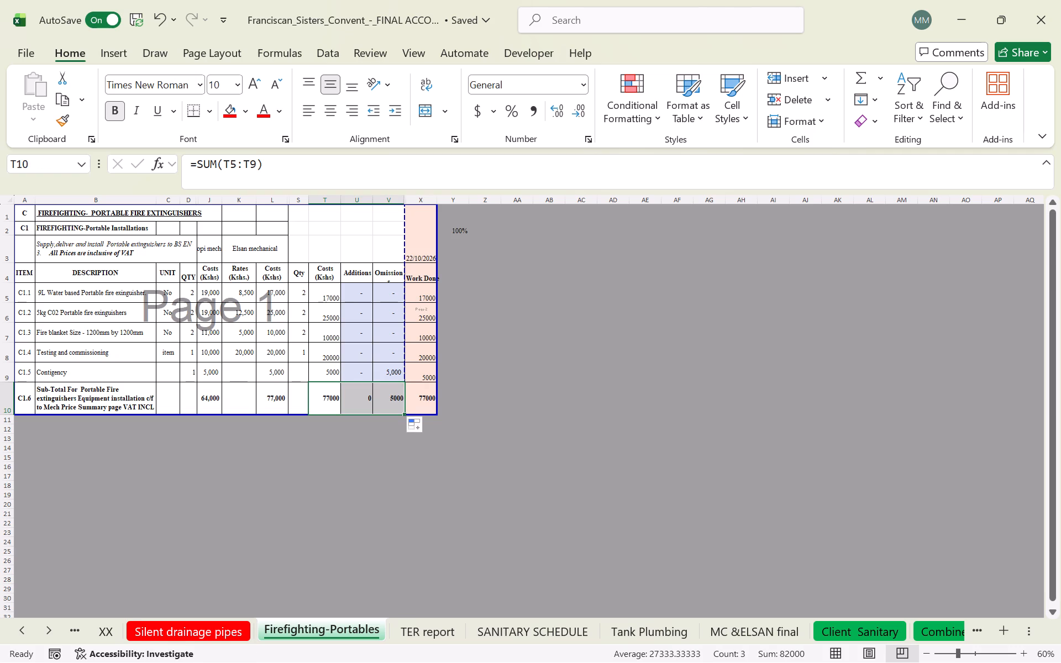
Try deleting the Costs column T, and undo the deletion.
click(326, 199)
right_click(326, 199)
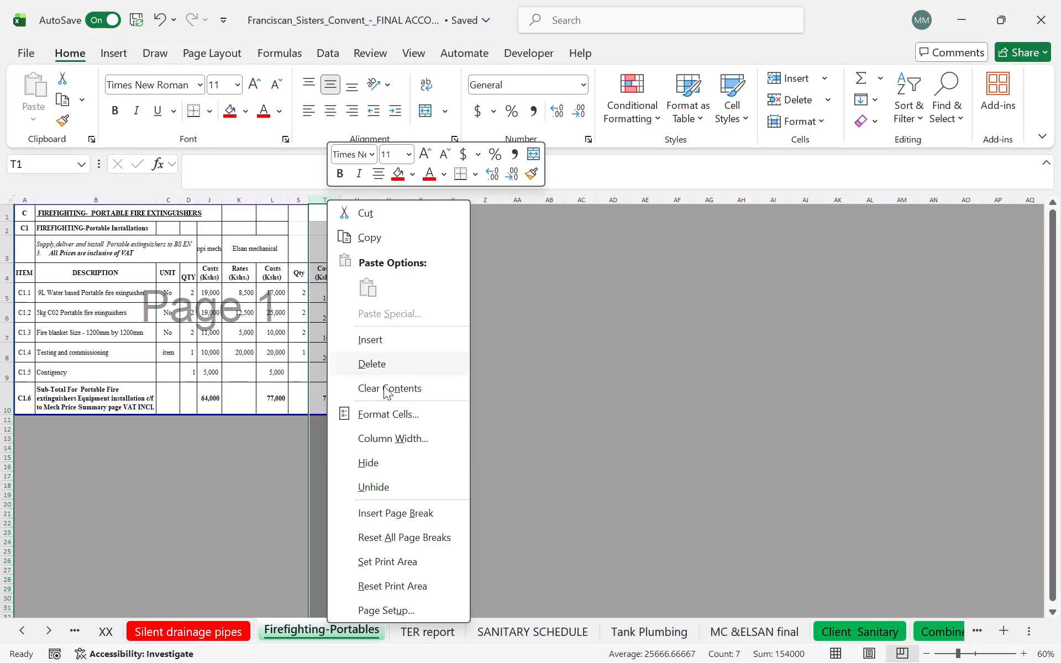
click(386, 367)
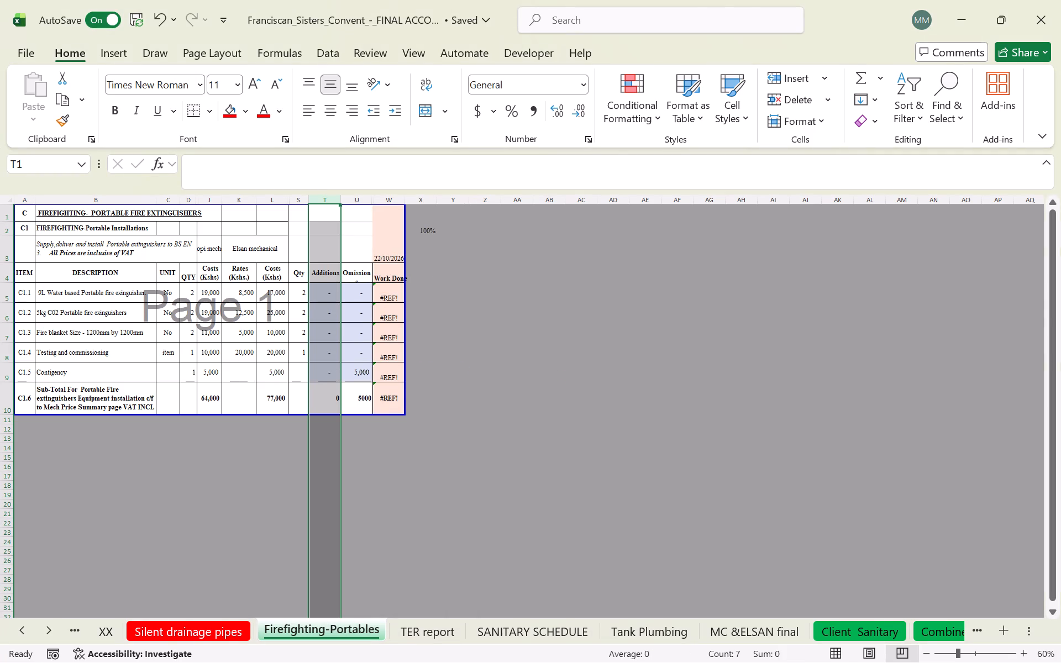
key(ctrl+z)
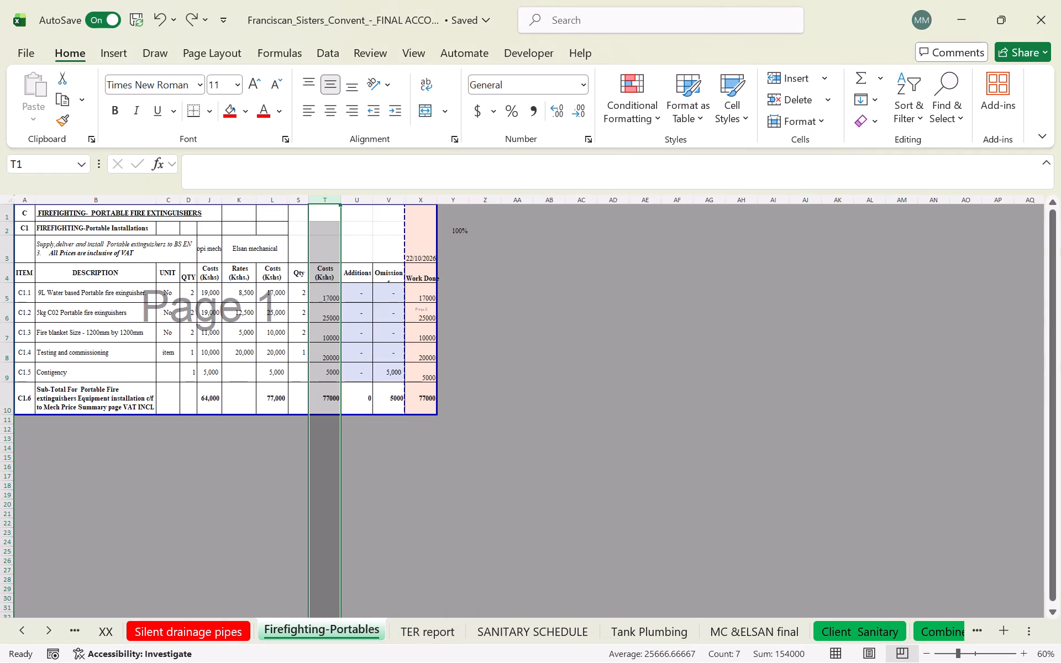
Change the Work Done formula in X5 to =L5*100% and fill it down through X9.
click(417, 295)
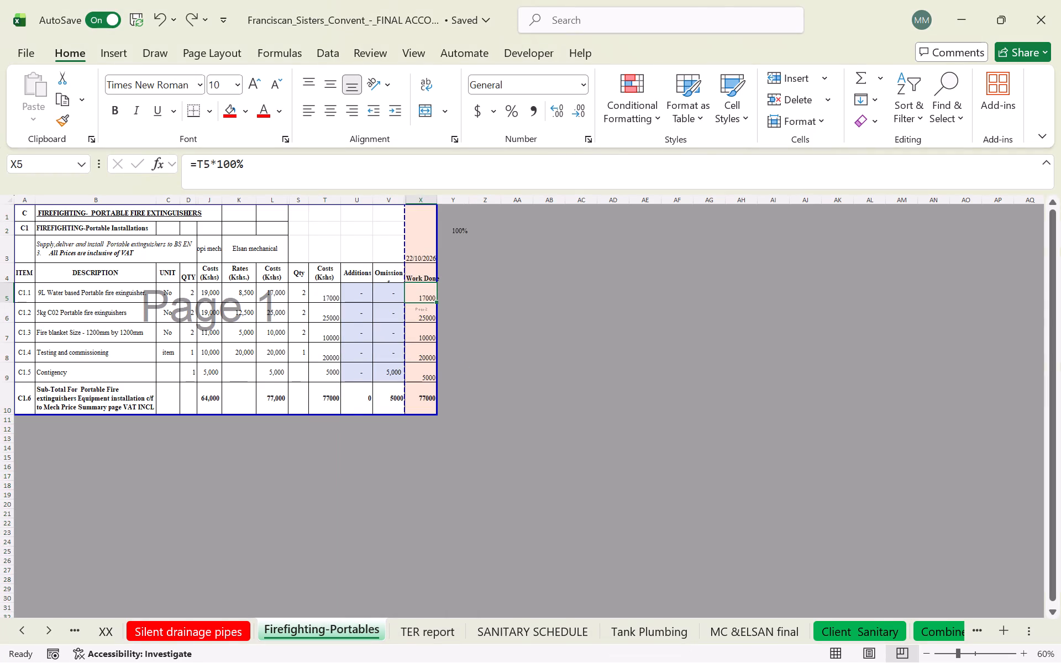
double_click(417, 295)
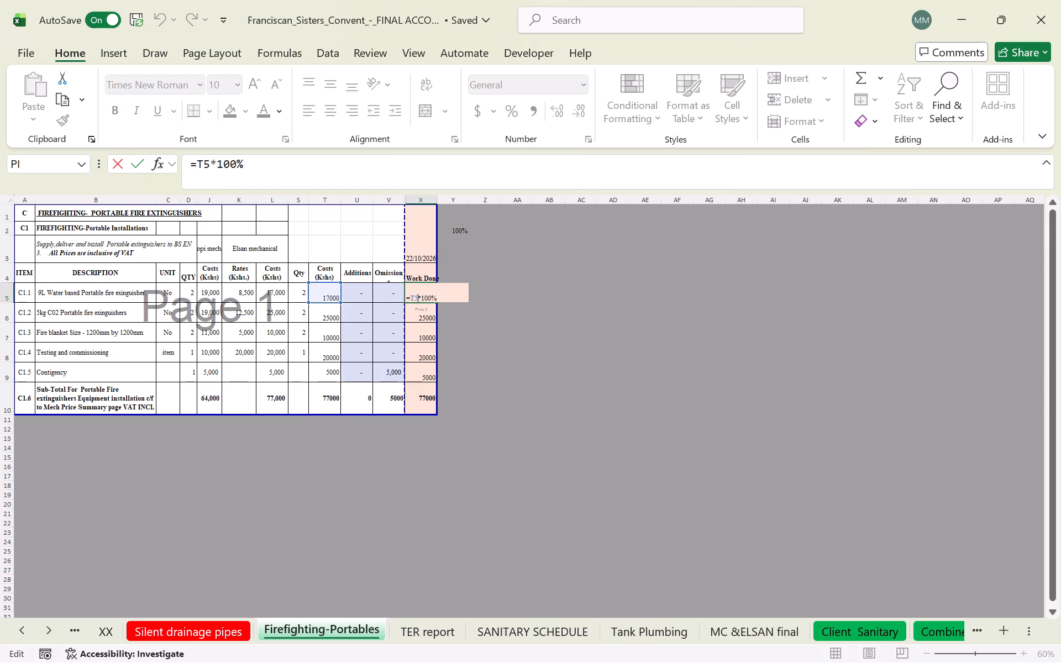
drag(325, 303, 286, 302)
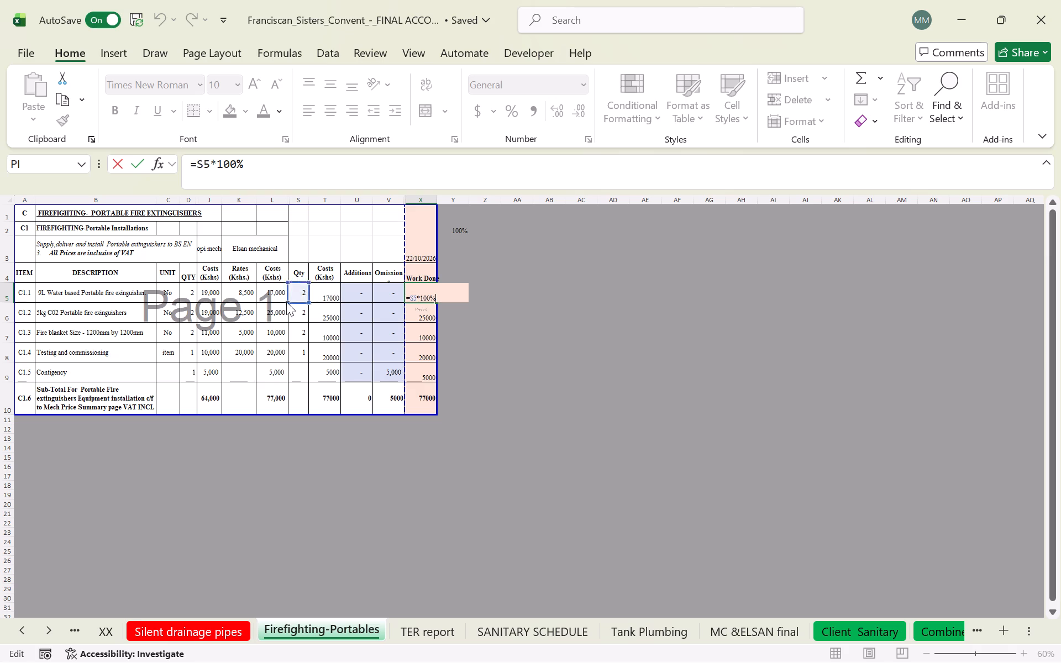
drag(286, 302, 276, 296)
key(Return)
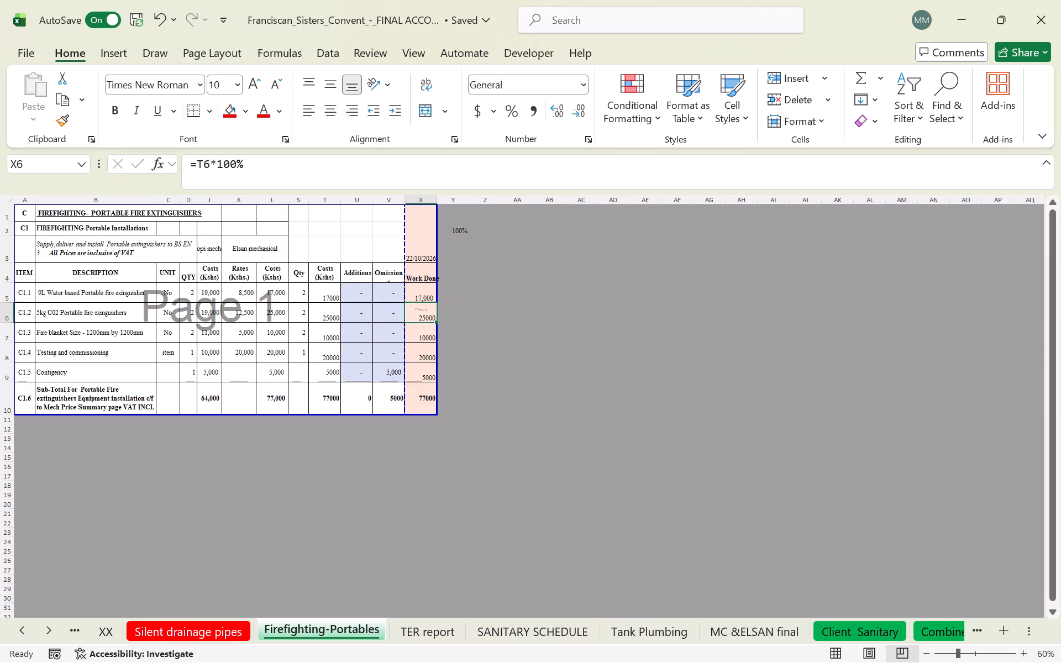
click(424, 293)
drag(435, 301, 434, 382)
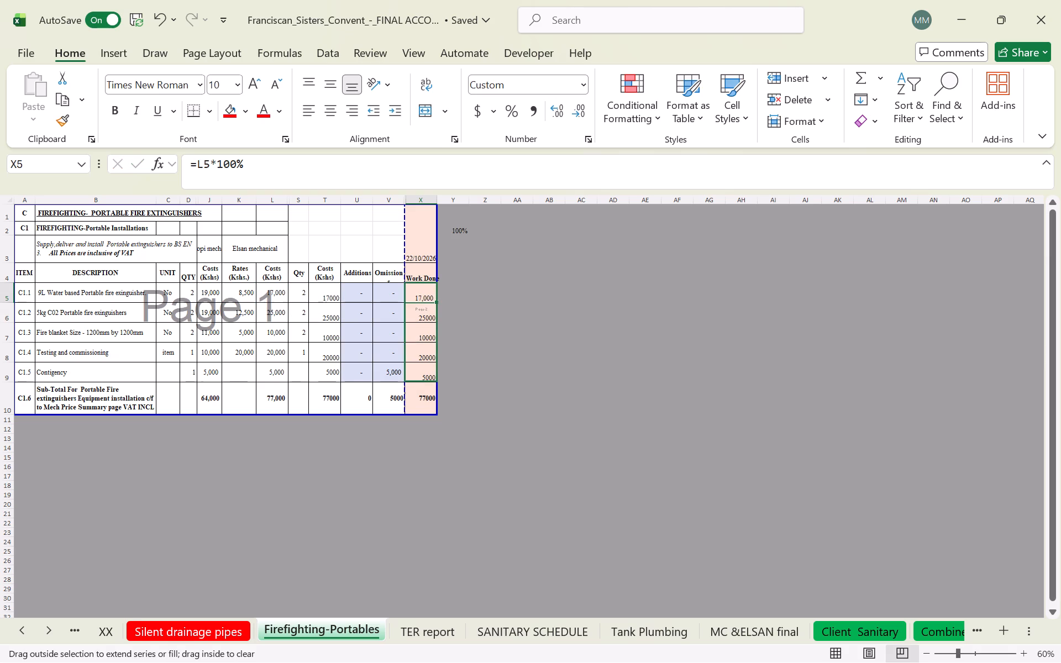
drag(434, 382, 434, 382)
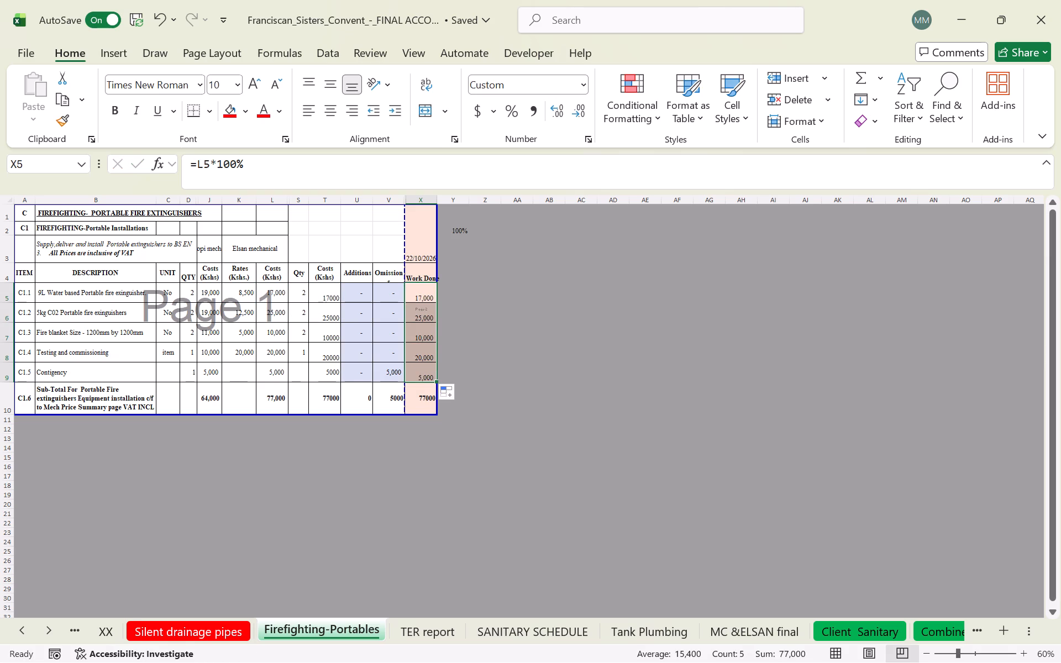
Enter a final quantity of 0 in S9 for the C1.5 Contingency item.
click(301, 374)
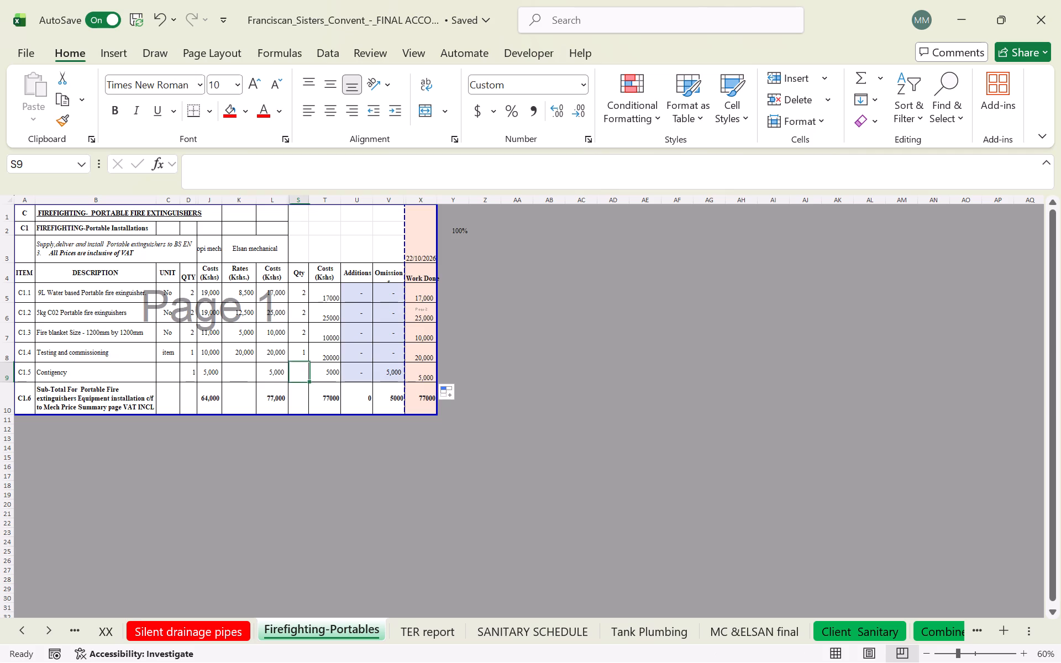
key(0)
click(484, 382)
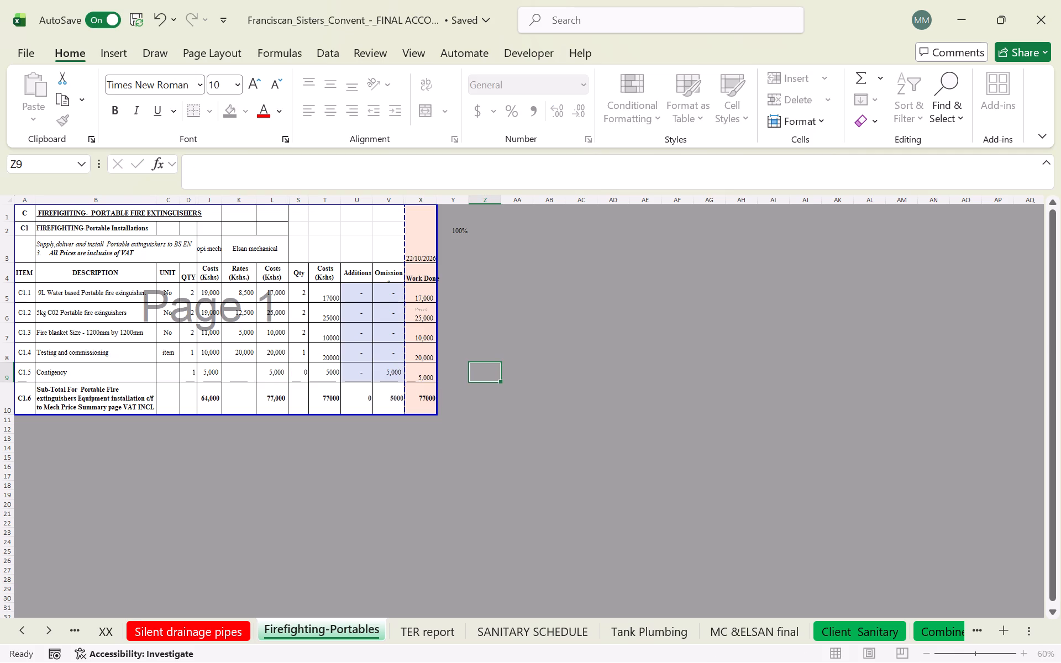
Check the Work Done formula in X9 and clear the Contingency cost in L9 that it references.
double_click(426, 374)
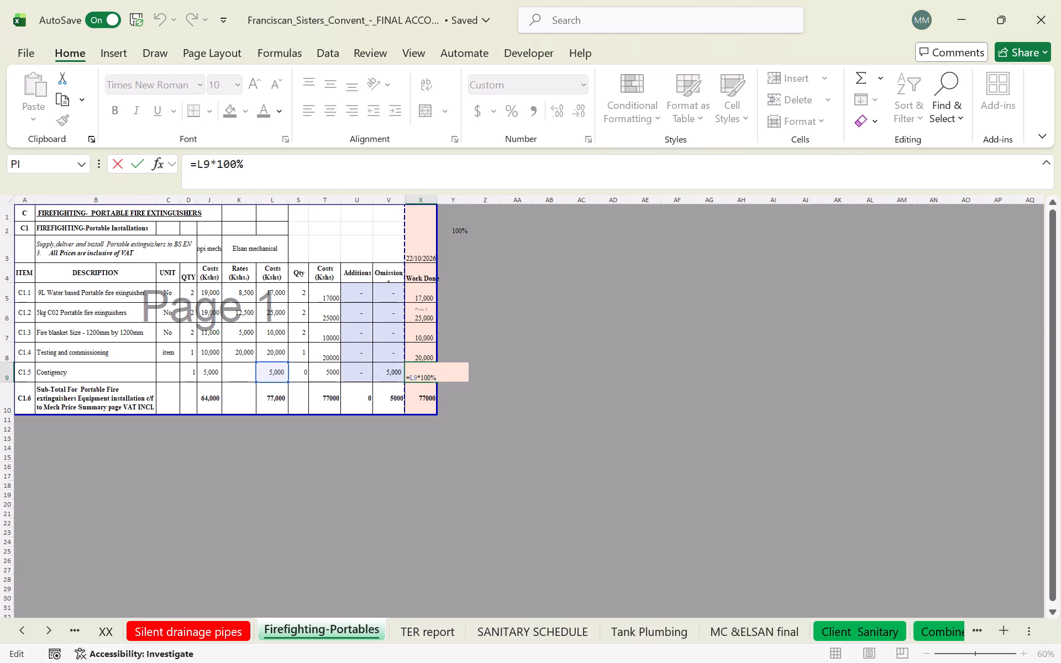
key(Return)
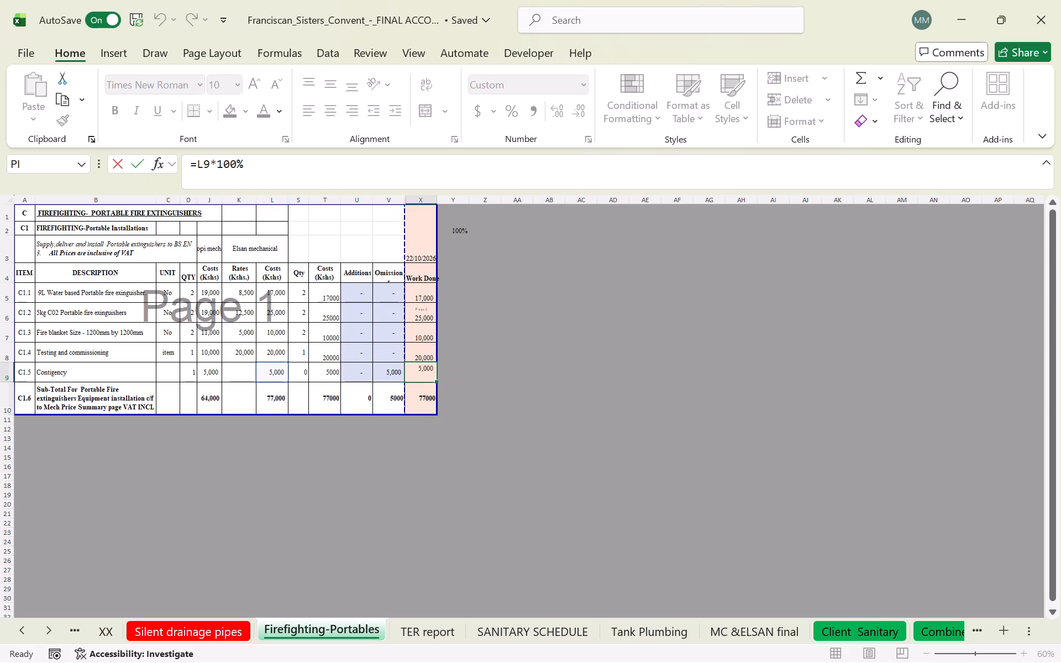
click(274, 372)
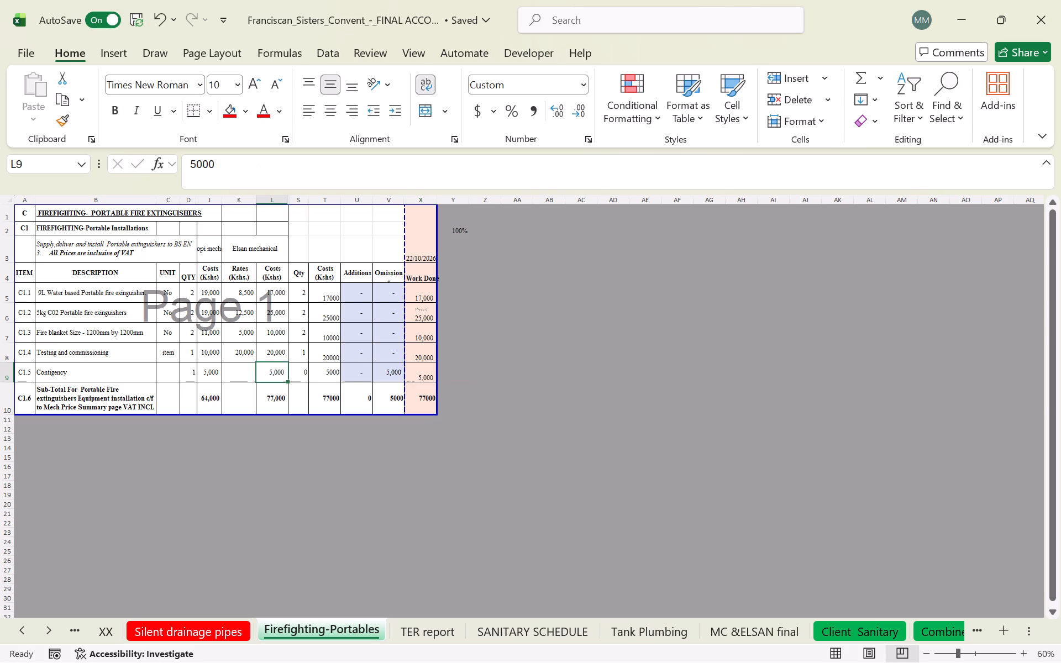
key(Delete)
click(582, 388)
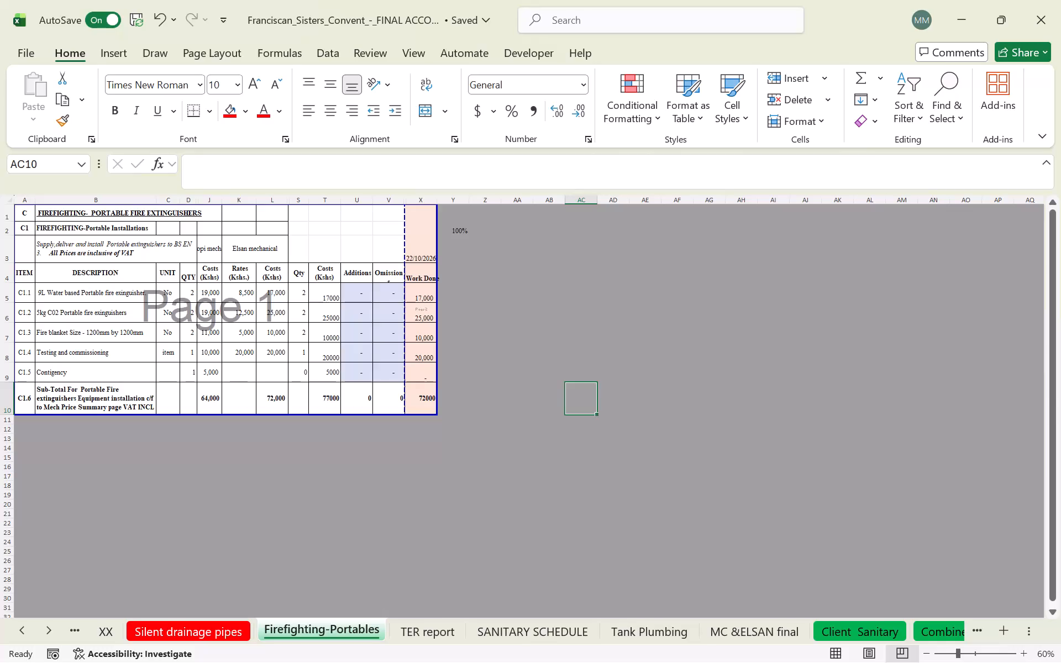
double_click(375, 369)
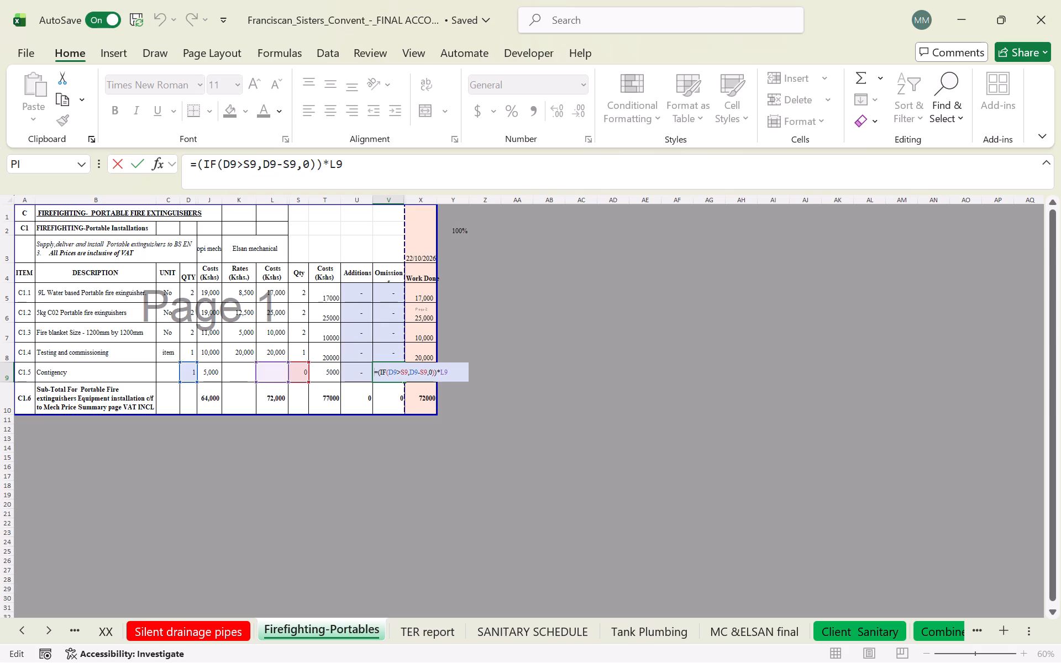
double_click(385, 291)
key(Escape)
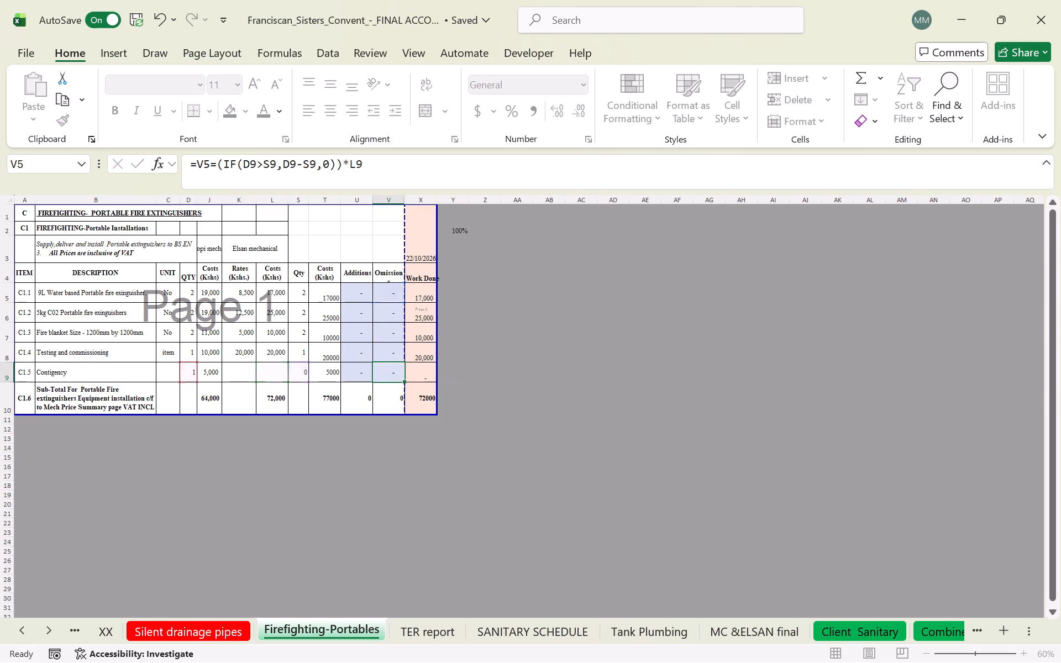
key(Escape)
Switch the V5 Omissions formula to the rate, =(IF(D5>S5,D5-S5,0))*K5, fill it down through V9 and check V9.
double_click(385, 296)
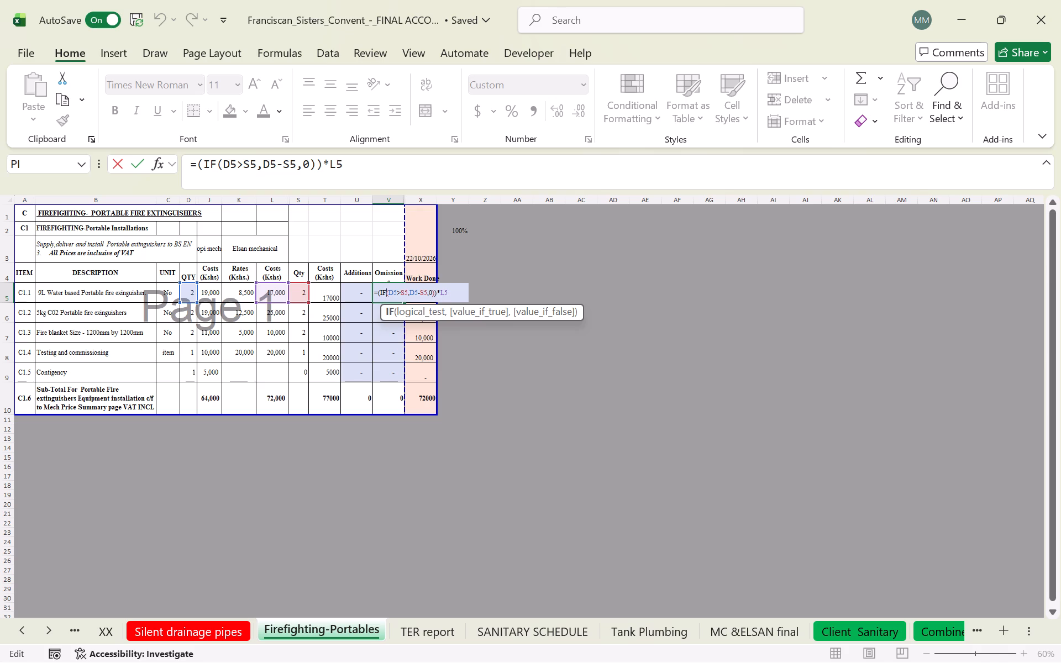
drag(255, 292, 254, 292)
drag(254, 292, 241, 292)
key(Return)
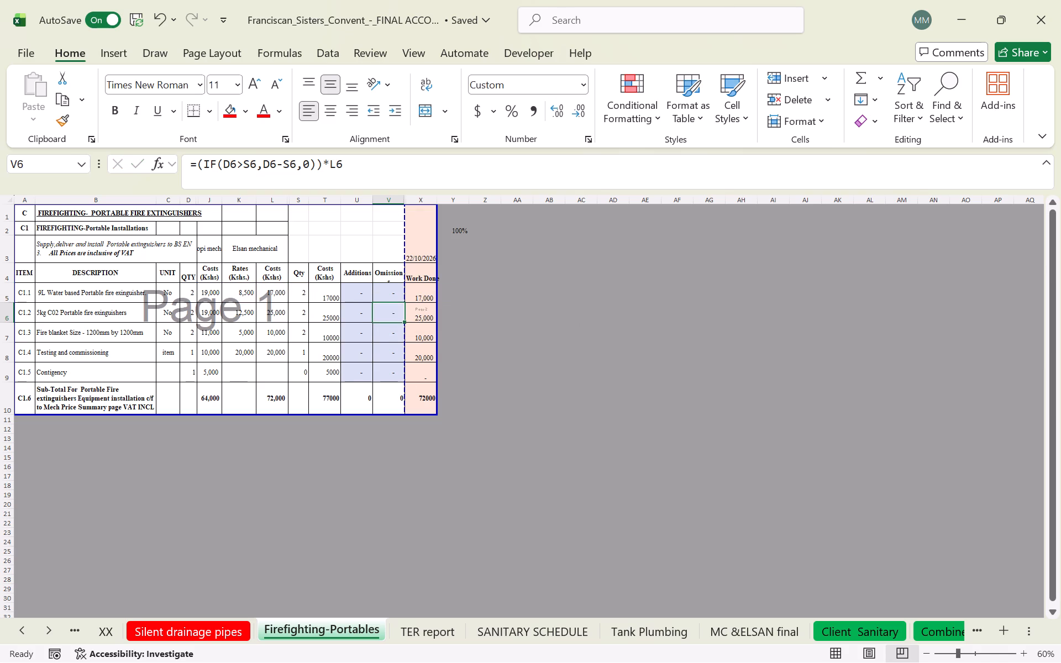
click(384, 297)
drag(403, 301, 405, 380)
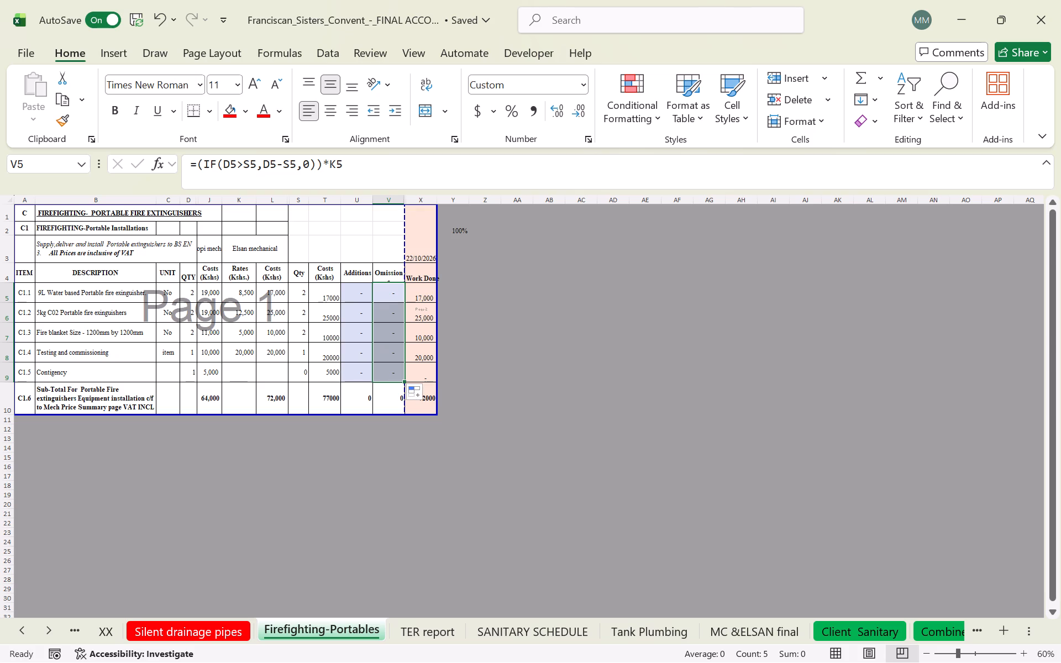
double_click(393, 370)
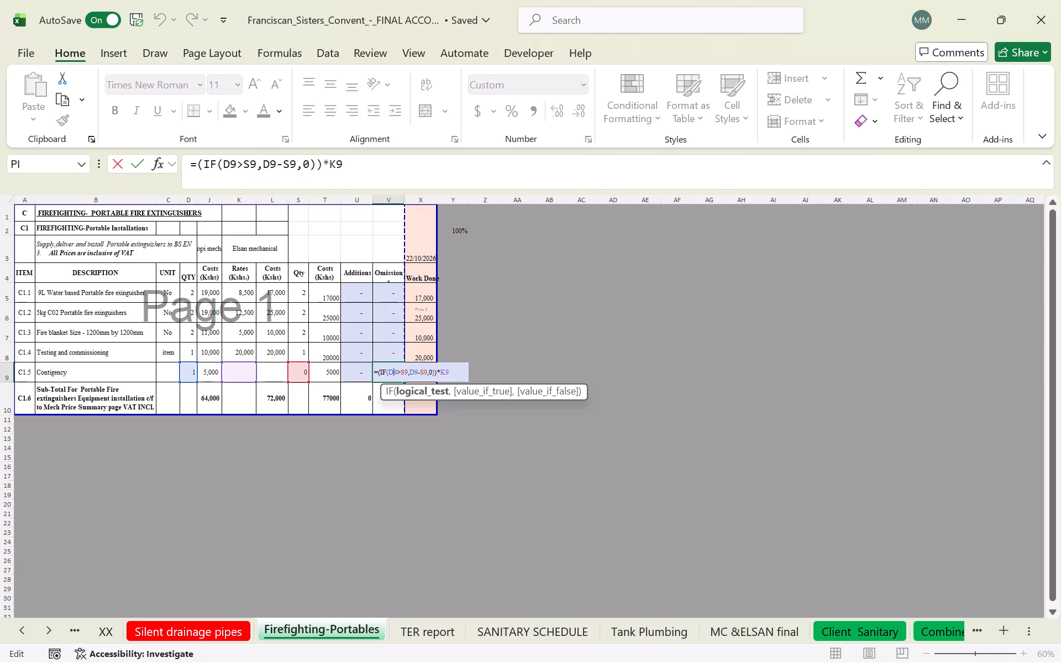
Hide the Costs column J.
click(208, 202)
right_click(208, 203)
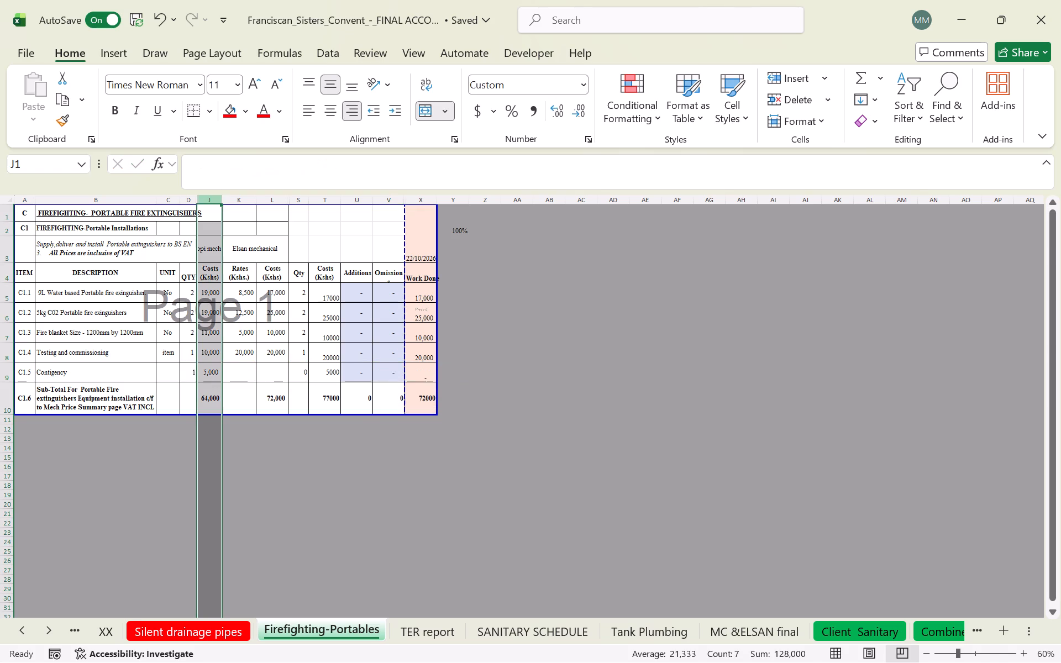
click(279, 466)
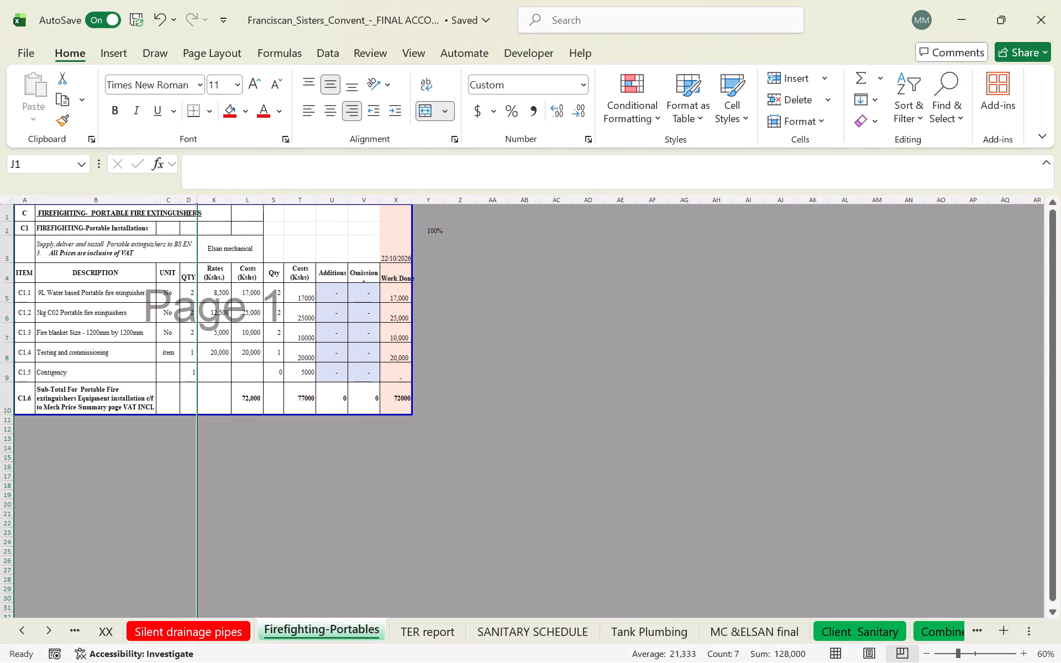
Check the V5 Omissions formula and enter a rate of 5000 in K9 for the C1.5 Contingency item.
click(329, 287)
double_click(360, 290)
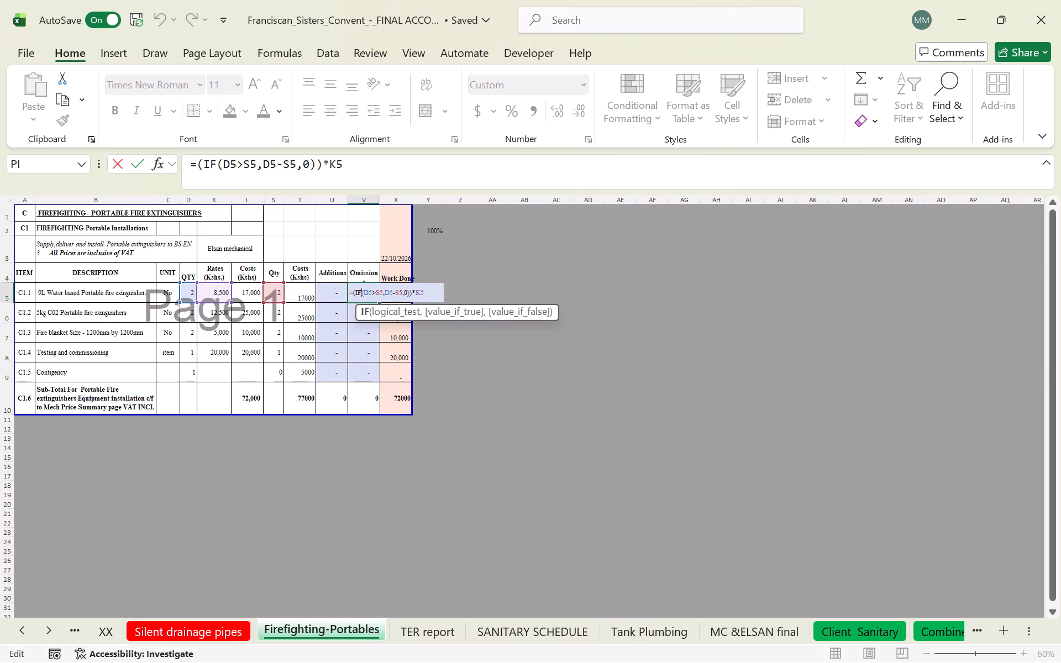
click(216, 375)
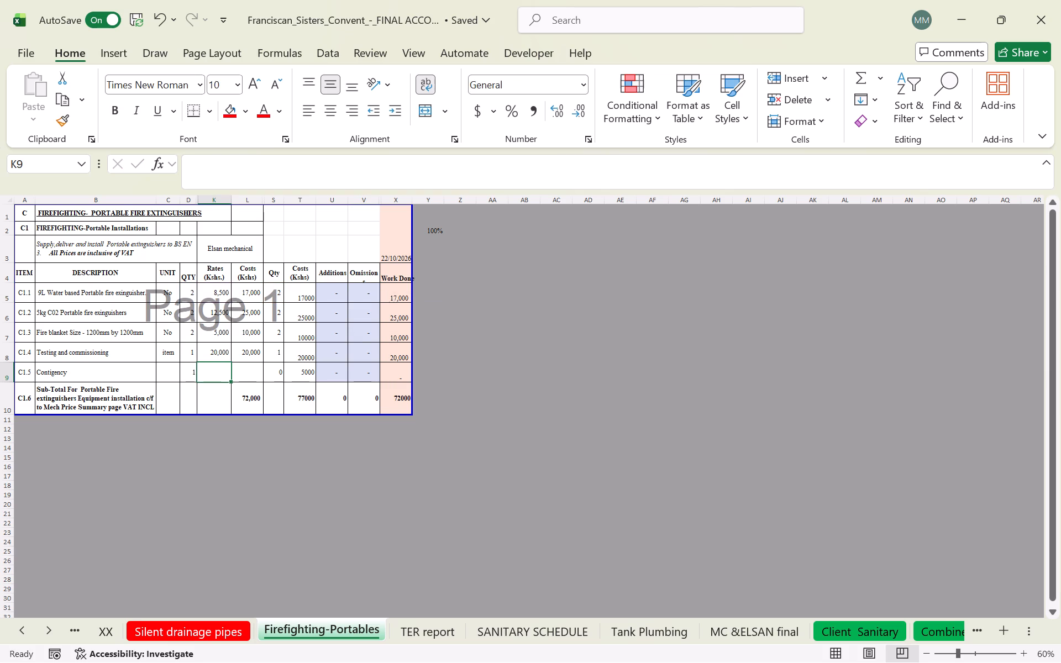
text(500)
key(0)
click(269, 425)
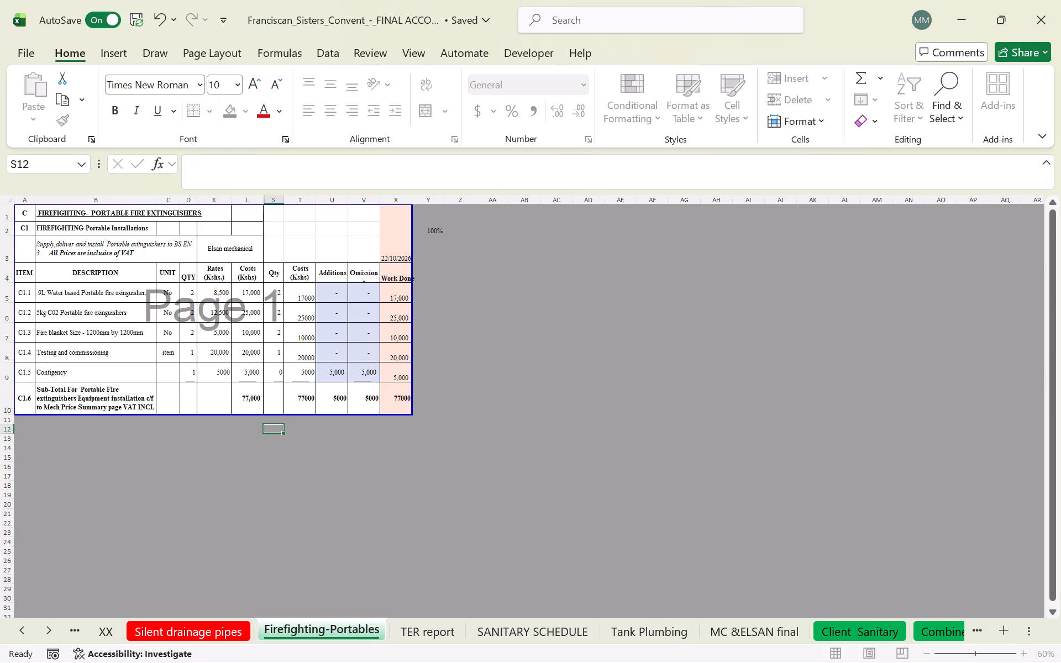
Check the Work Done formula in X9 and relink its cost reference from L9 to T9, making it =T9*100%.
double_click(402, 381)
double_click(403, 375)
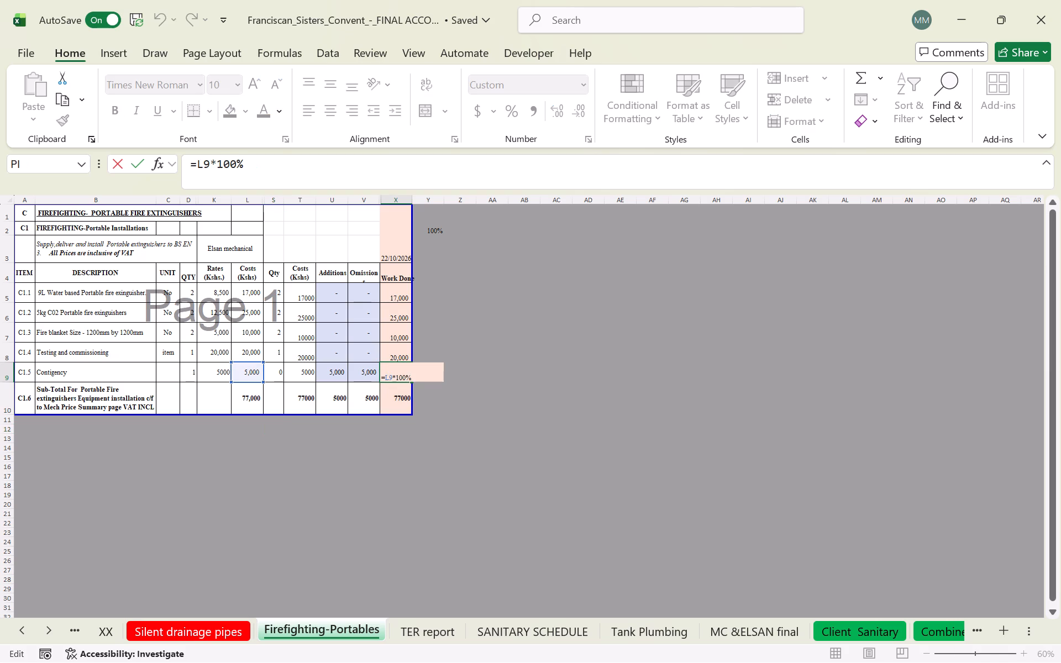
key(Escape)
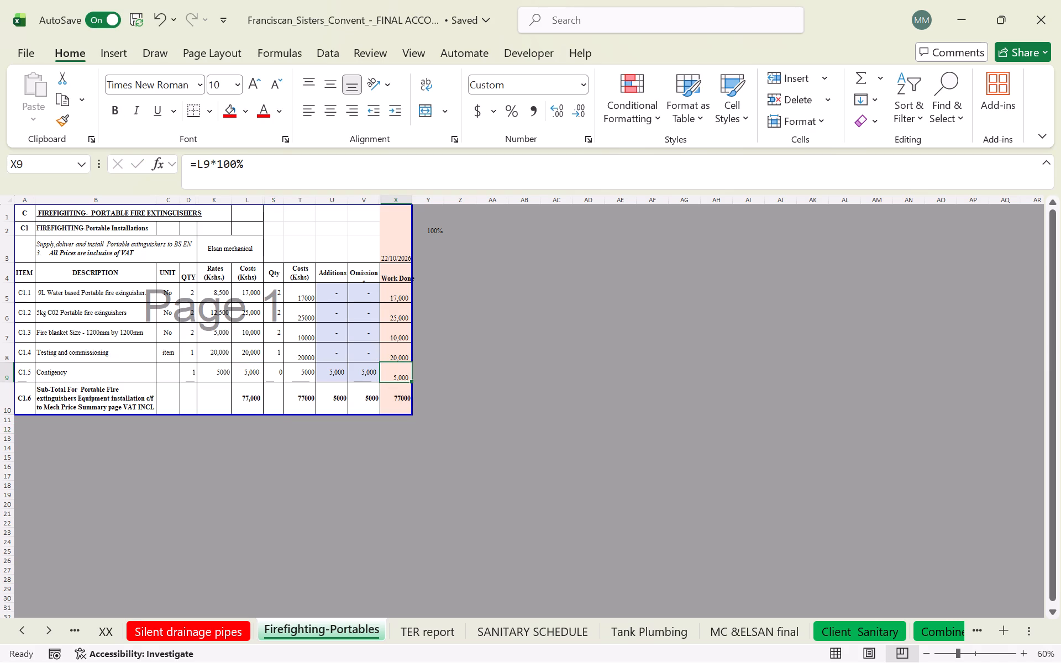
click(191, 373)
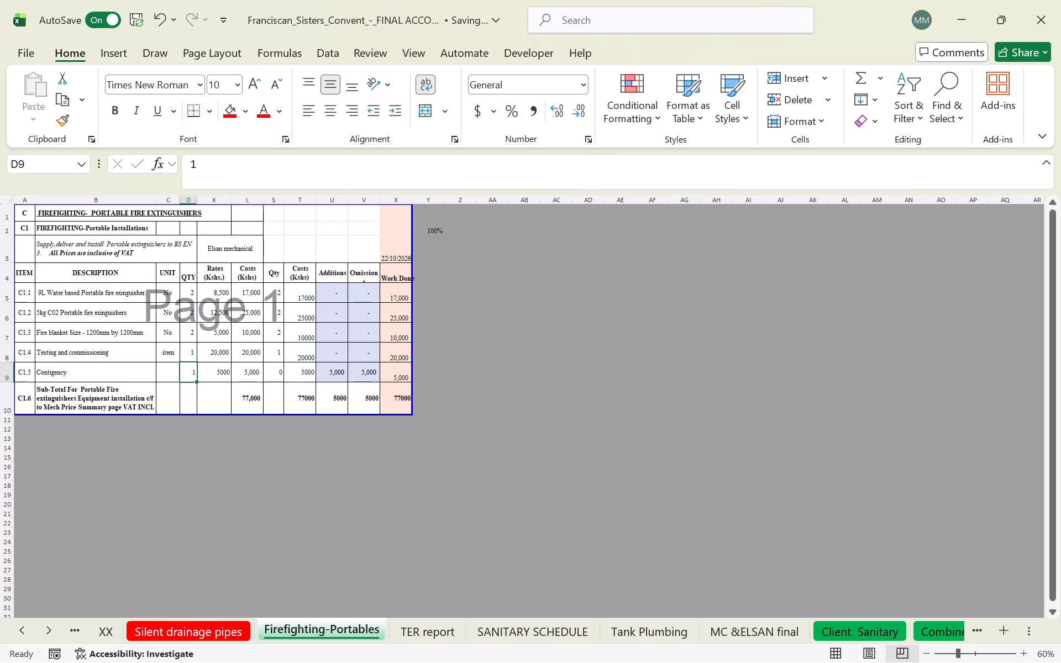
double_click(405, 378)
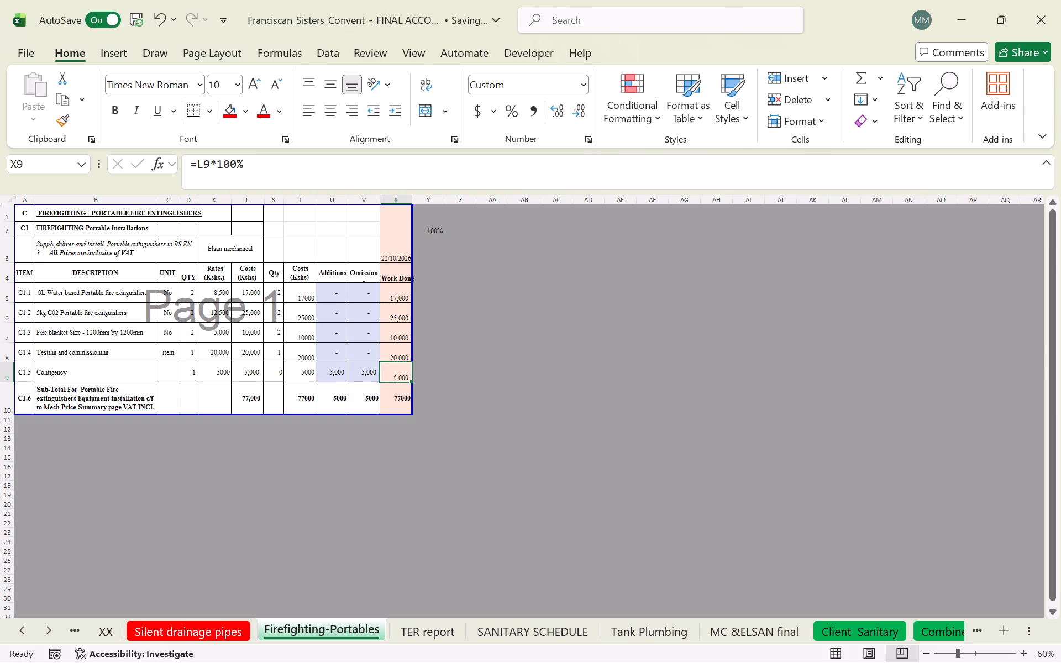
double_click(402, 371)
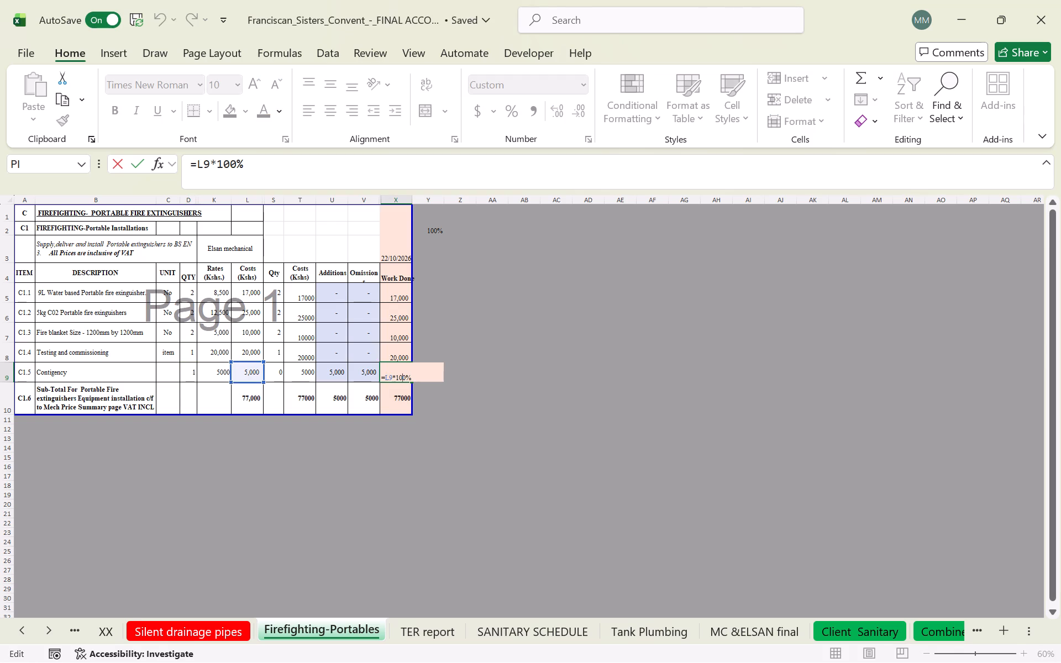
drag(262, 373, 296, 369)
key(Return)
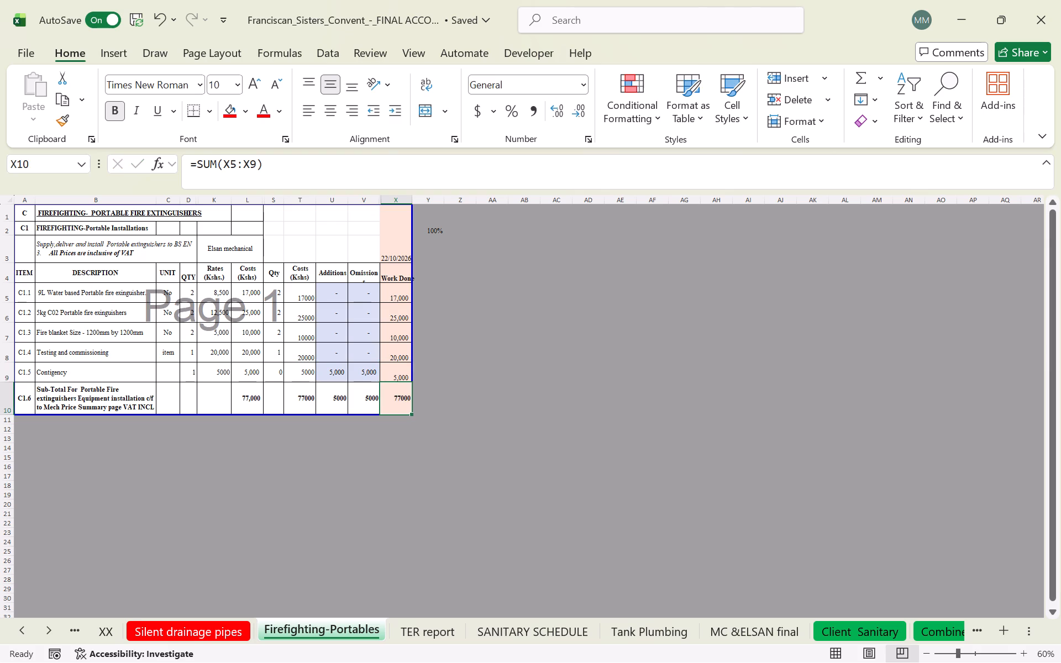
Check the V5 Omissions formula, change the X5 Work Done formula to =T5*100% and fill it down through X9.
double_click(356, 296)
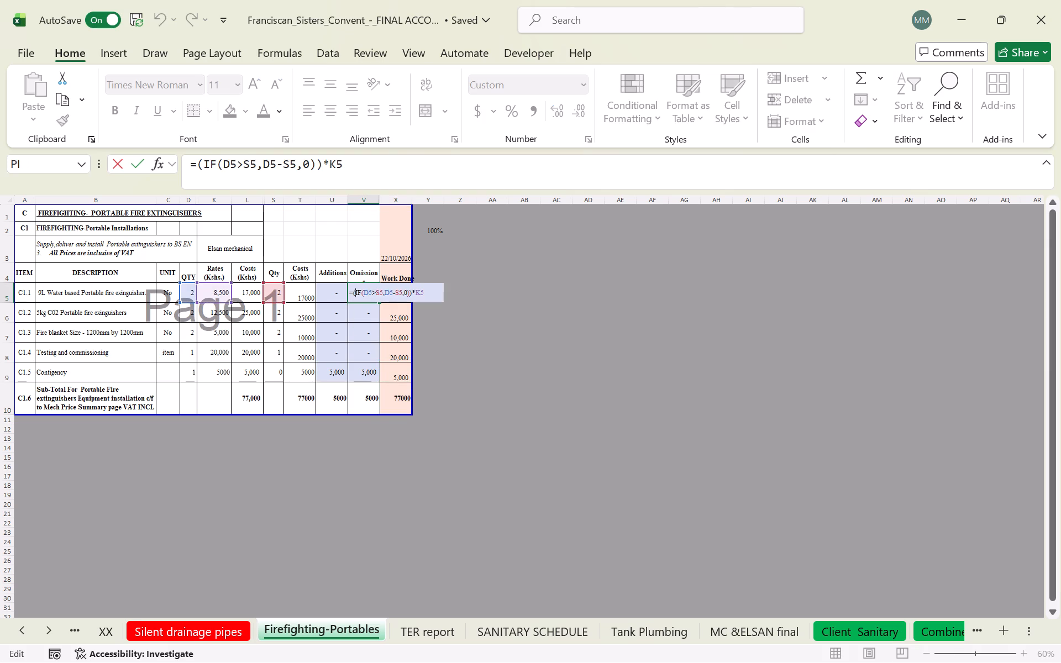
key(Return)
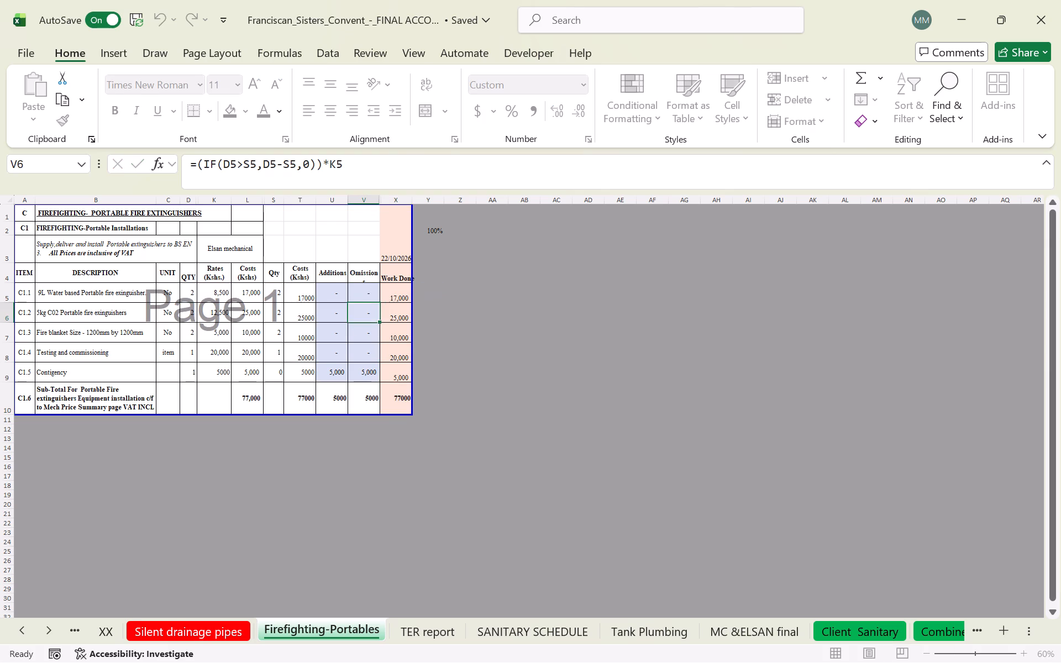
double_click(398, 301)
double_click(399, 296)
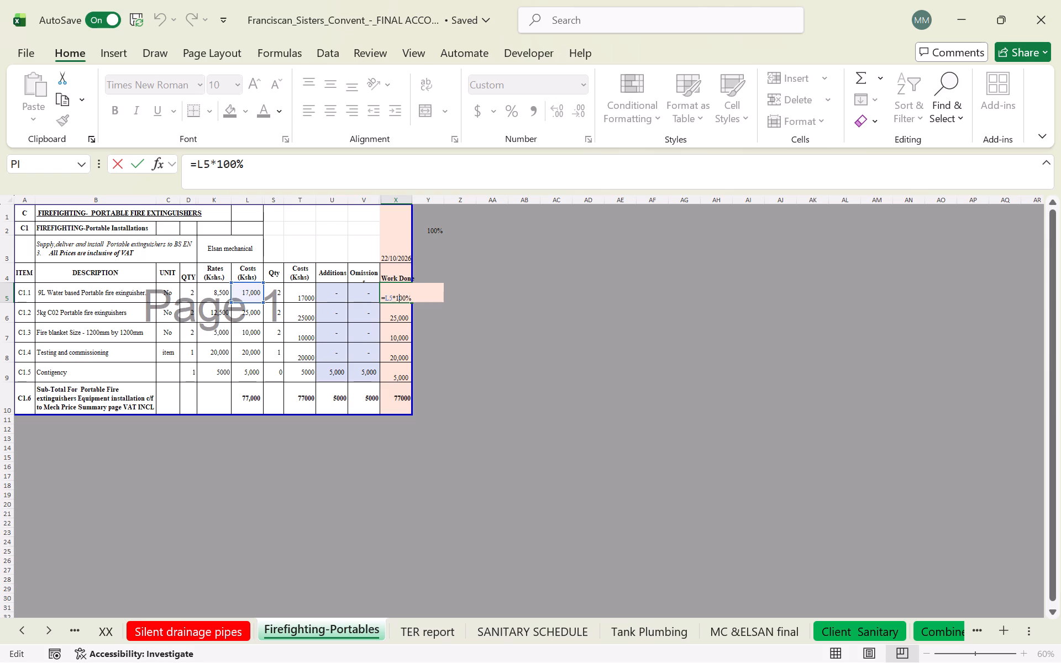
drag(264, 290, 303, 290)
key(Return)
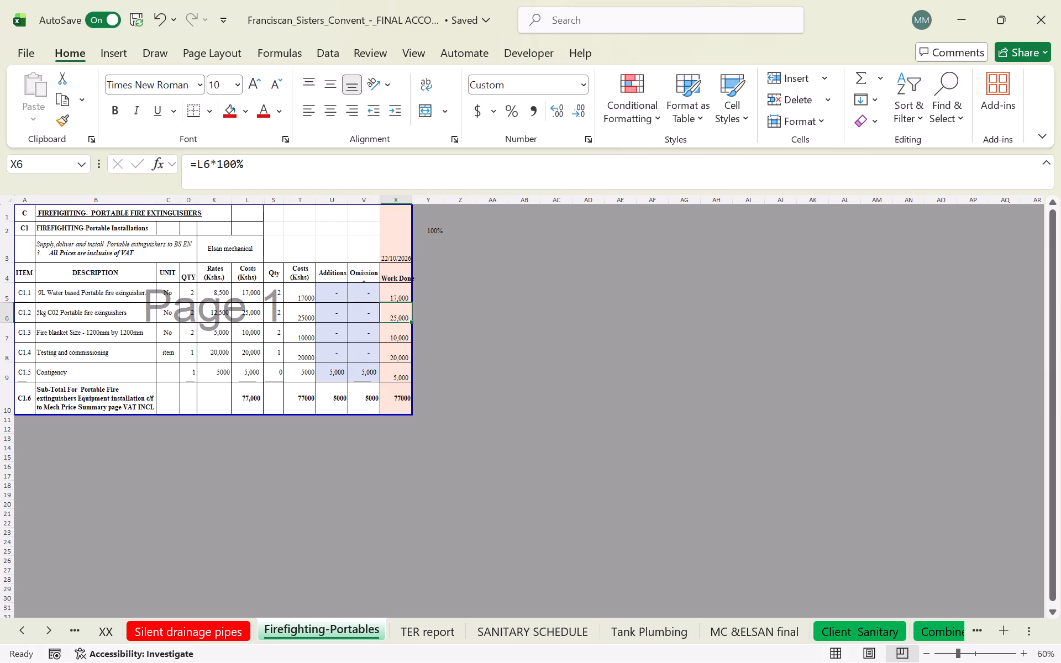
click(398, 299)
drag(410, 301, 413, 384)
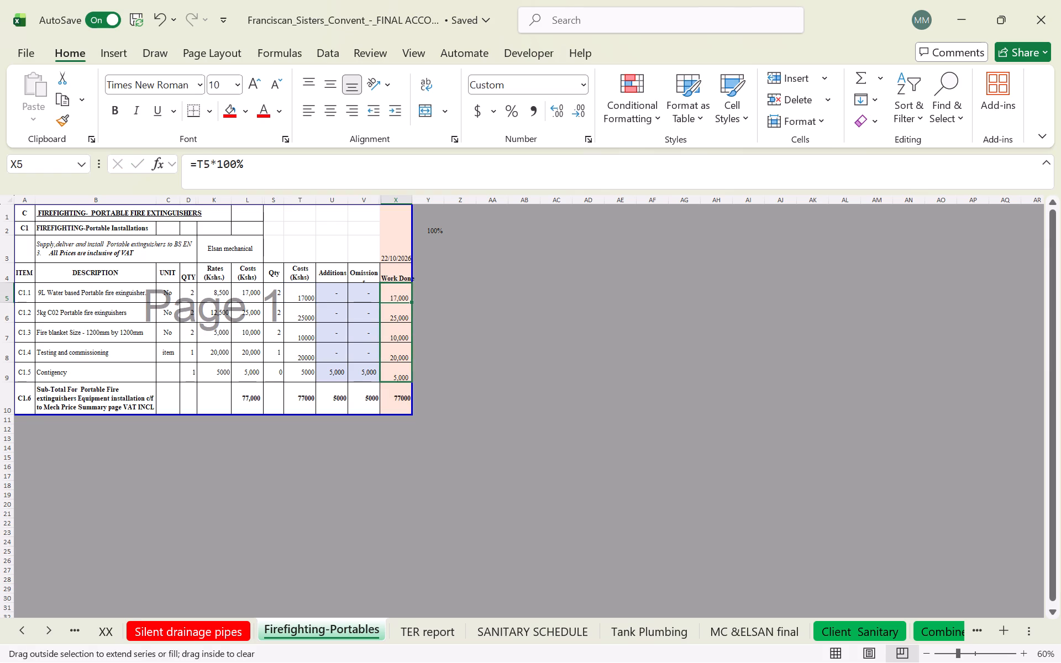
drag(413, 384, 413, 385)
click(487, 340)
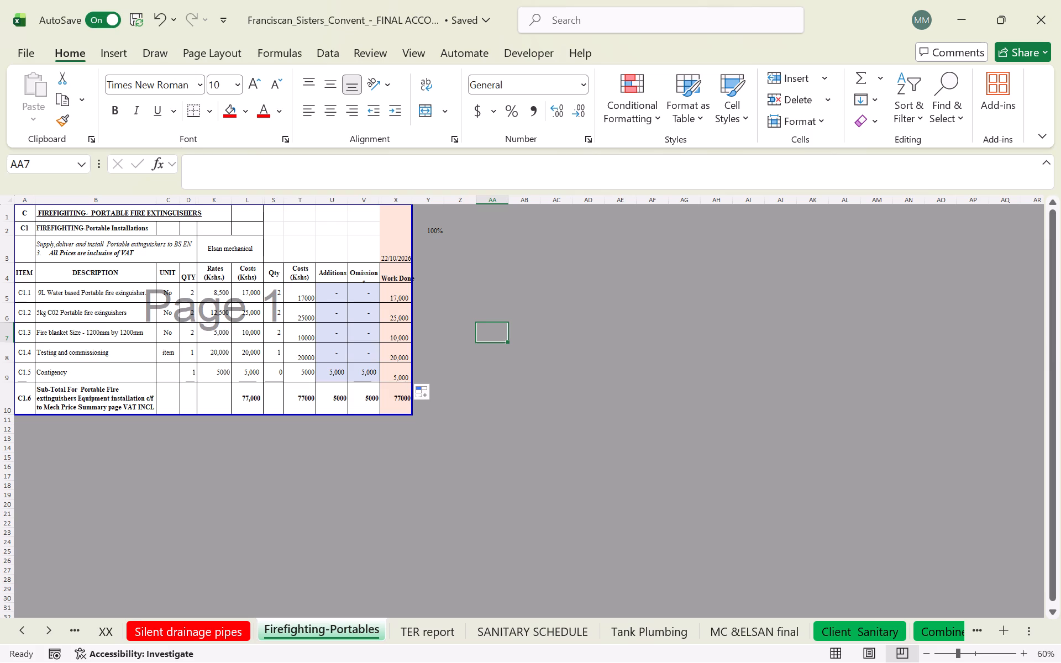
Check the Work Done formulas in X9 and X5 for their cost references.
double_click(394, 367)
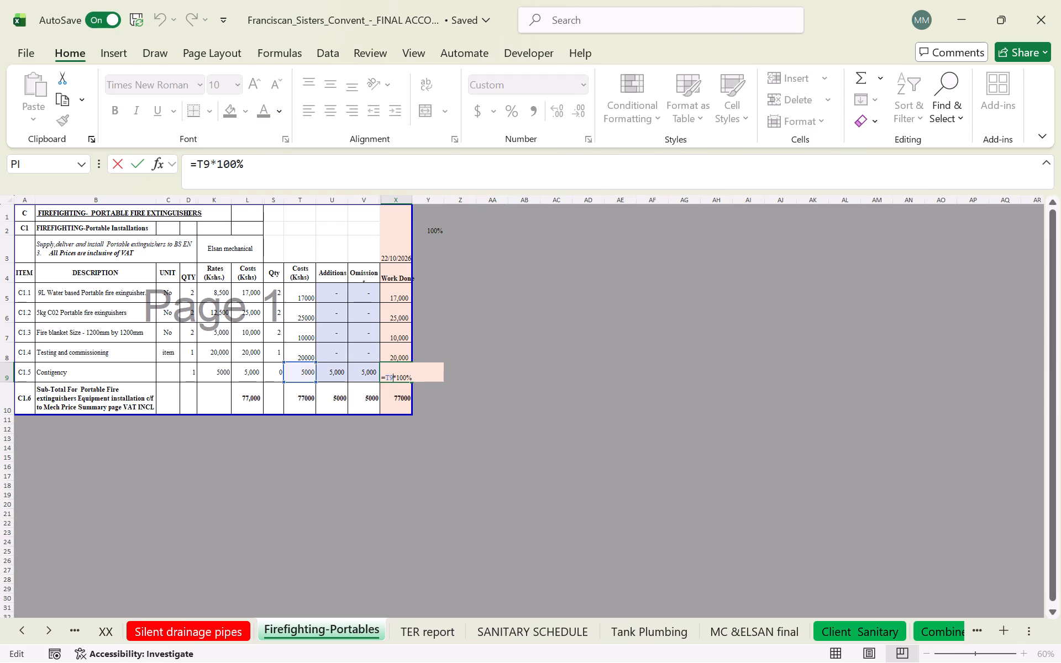
key(Return)
double_click(398, 296)
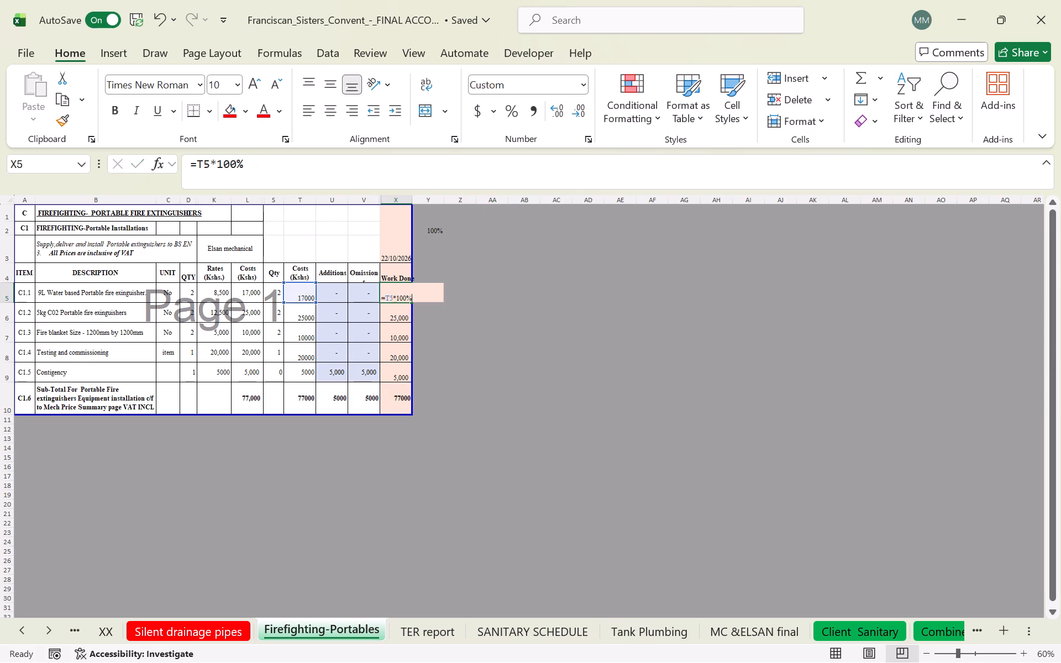
key(Return)
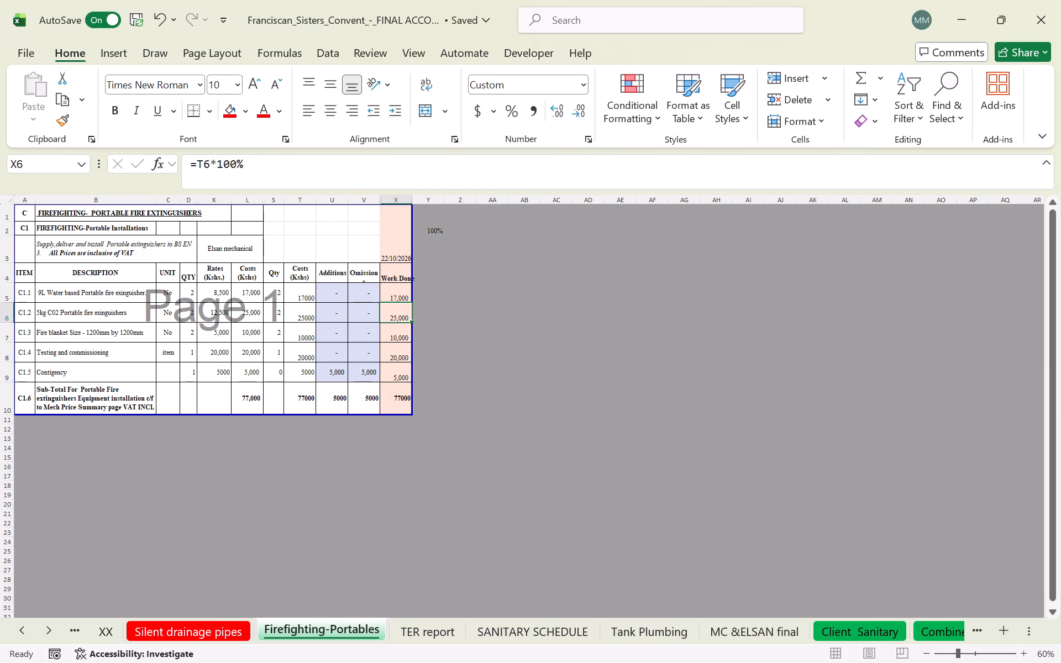
double_click(398, 282)
double_click(398, 298)
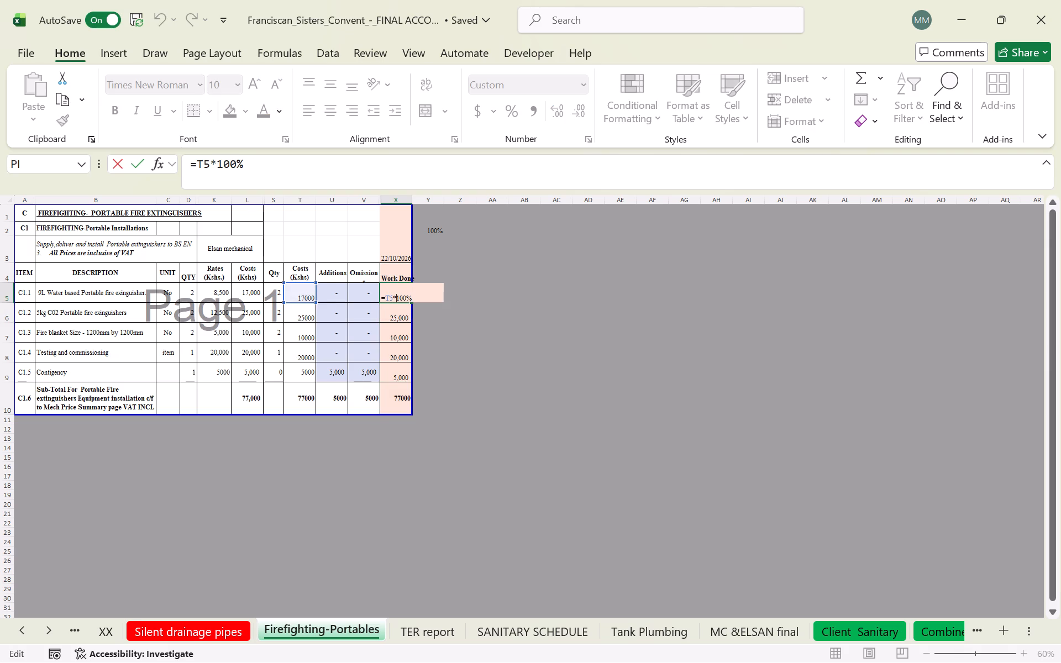
key(Escape)
Fill the T5 Costs formula =S5*K5 down through T9 and check the Work Done formula in X9.
double_click(307, 372)
double_click(301, 297)
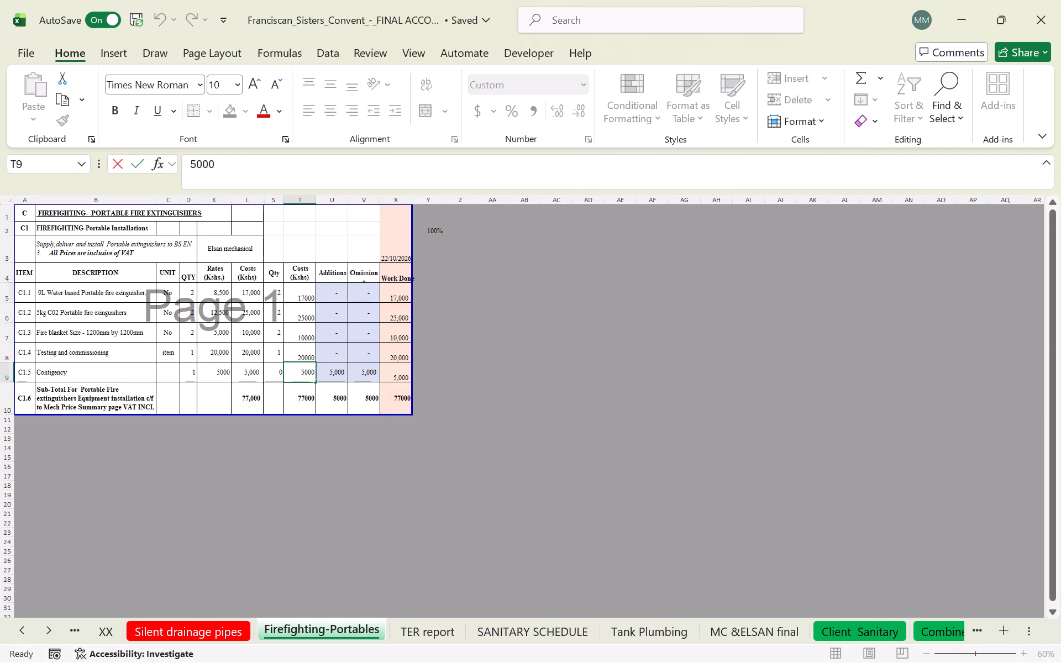
key(Escape)
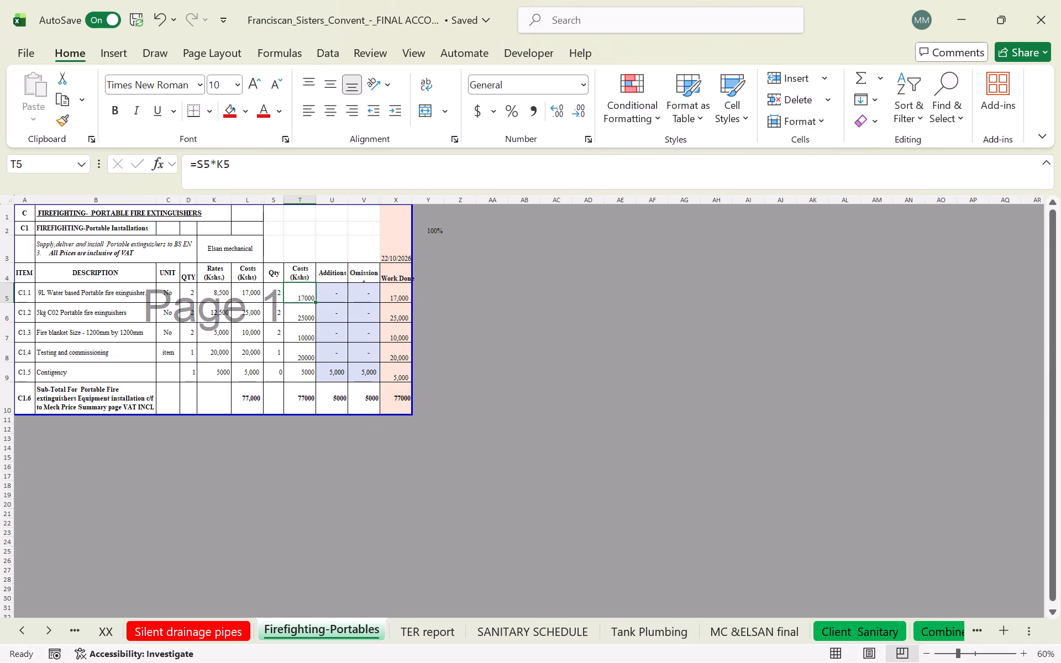
drag(316, 303, 318, 380)
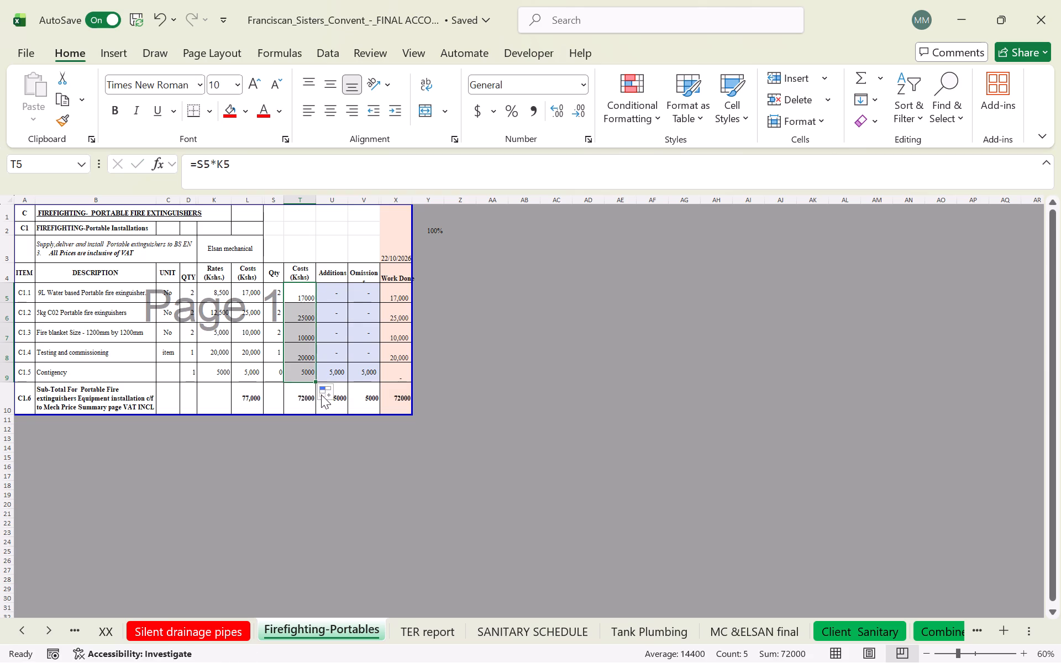
click(397, 367)
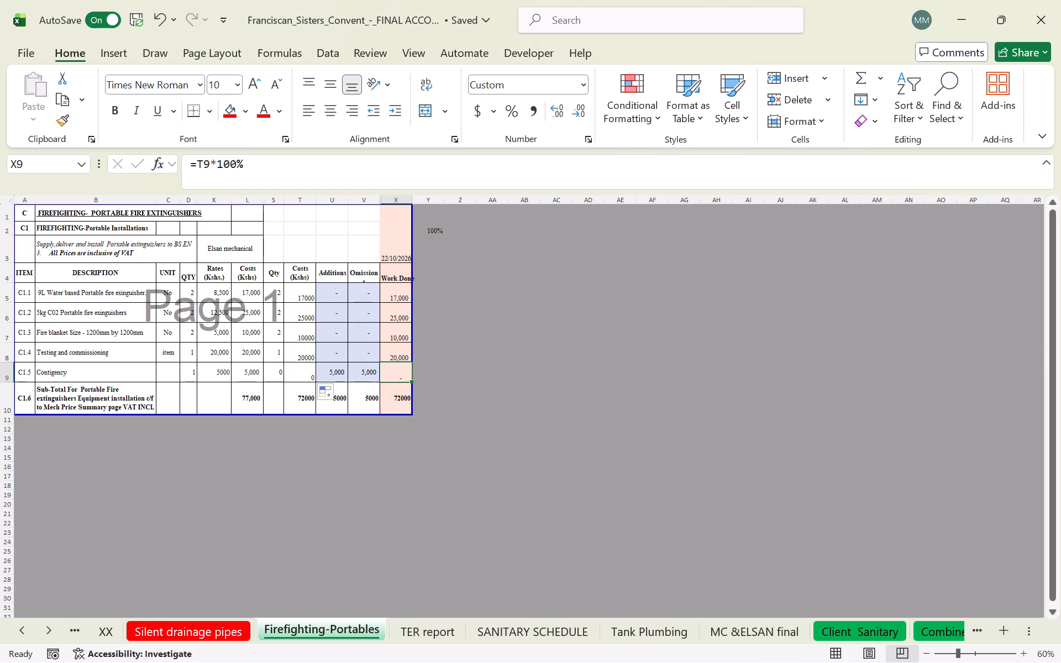
Check the quantity comparison and rate references in the Contingency Additions formula in U9.
click(354, 446)
double_click(335, 373)
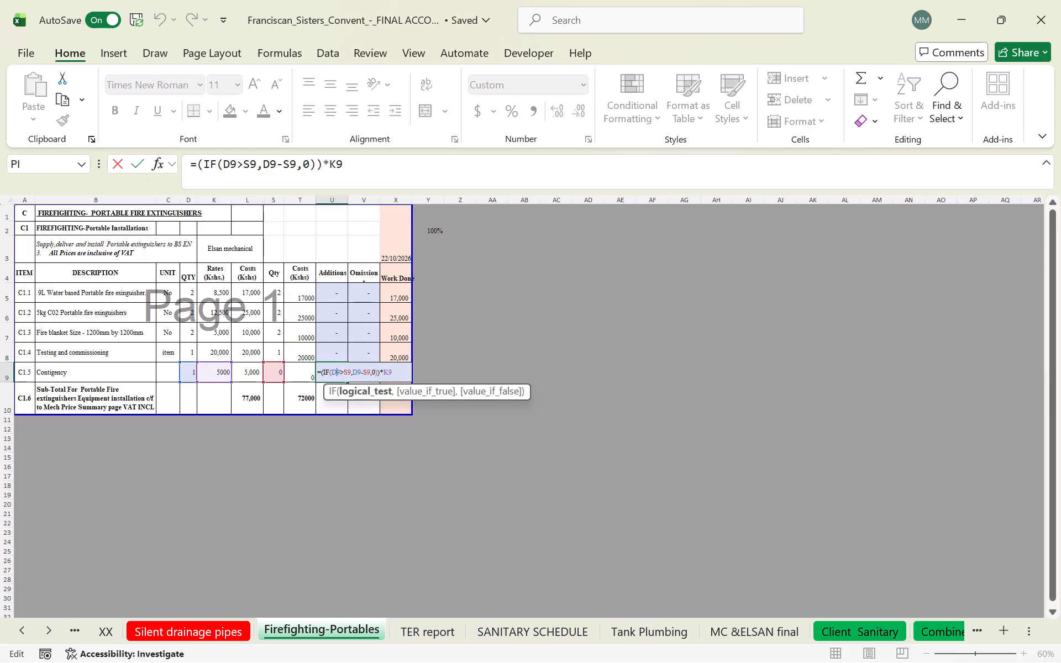
key(Escape)
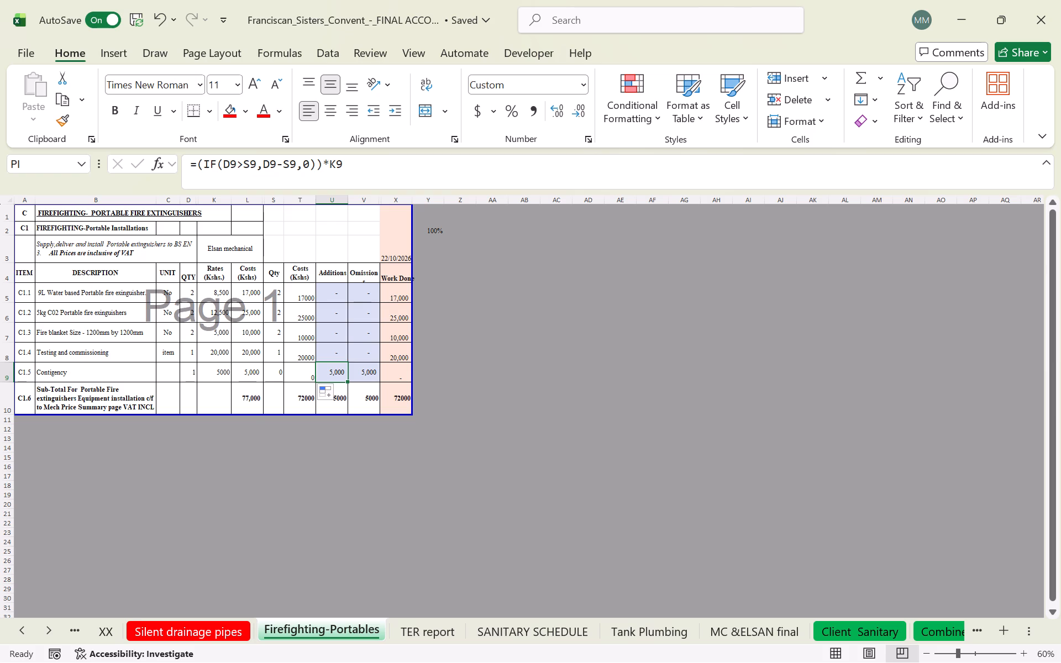
double_click(335, 369)
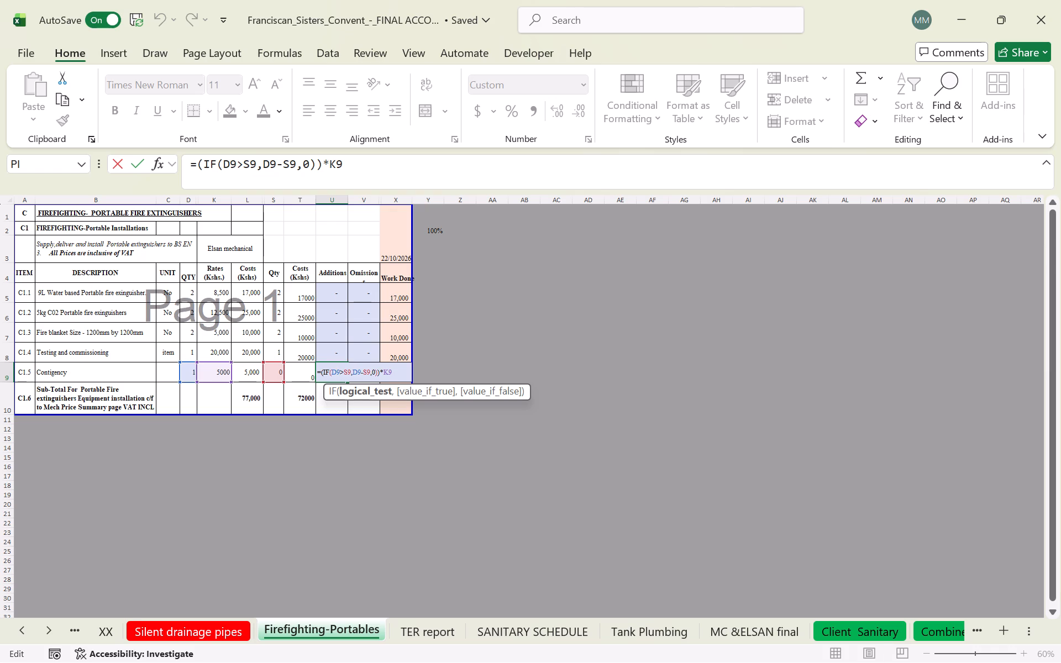
key(Escape)
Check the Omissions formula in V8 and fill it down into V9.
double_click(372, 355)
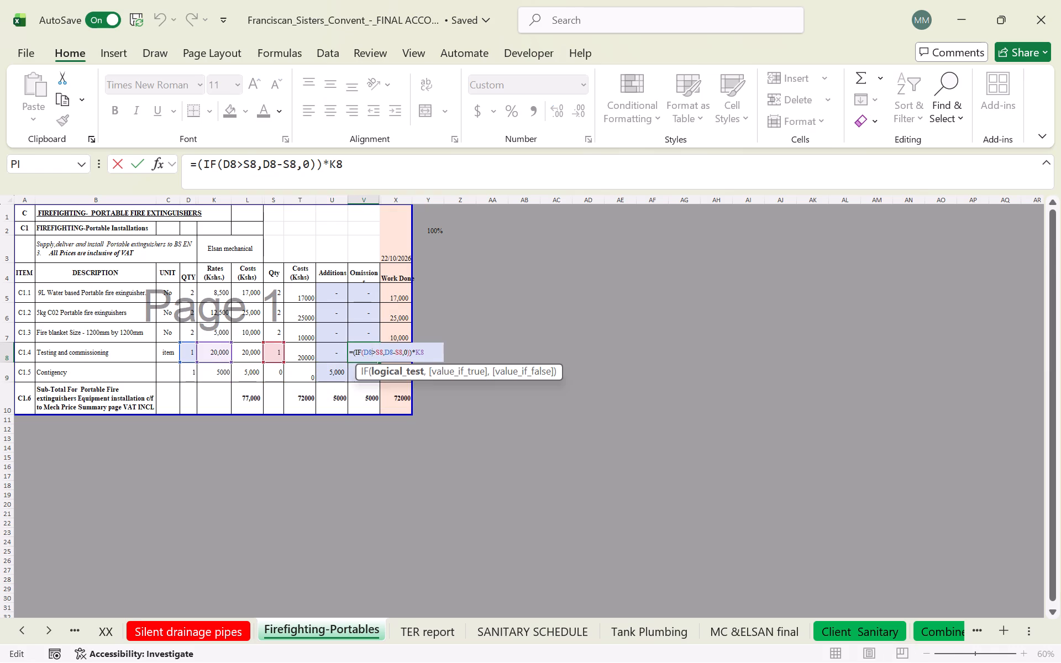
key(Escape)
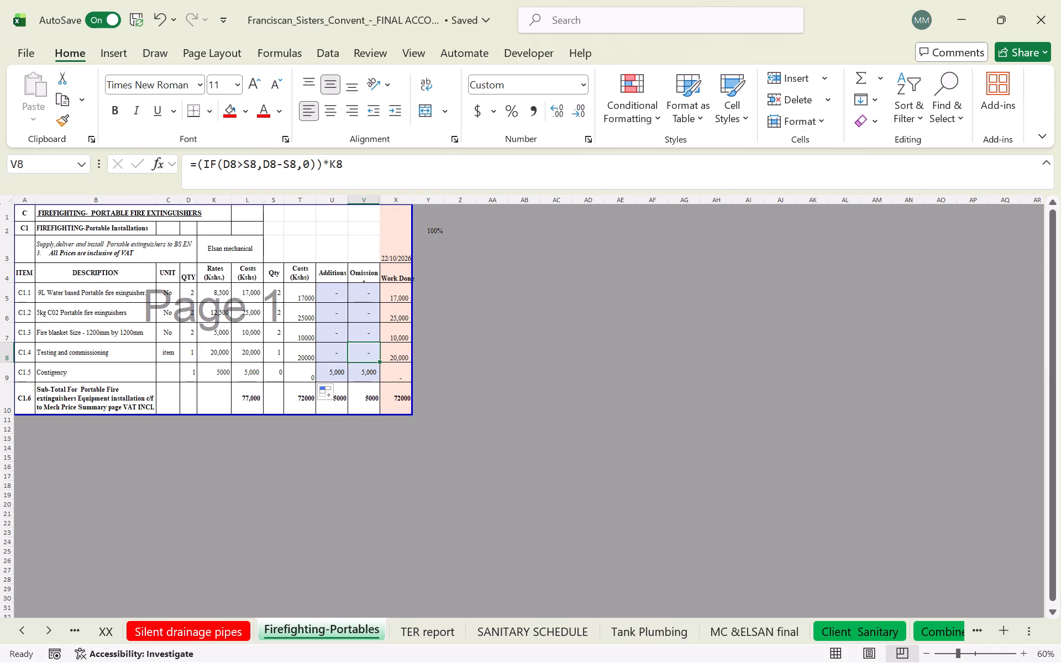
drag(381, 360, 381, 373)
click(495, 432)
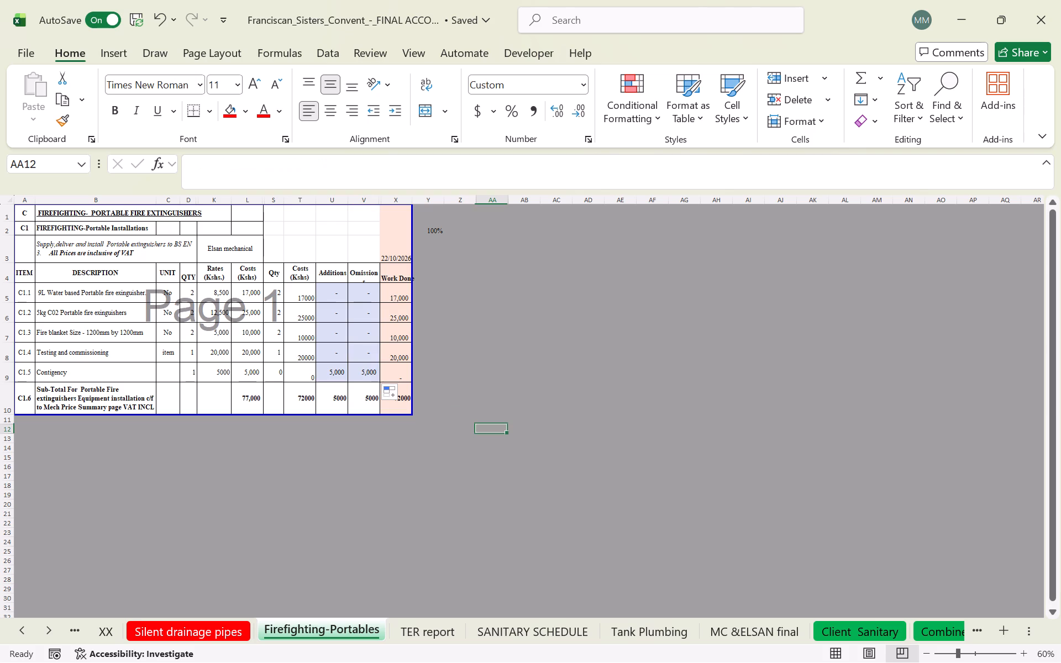
Recheck U9, change the V5 Omissions formula to =(IF(D5<S5,D5-S5,0))*K5 and fill it down through V9.
double_click(328, 371)
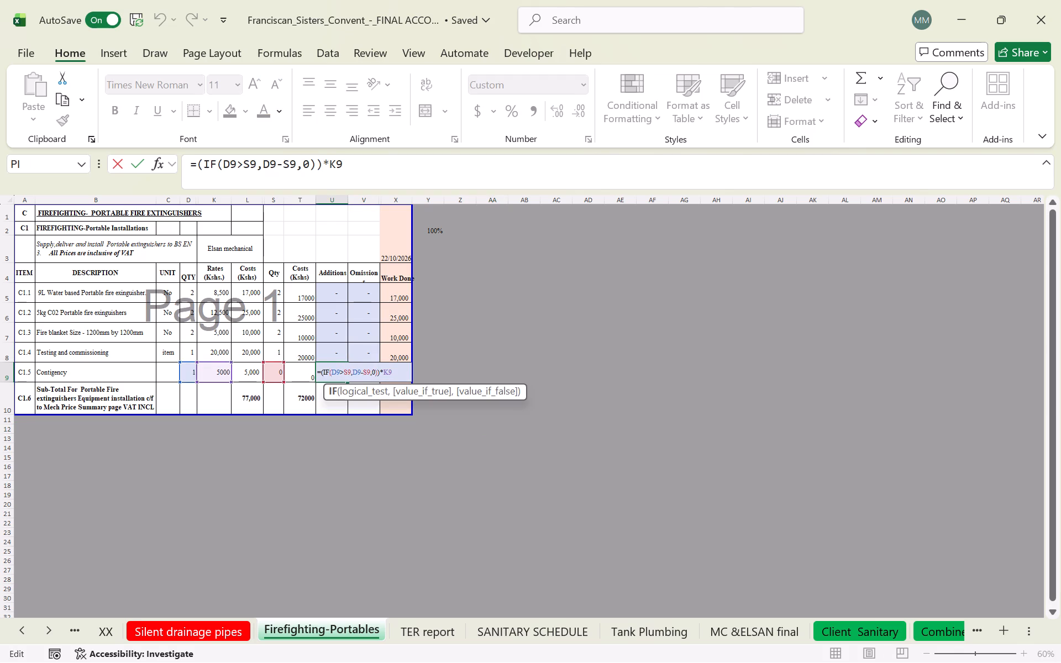
key(Escape)
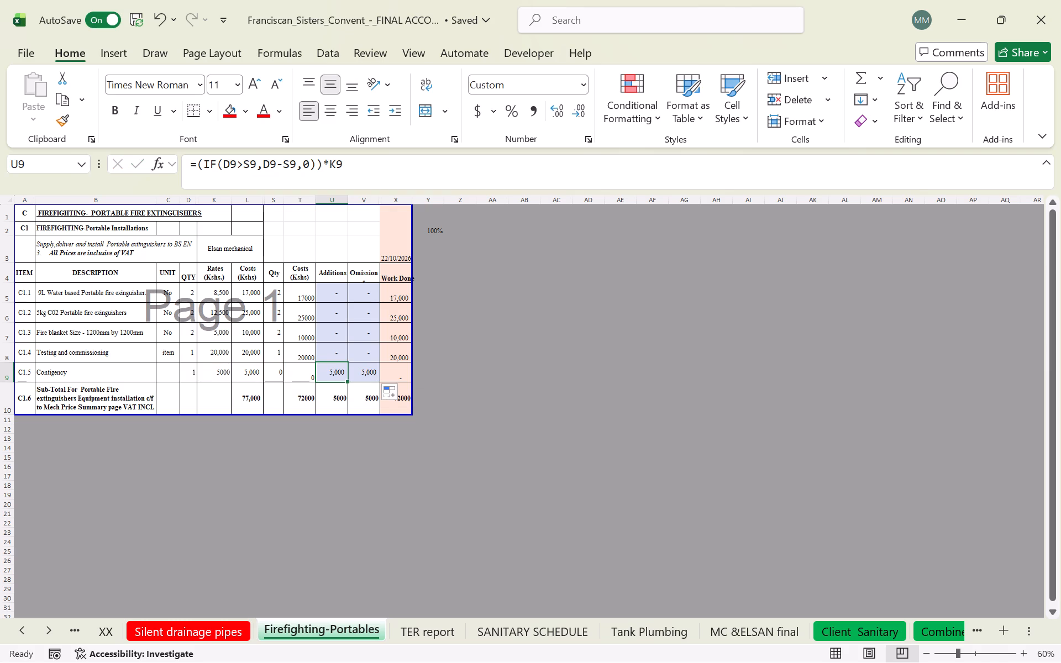
double_click(363, 294)
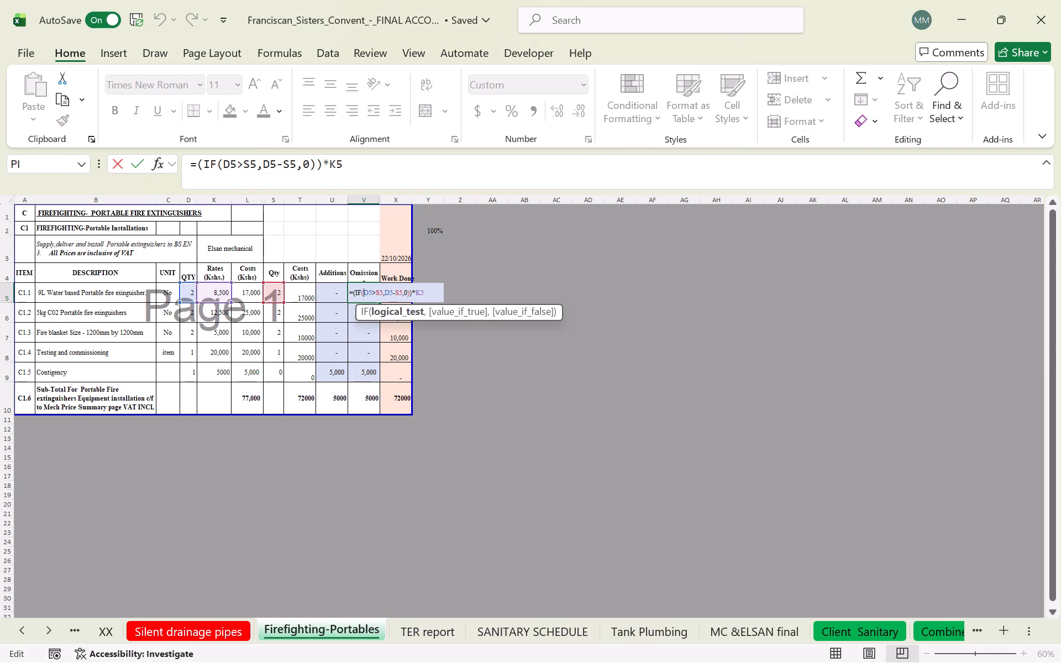
click(376, 292)
key(BackSpace)
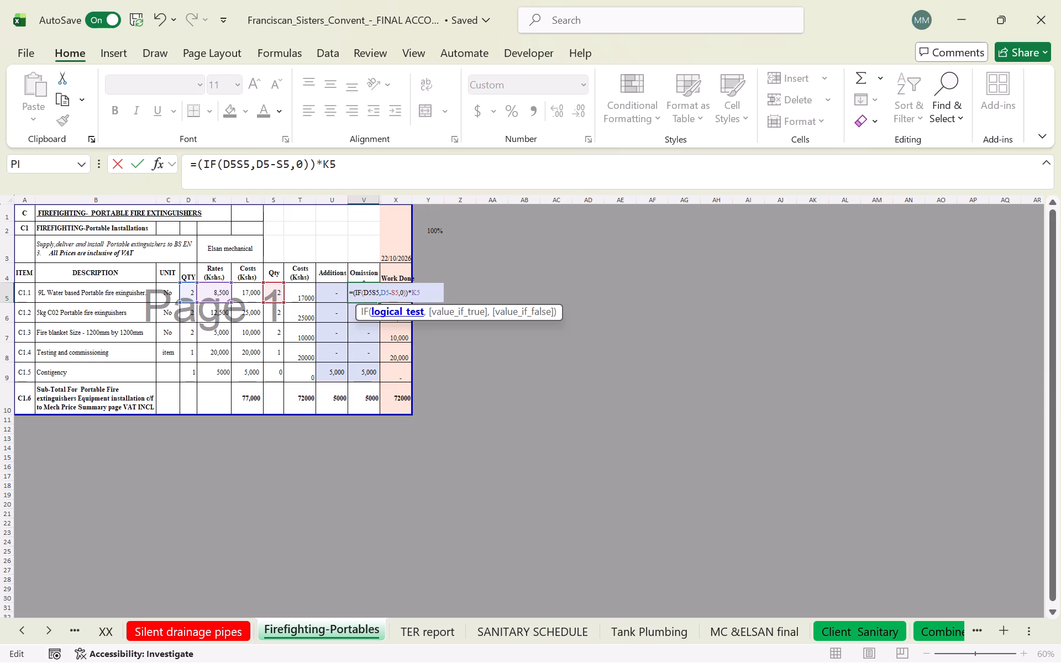
key(shift+less)
key(Return)
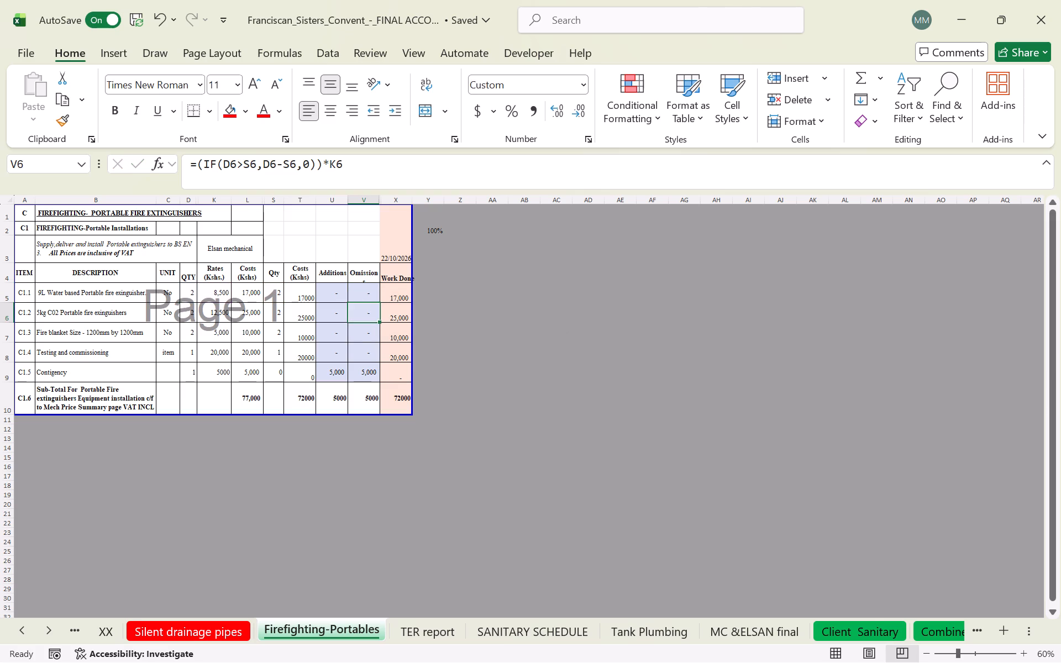
click(372, 290)
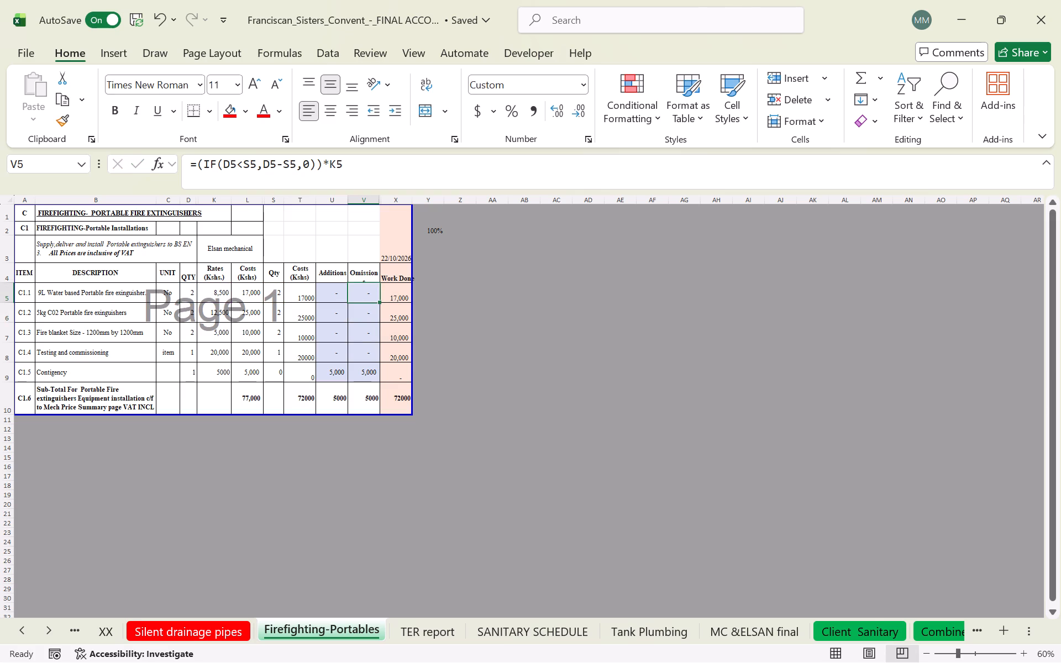
drag(382, 300, 385, 381)
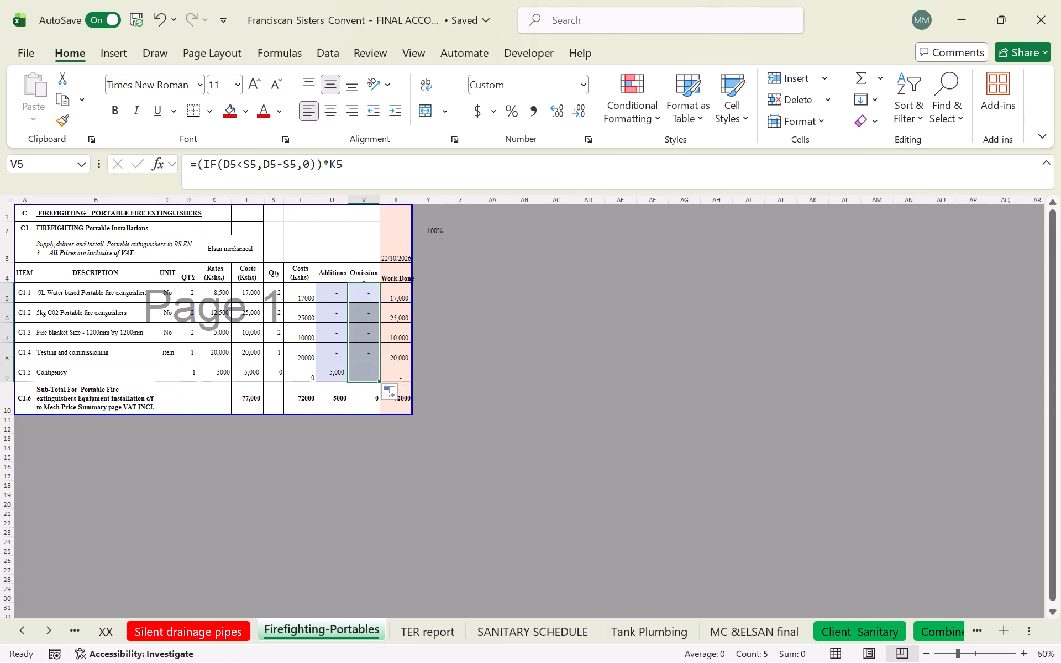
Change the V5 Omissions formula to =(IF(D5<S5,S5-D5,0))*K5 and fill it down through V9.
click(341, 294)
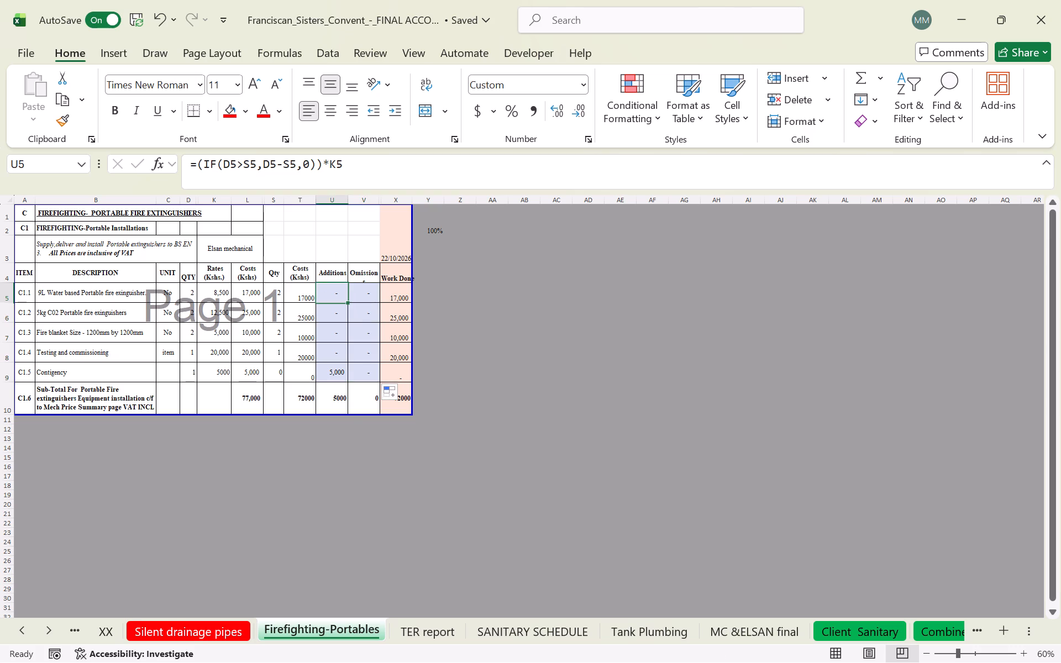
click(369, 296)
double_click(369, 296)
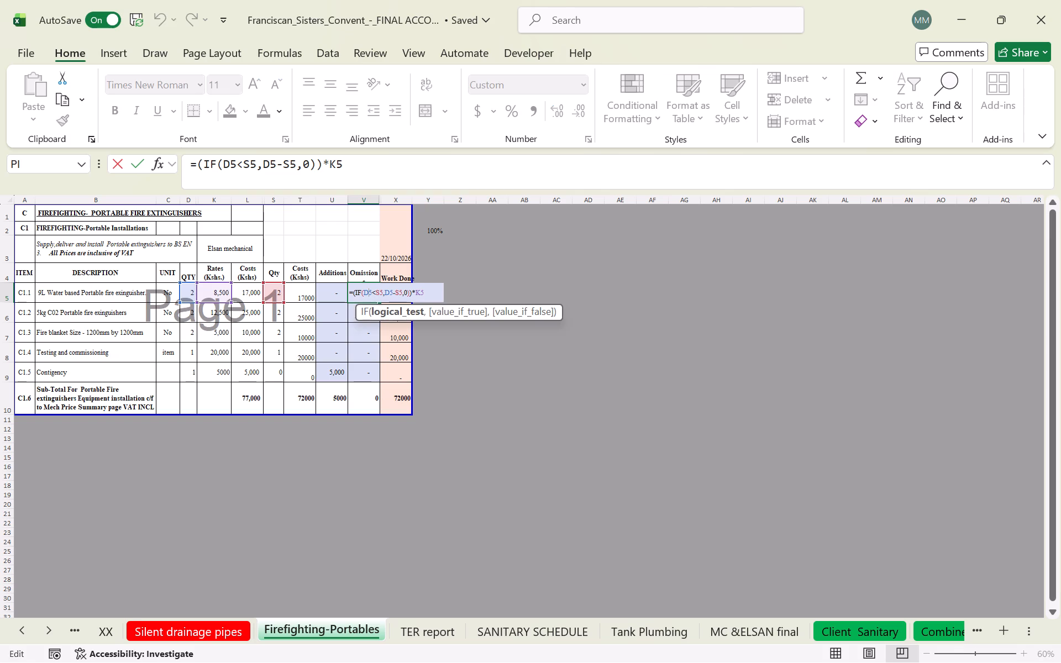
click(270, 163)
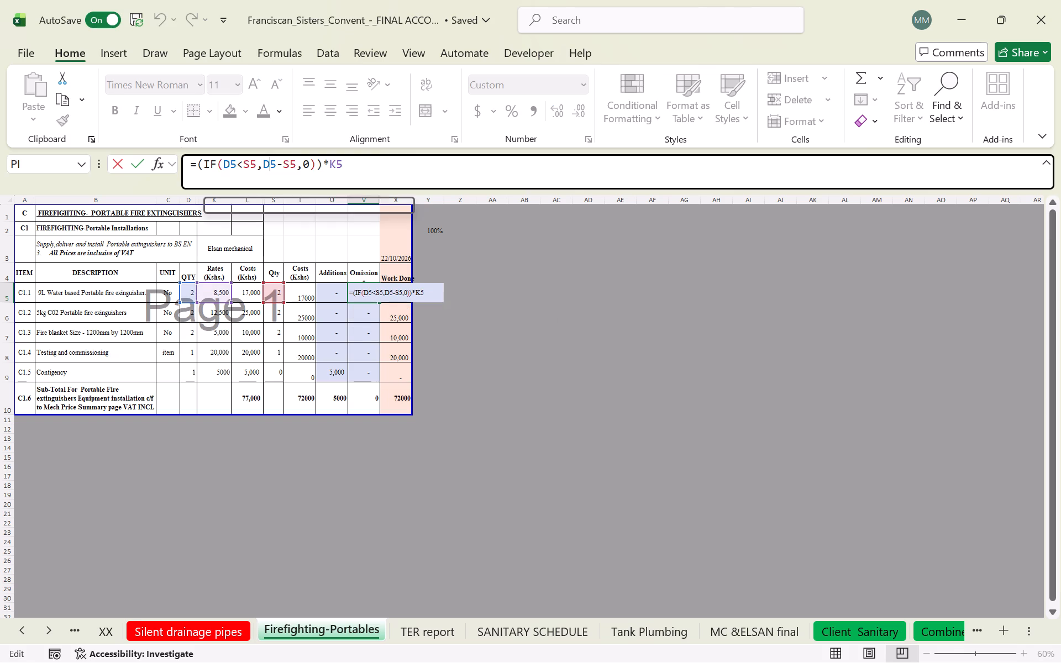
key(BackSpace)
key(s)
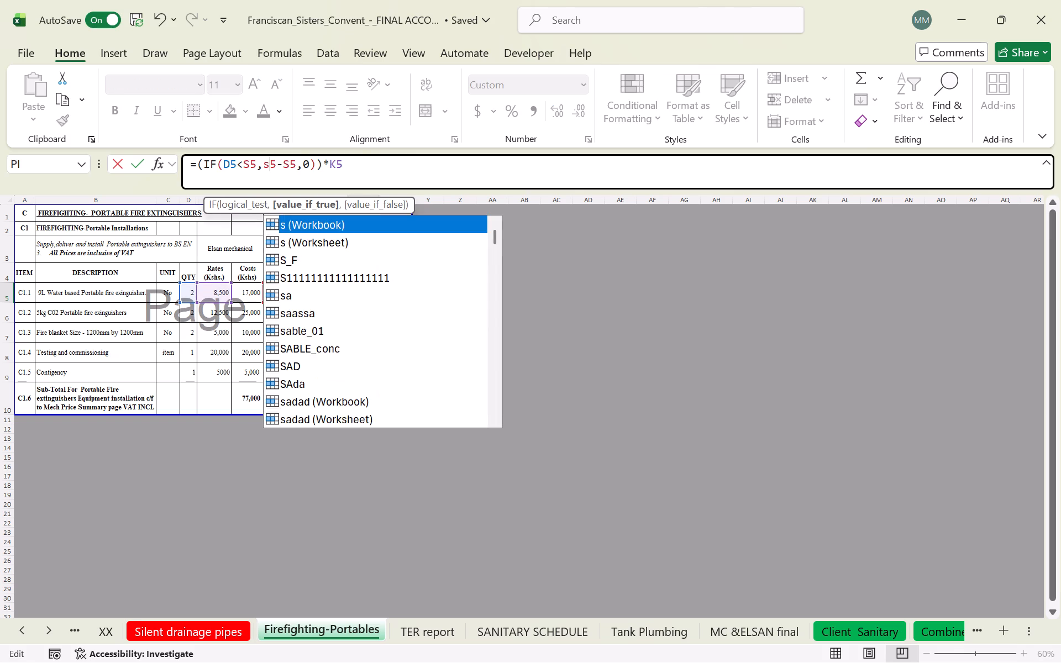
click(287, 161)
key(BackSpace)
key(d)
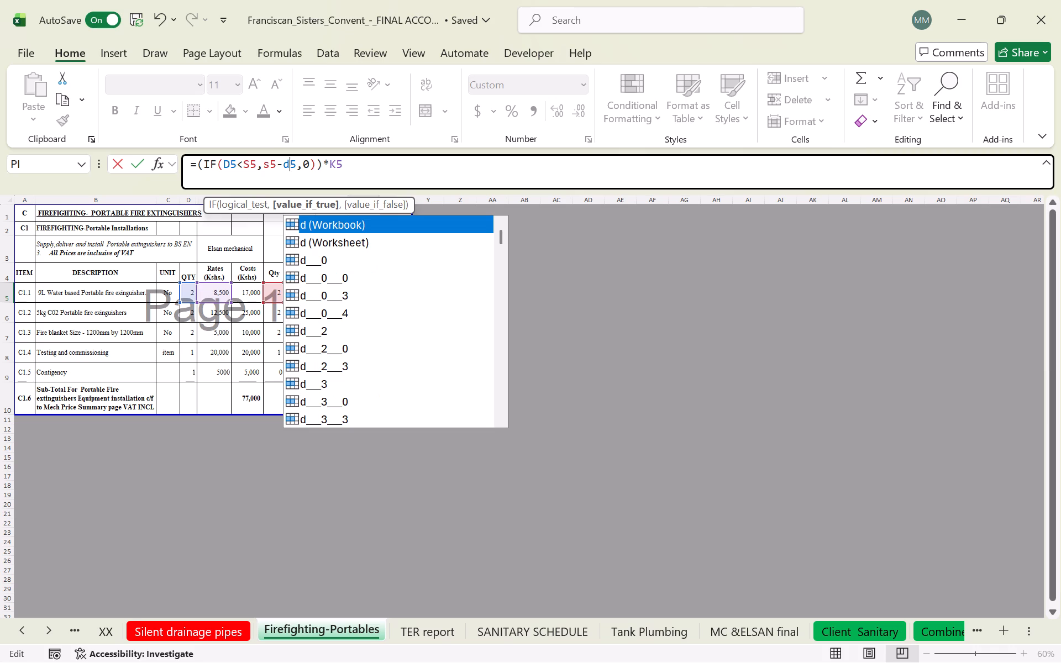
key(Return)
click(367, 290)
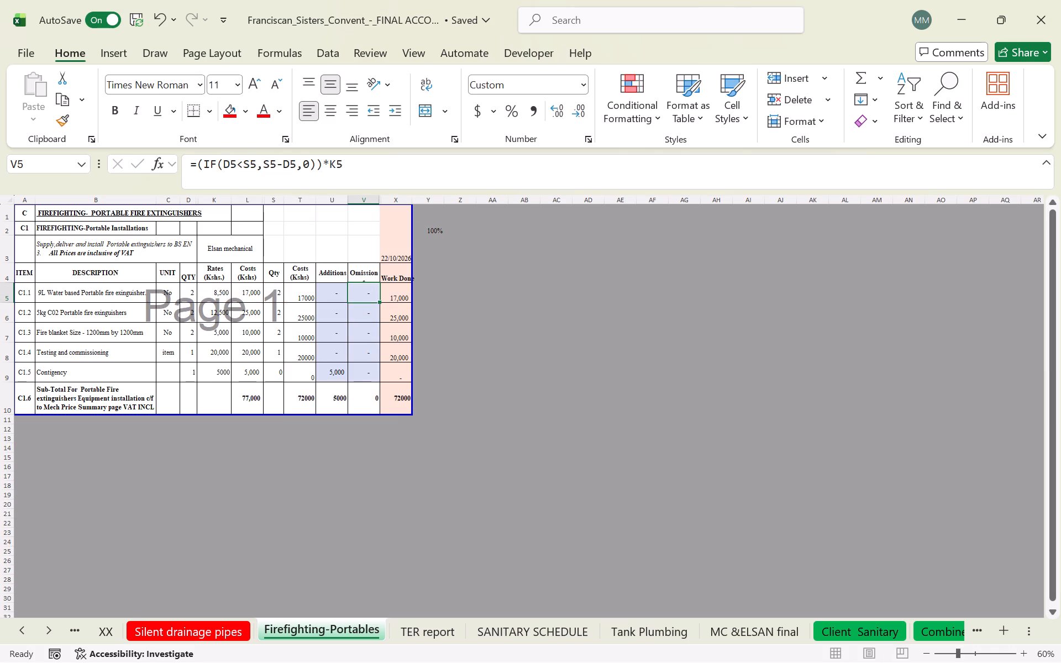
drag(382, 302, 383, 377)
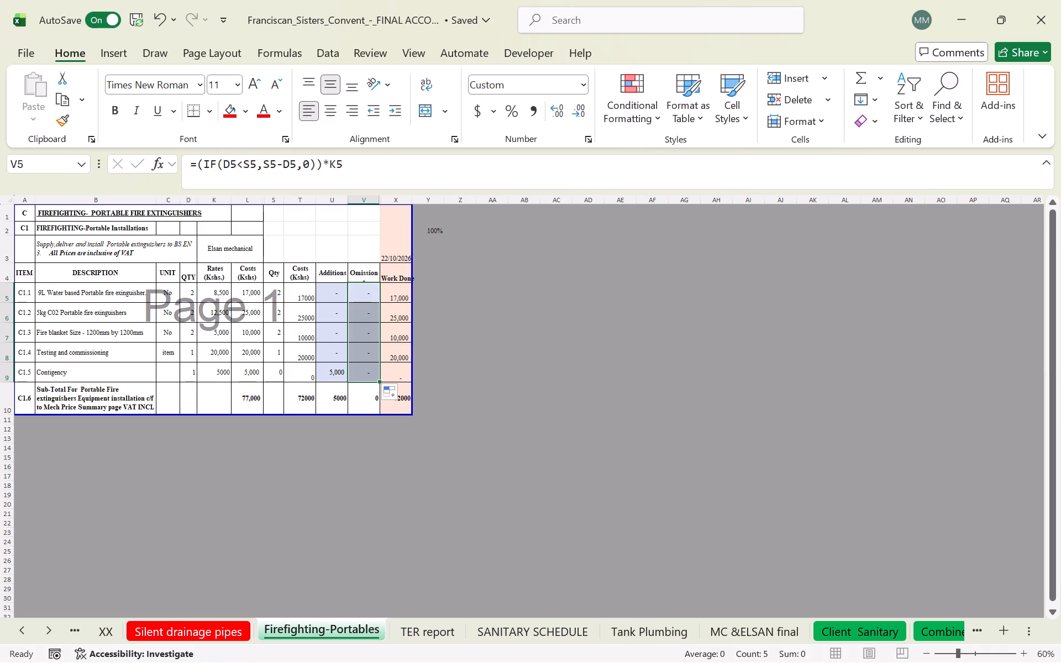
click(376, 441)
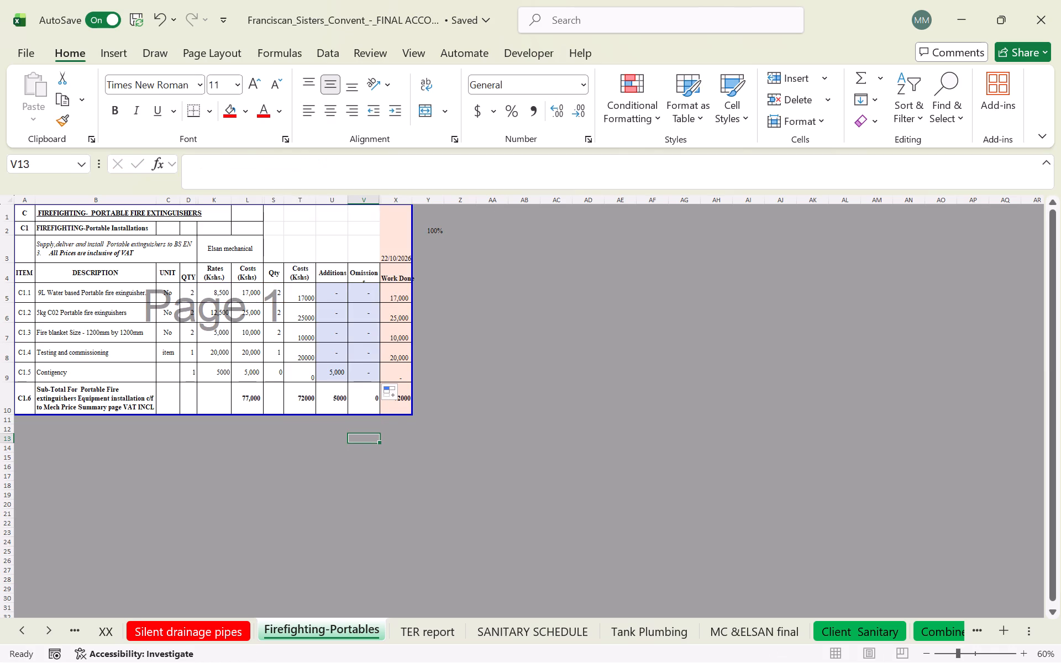
Change the U5 Additions formula to =(IF(S5>D5,S5-D5,0))*K5 and fill it down through U9.
double_click(329, 294)
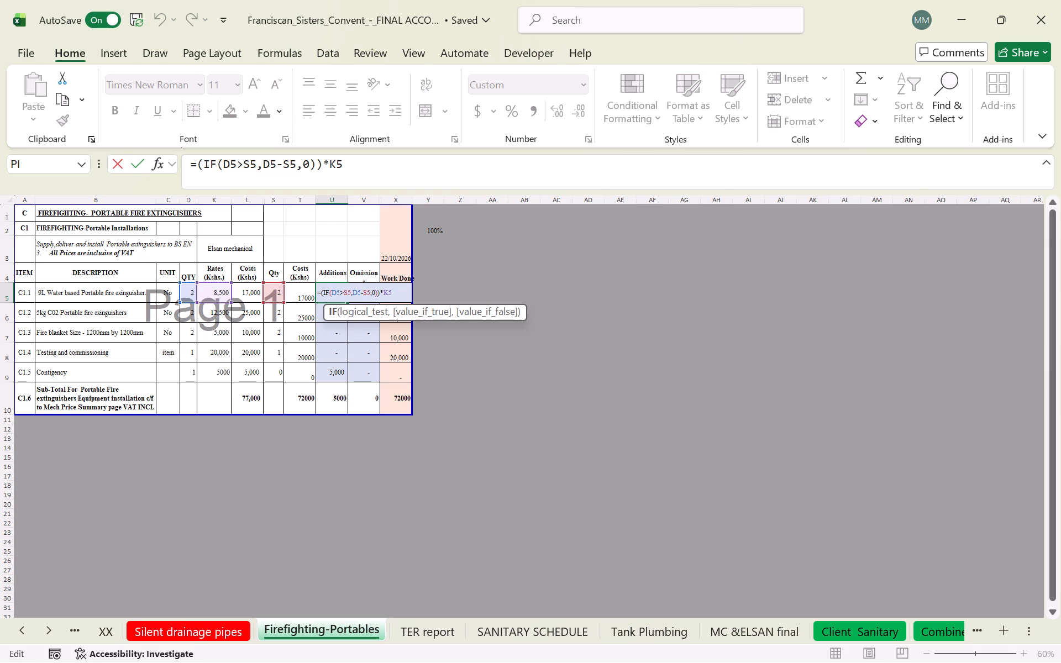
click(334, 294)
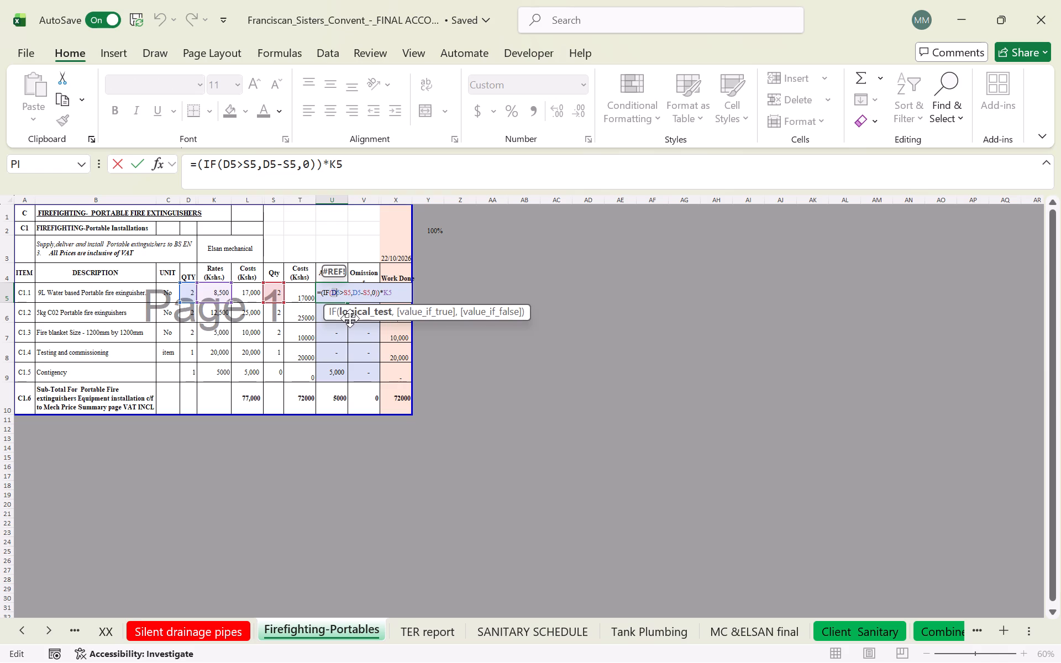
key(s)
click(345, 292)
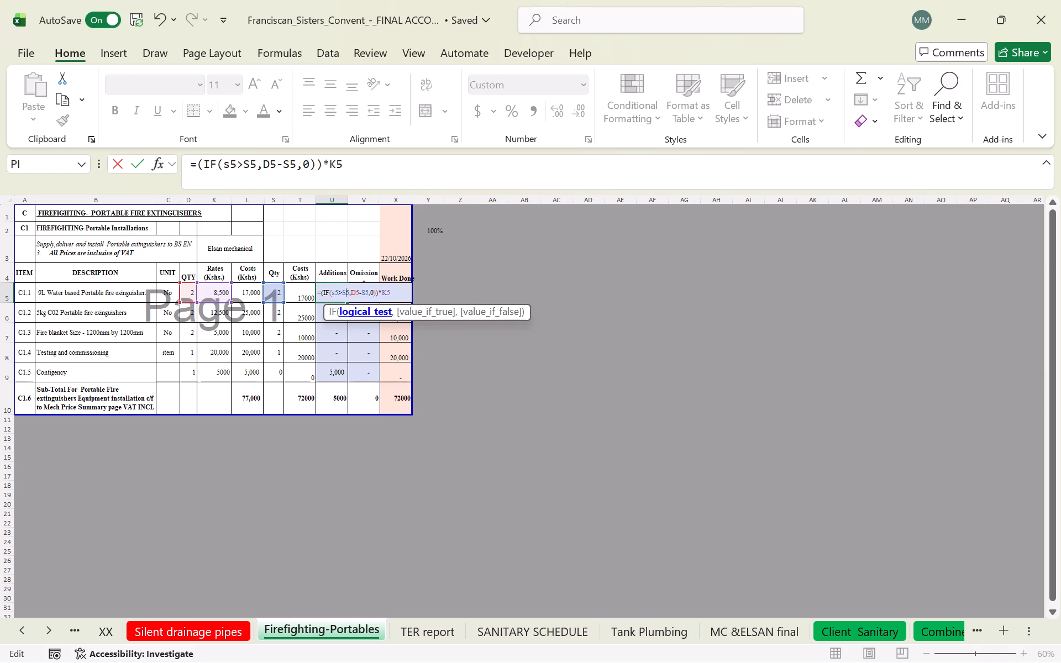
key(BackSpace)
key(d)
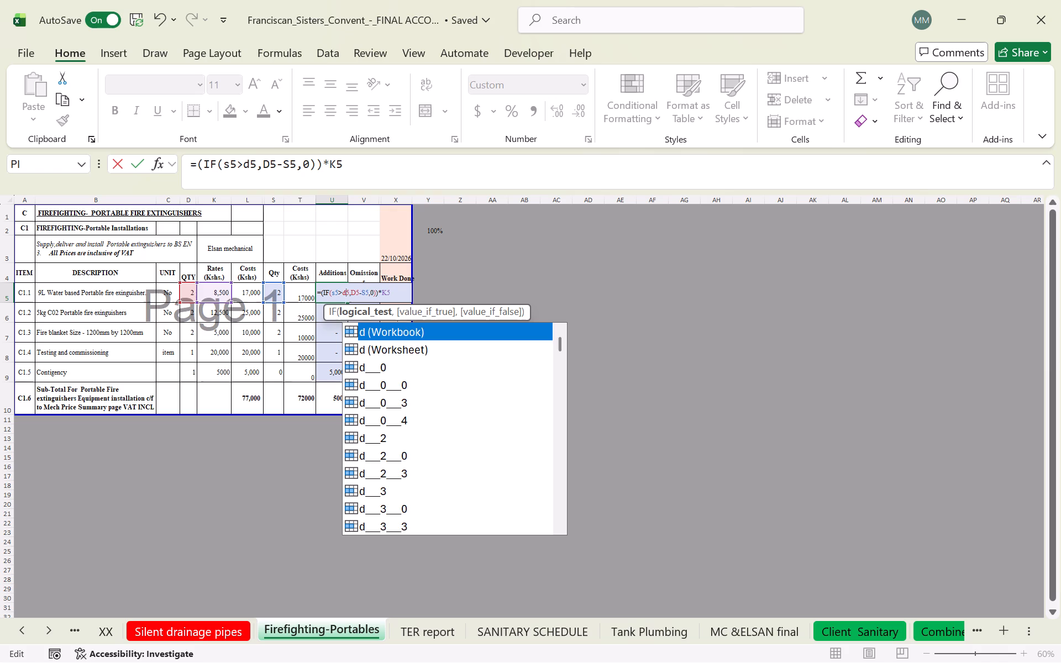
click(356, 291)
key(BackSpace)
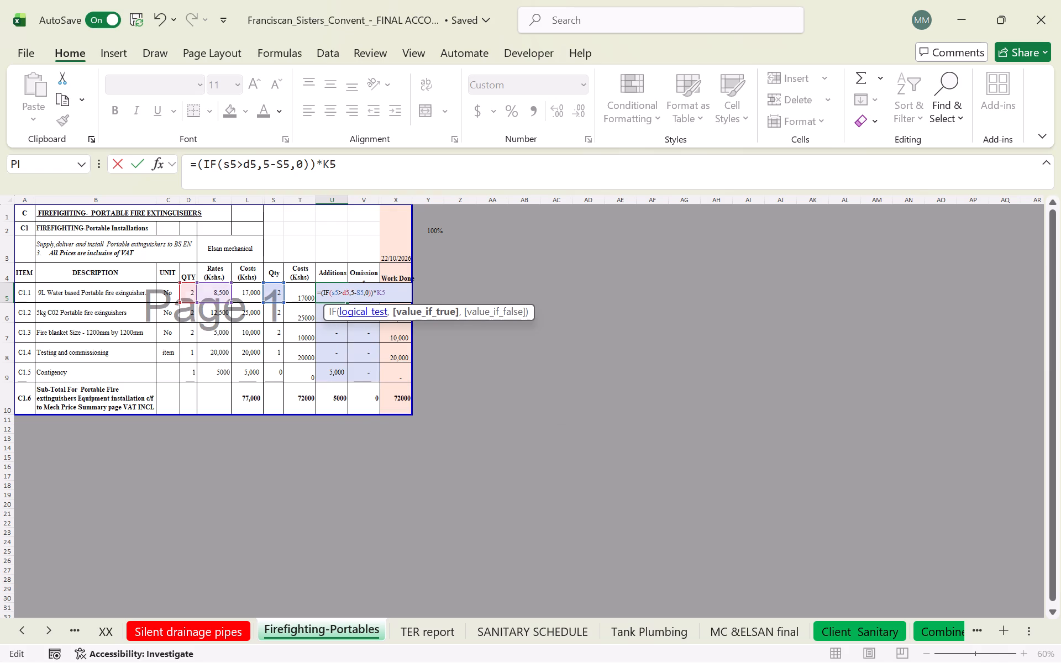
key(s)
click(364, 291)
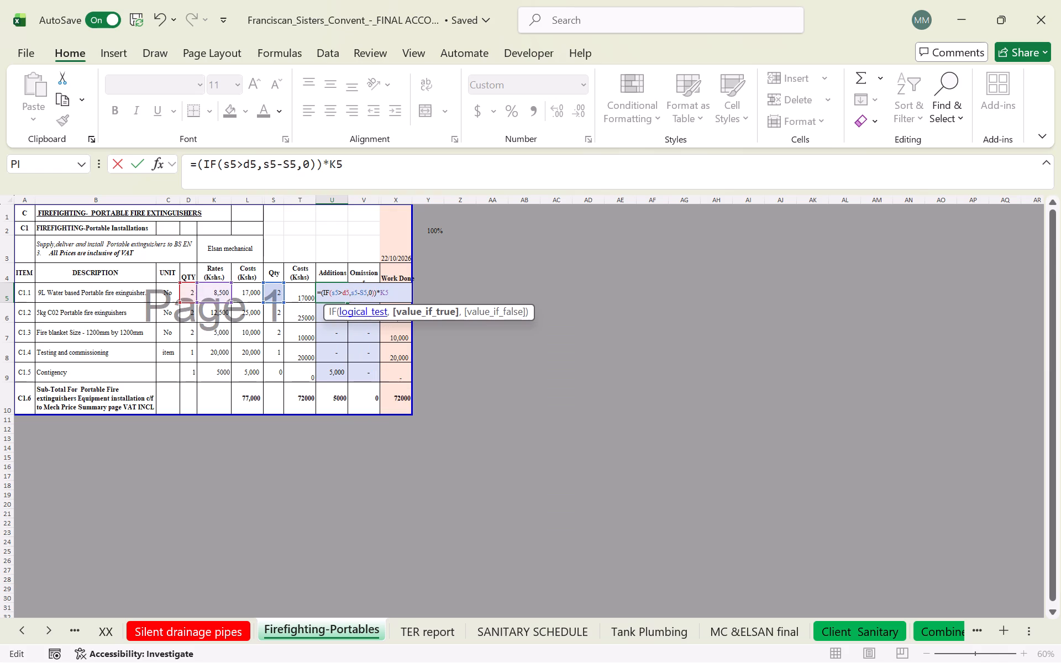
key(BackSpace)
key(d)
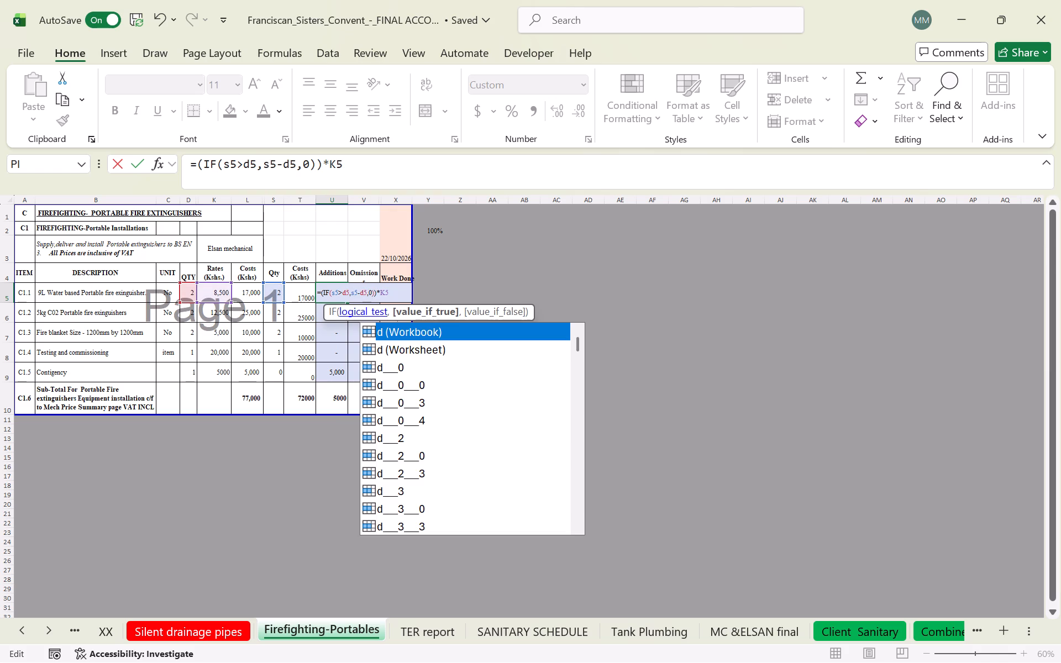
key(Return)
click(341, 292)
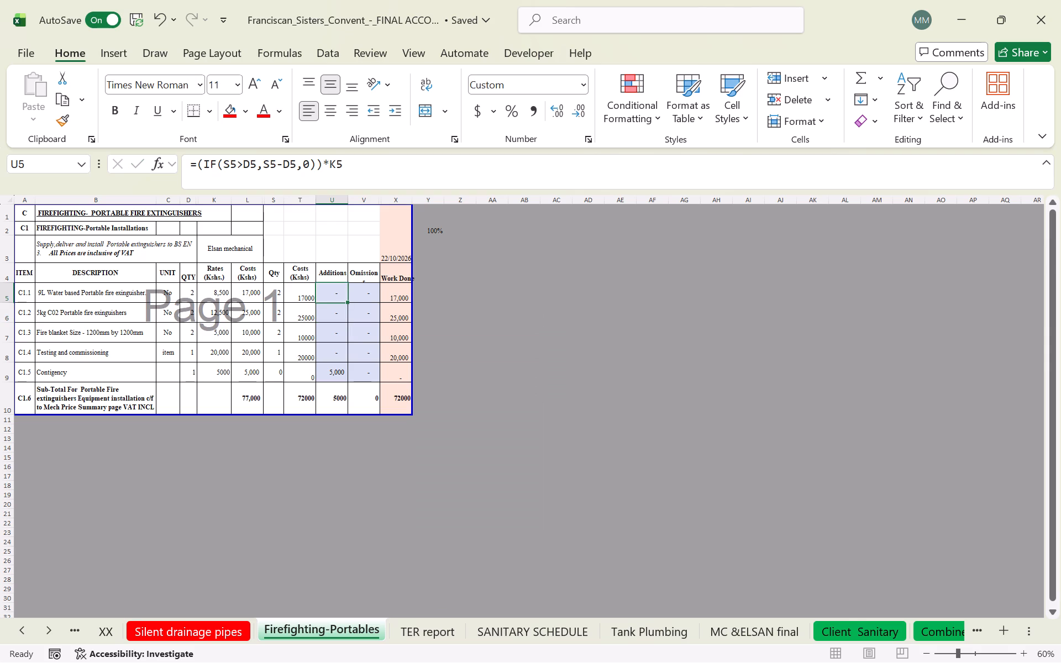
drag(349, 301, 348, 374)
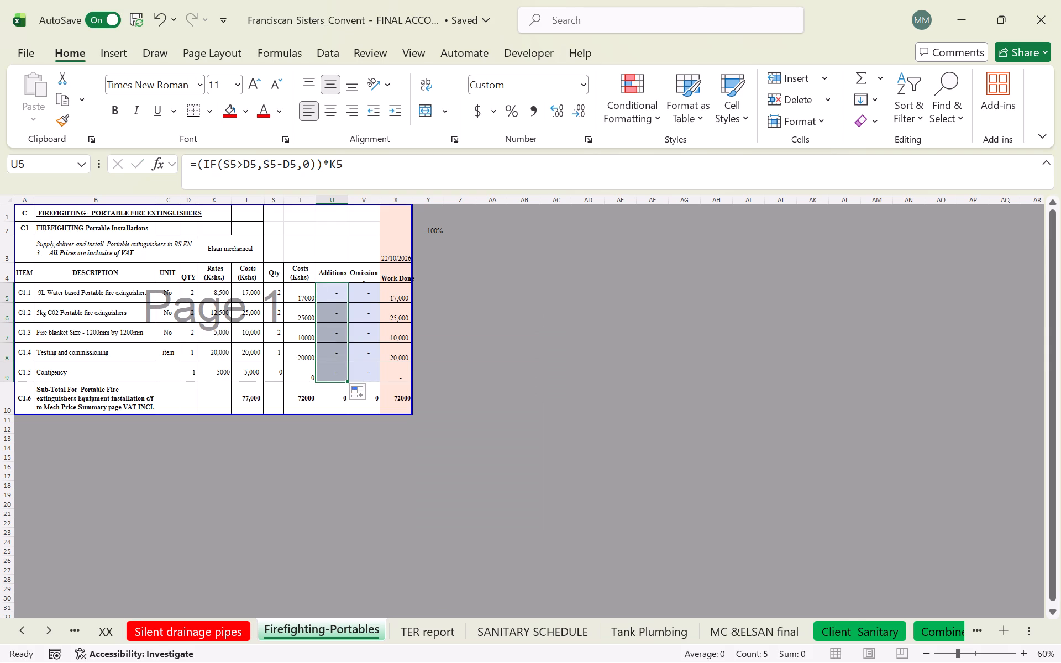
Change the V5 Omissions formula to =(IF(D5>S5,S5-D5,0))*K5 and fill it down through V9.
double_click(362, 298)
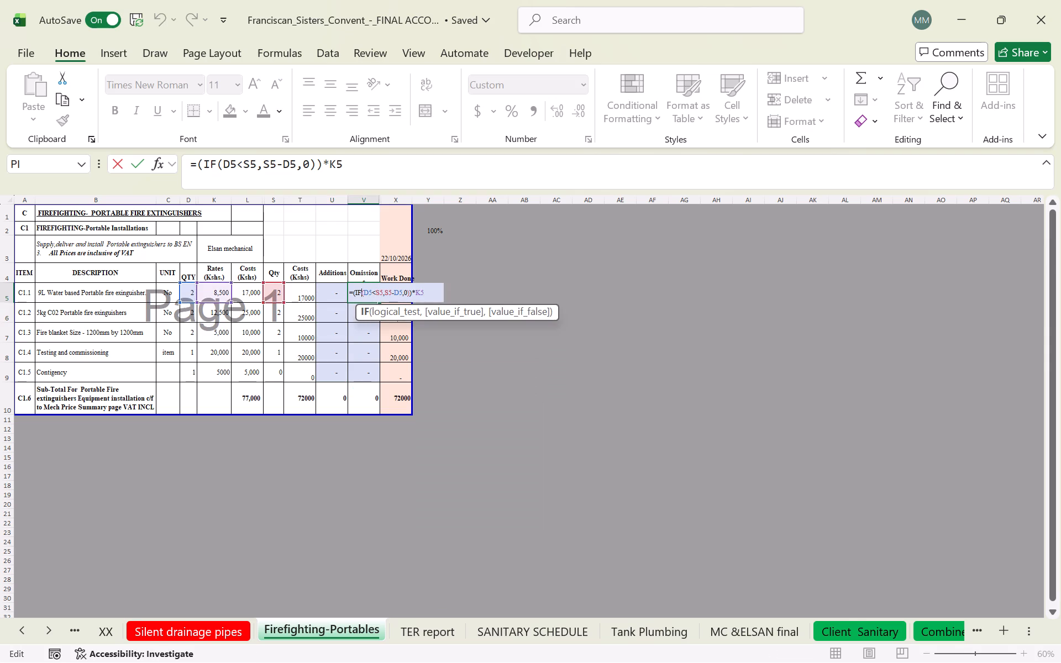
click(375, 290)
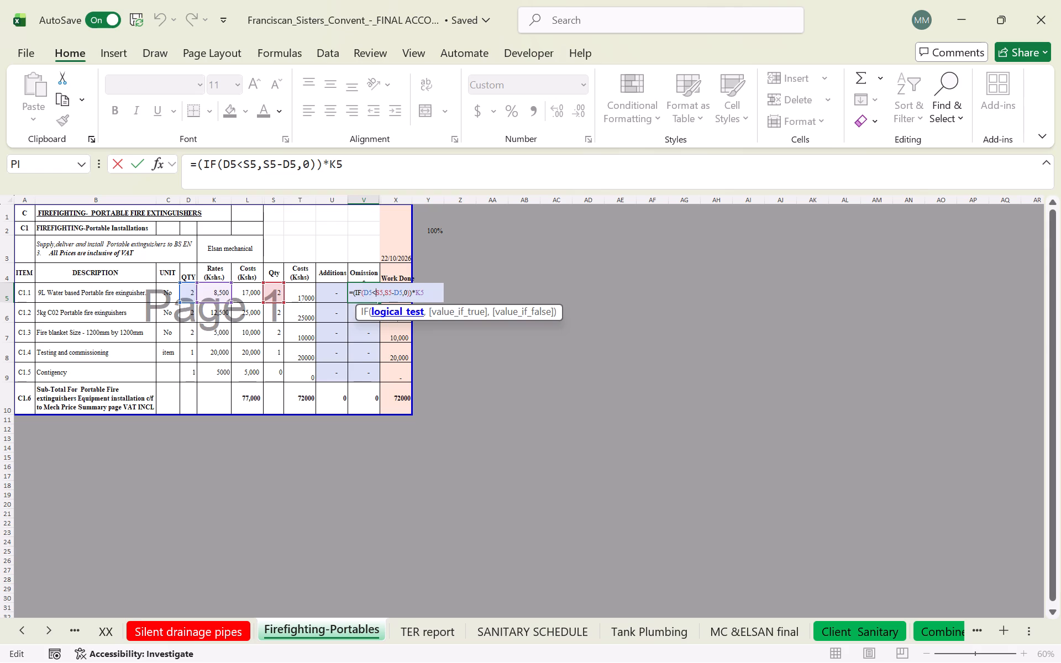
key(BackSpace)
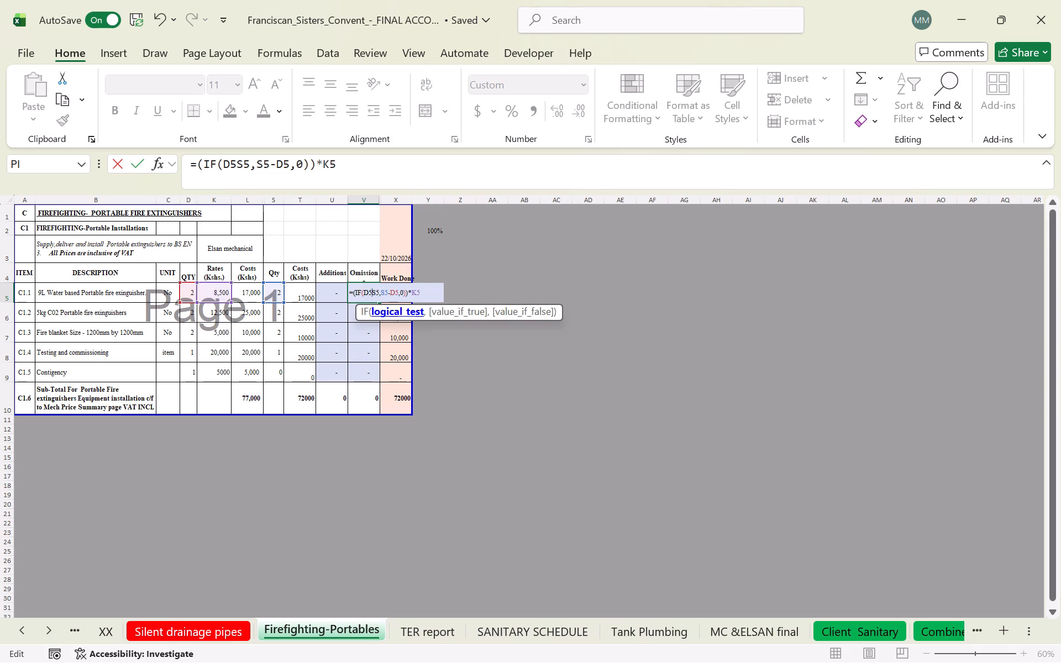
key(shift+greater)
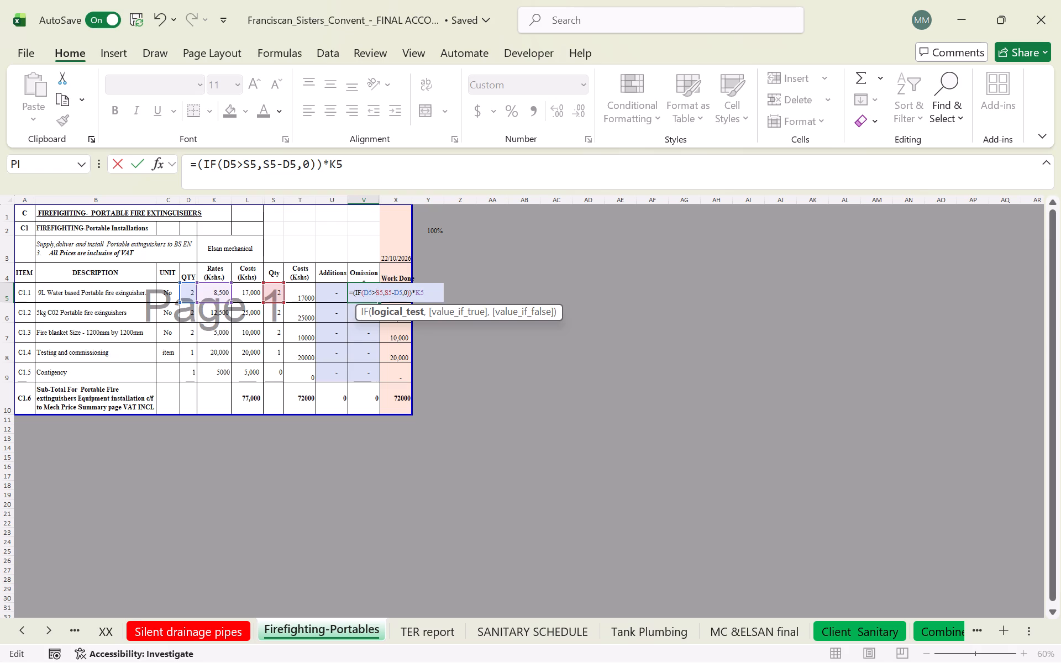
key(Return)
click(374, 293)
drag(379, 299, 382, 363)
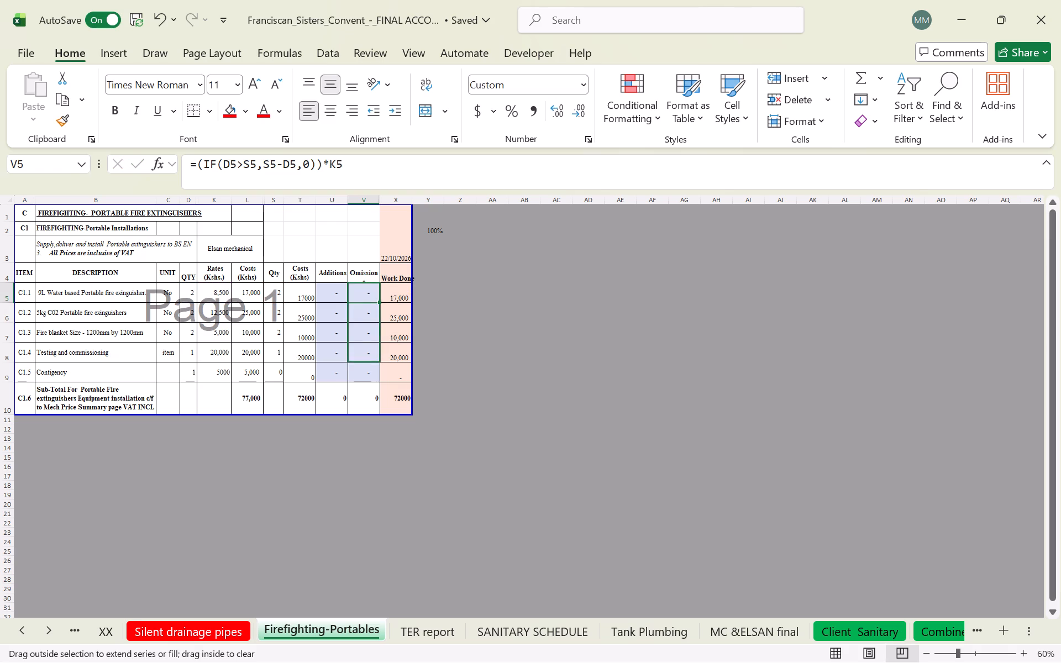
drag(382, 363, 382, 373)
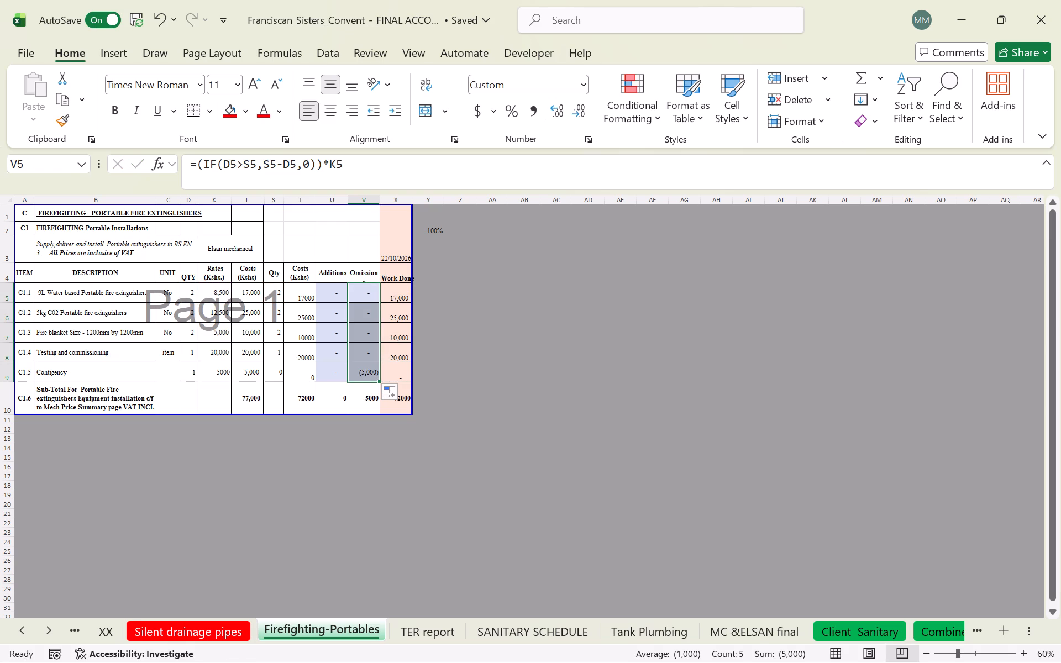
click(467, 385)
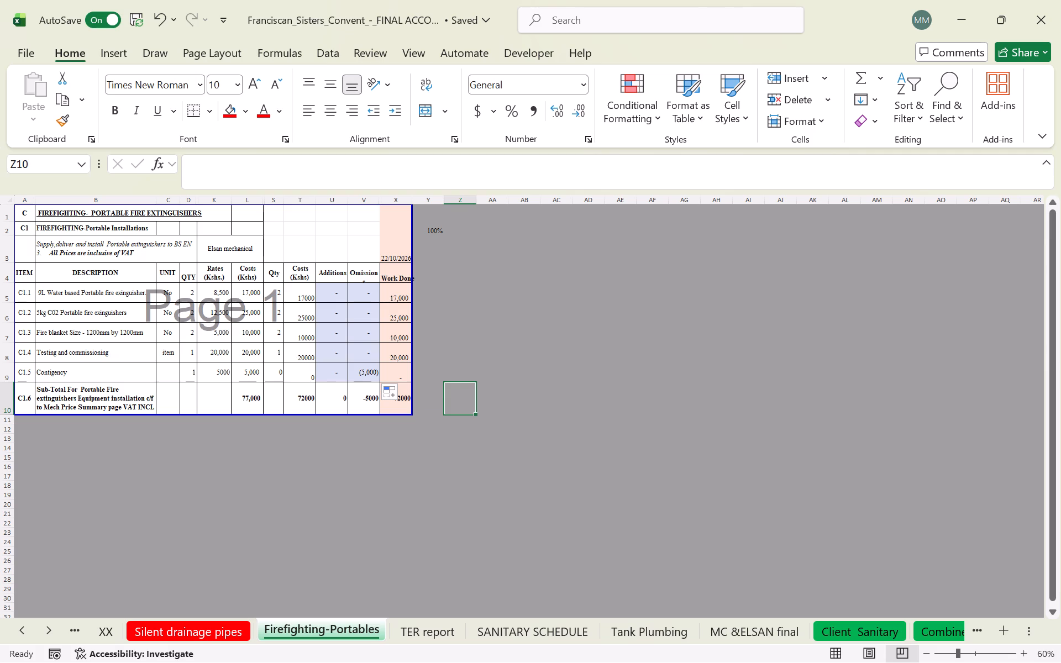
Change the V5 Omissions formula to =(IF(D5>S5,D5-S5,0))*K5 and fill it down through V9.
click(361, 296)
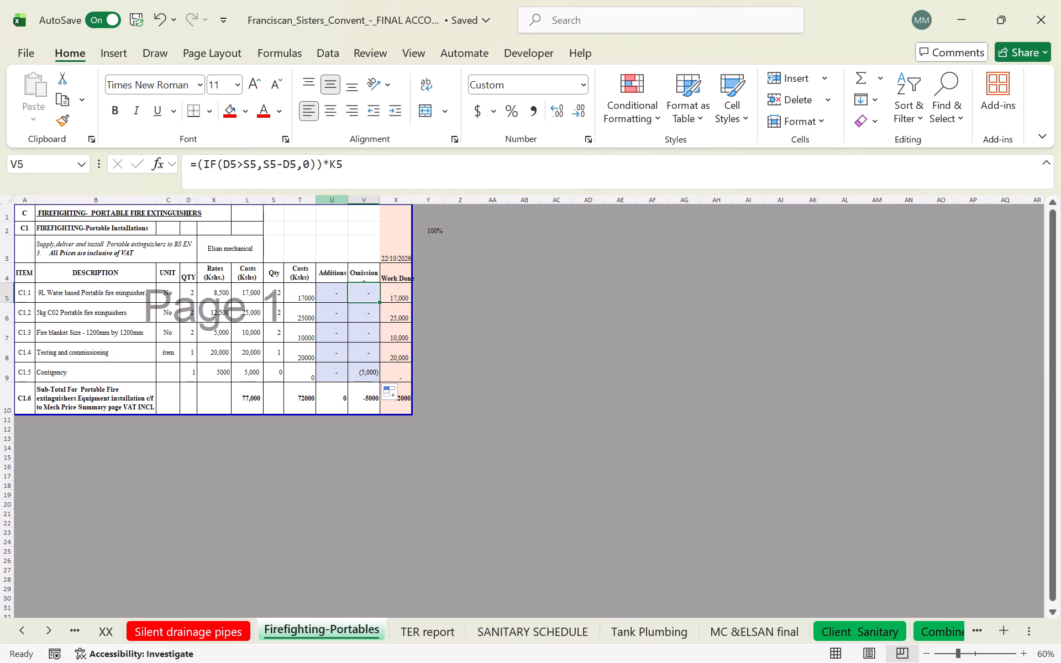
click(269, 164)
key(BackSpace)
key(d)
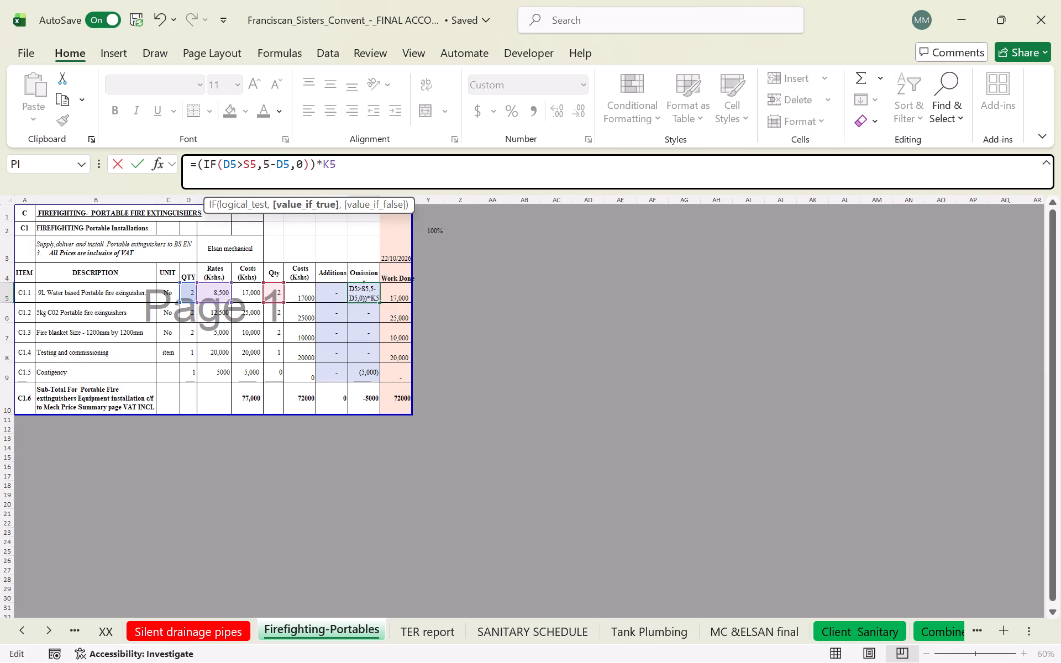
click(291, 163)
key(BackSpace)
key(s)
key(Return)
click(359, 290)
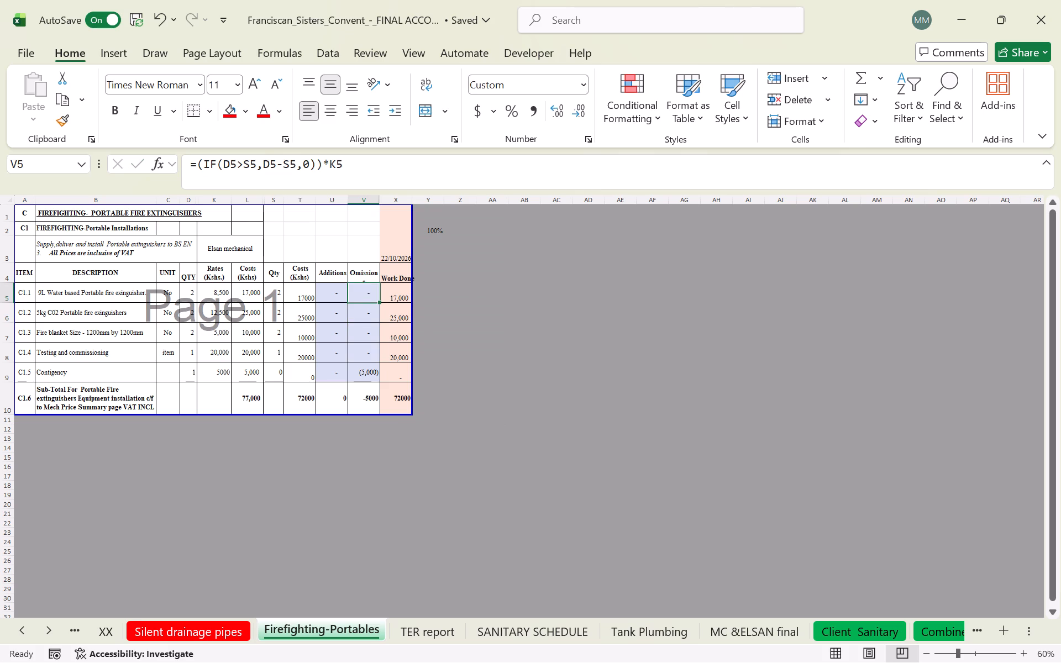
drag(379, 301, 379, 383)
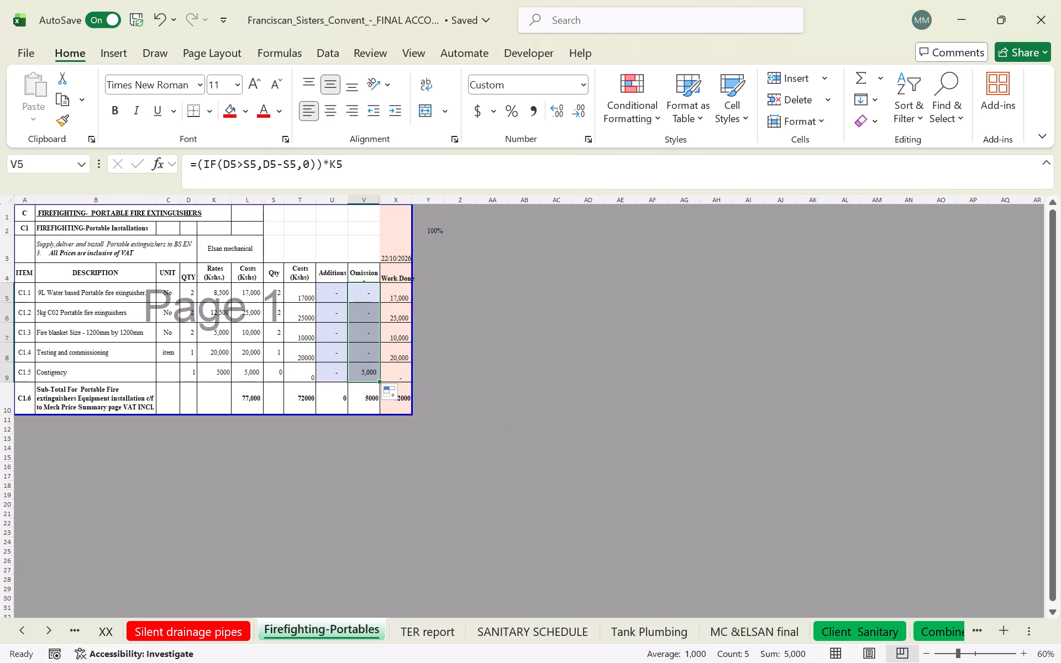
click(526, 366)
click(459, 365)
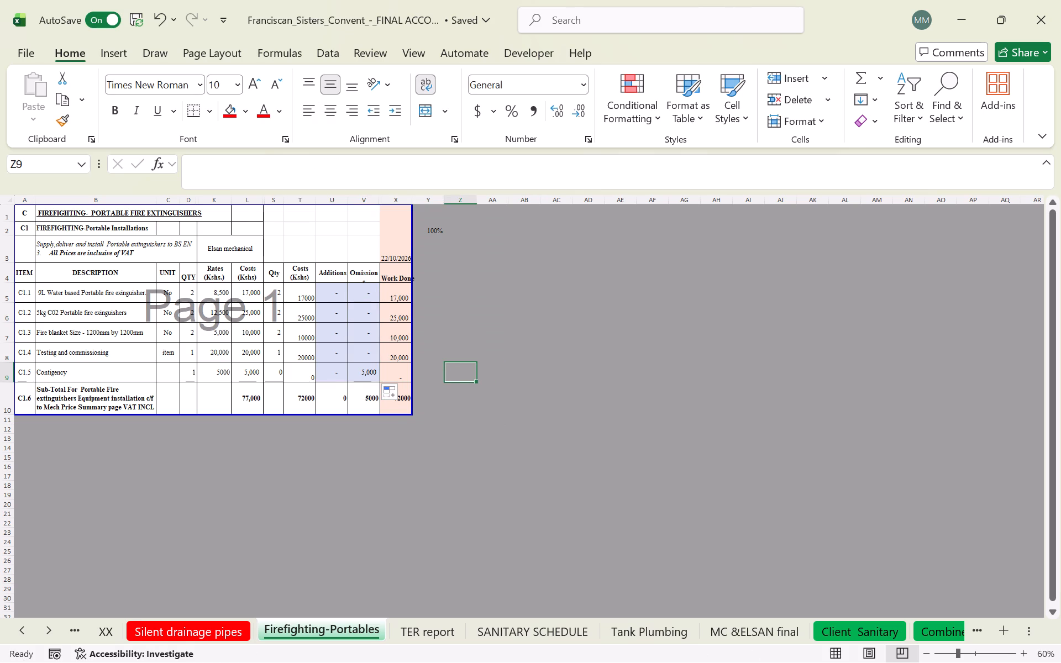
Make header row 4 slightly taller and adjust the width of the Omissions column V.
drag(6, 285, 6, 291)
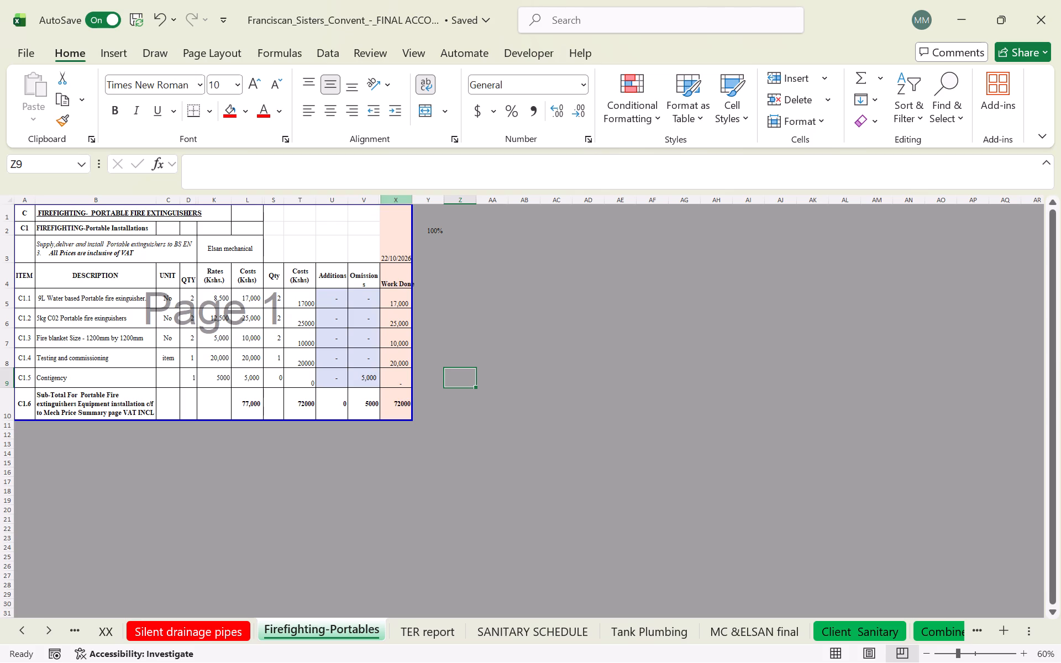
click(377, 199)
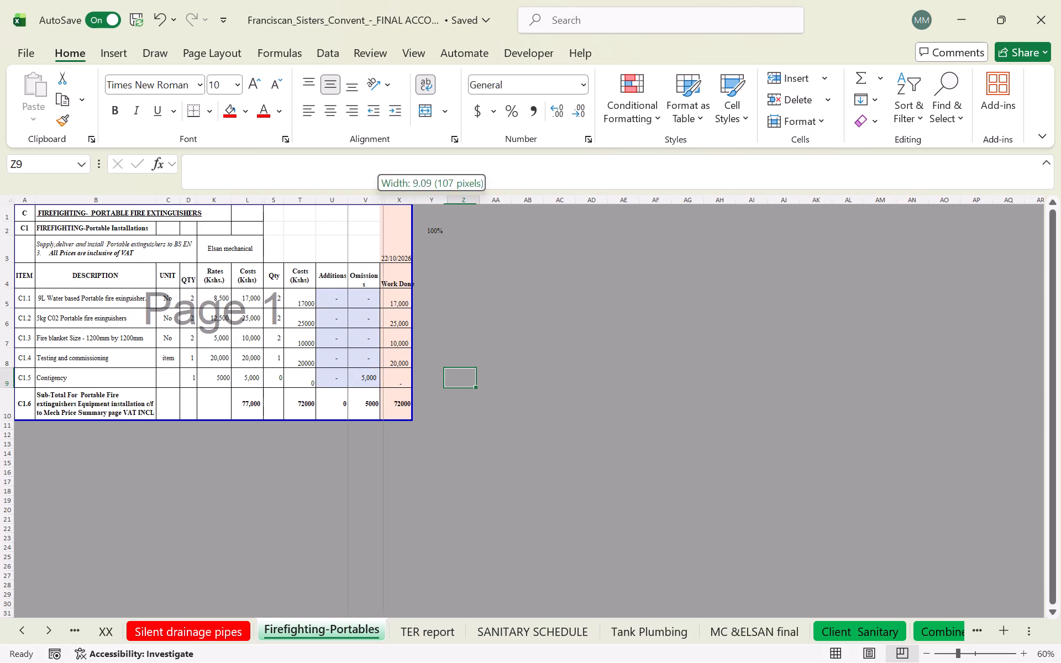
drag(384, 206, 379, 206)
click(384, 197)
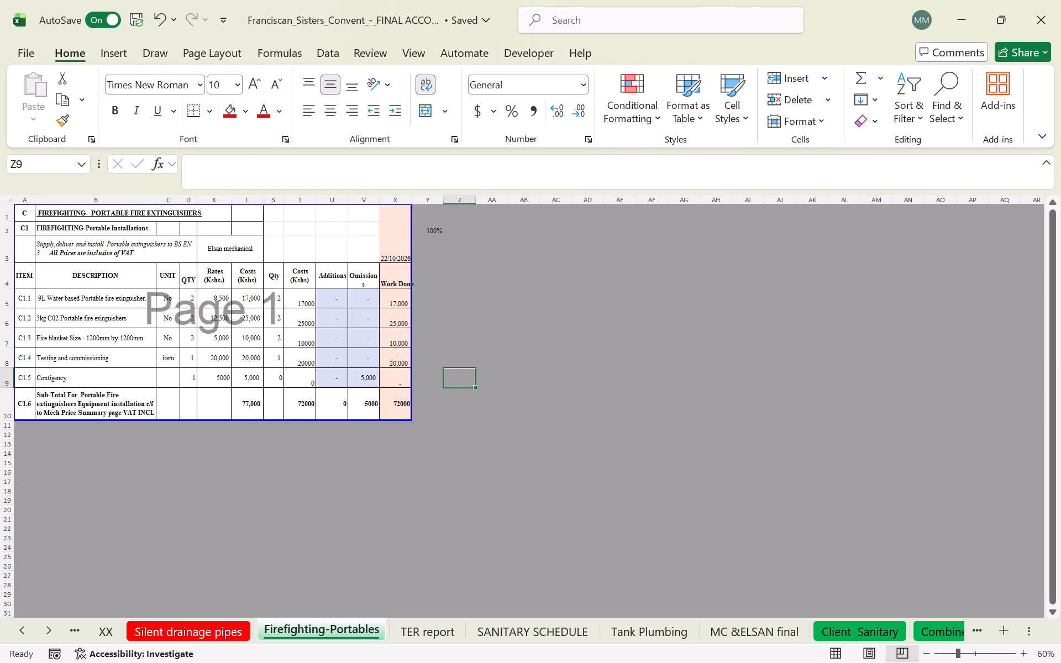
Check the formulas in Costs cell T5 and Work Done cell X5 of the Firefighting-Portables sheet.
click(302, 297)
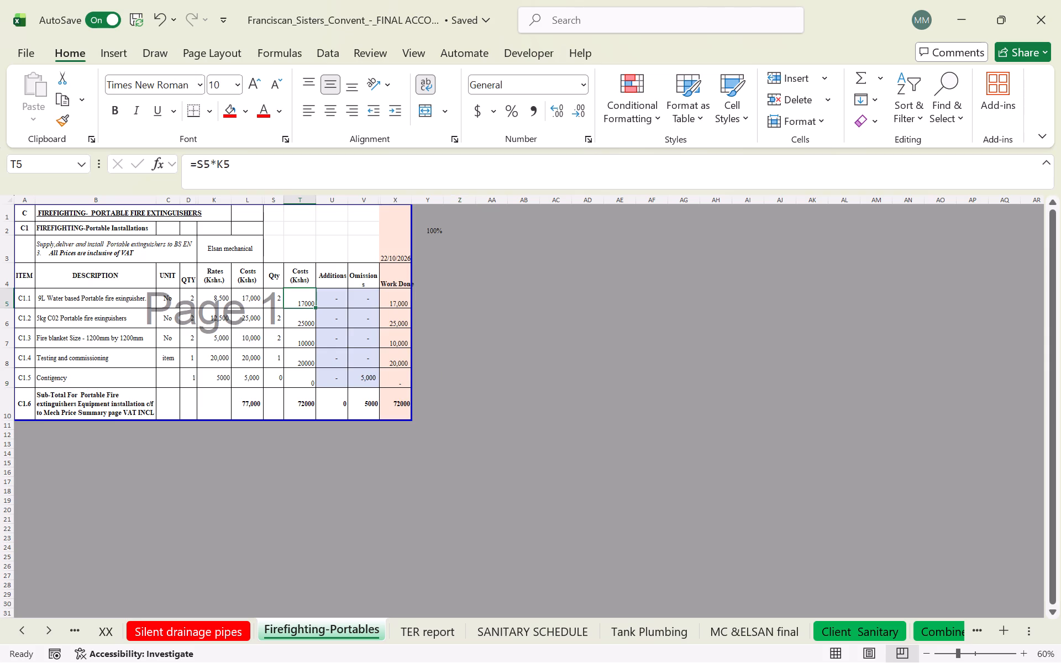
click(302, 297)
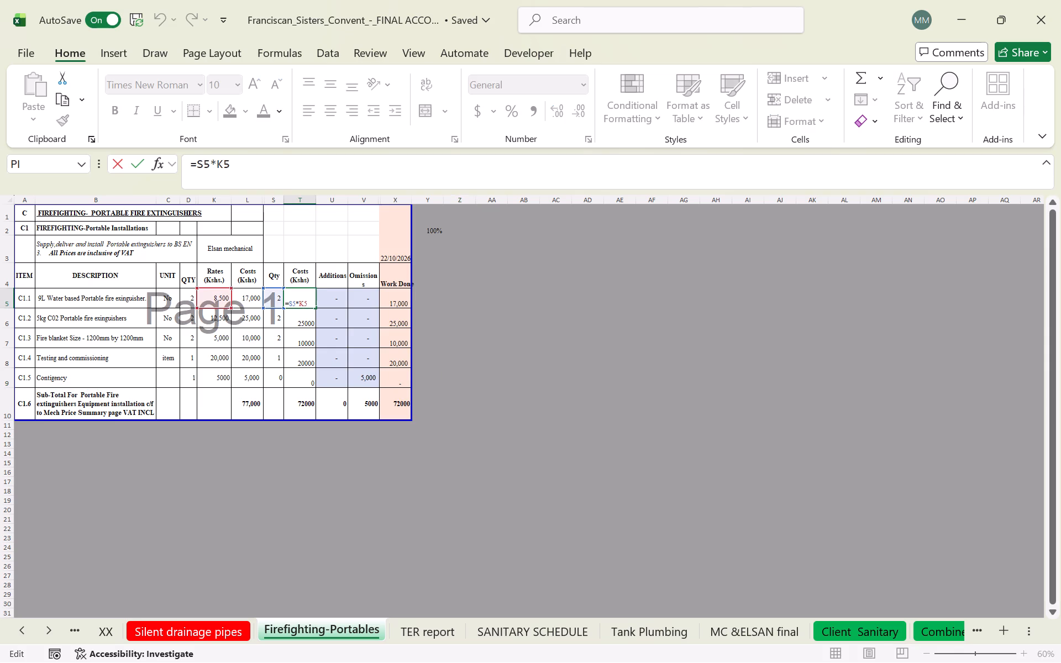
key(Return)
double_click(390, 298)
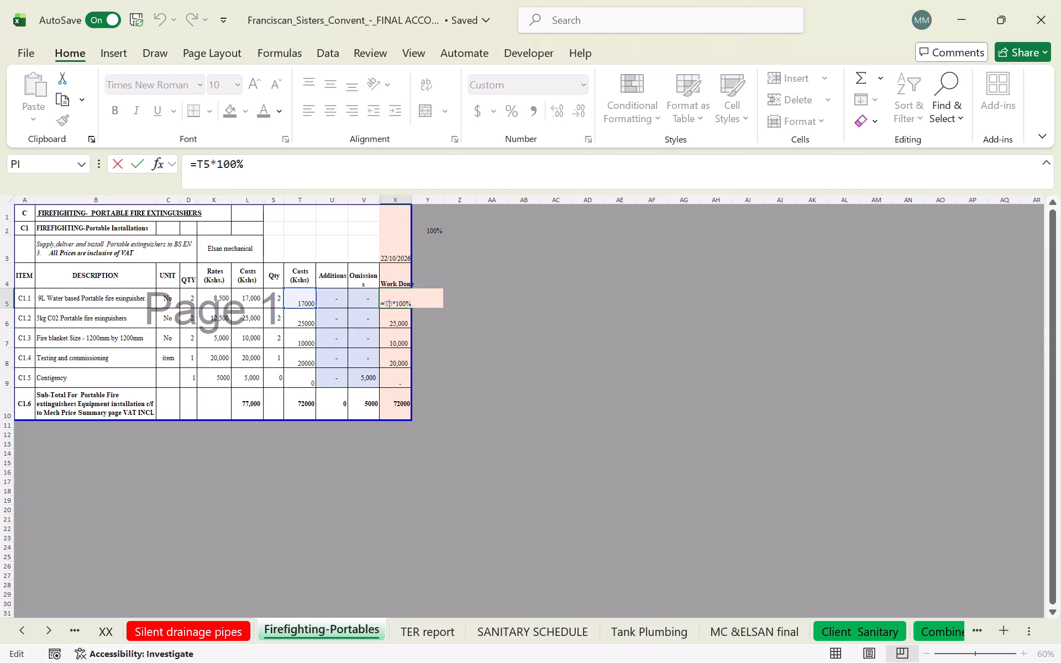
key(Return)
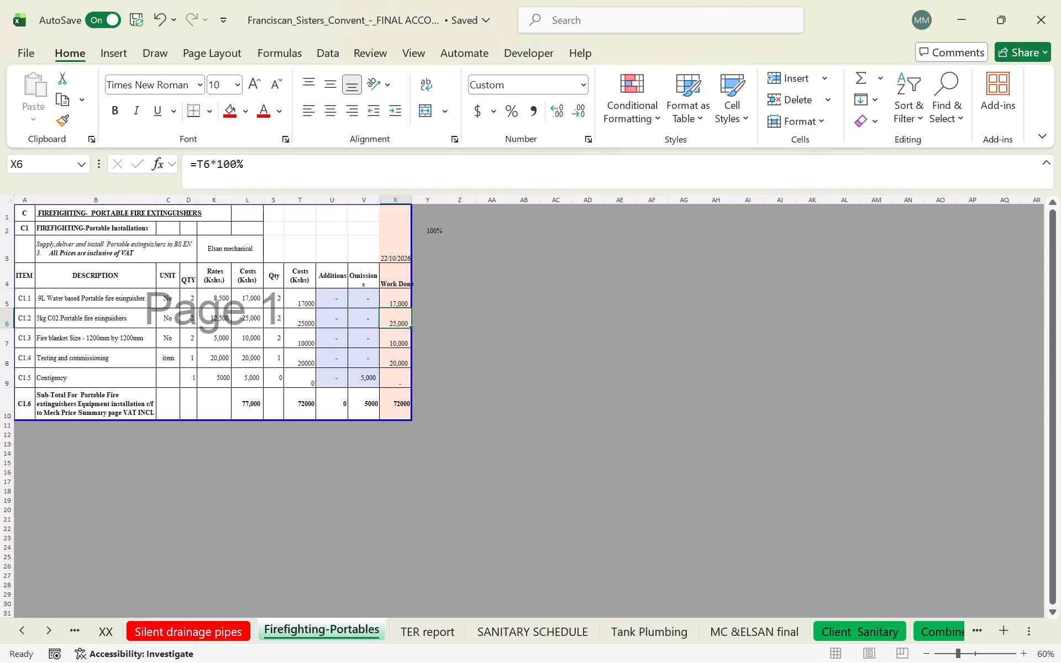
double_click(398, 300)
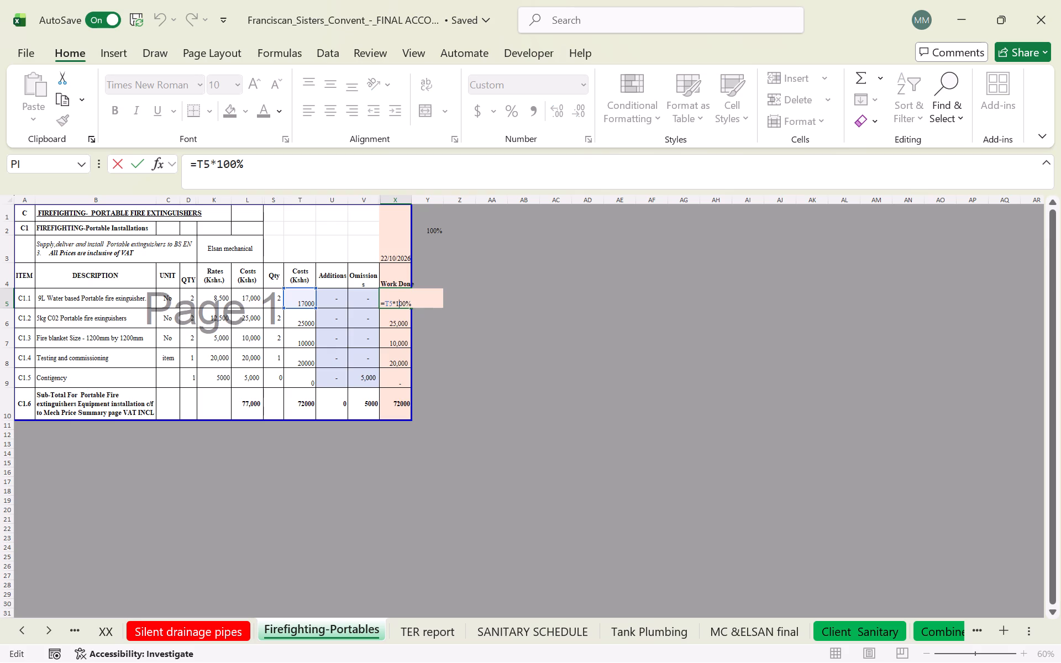
key(Return)
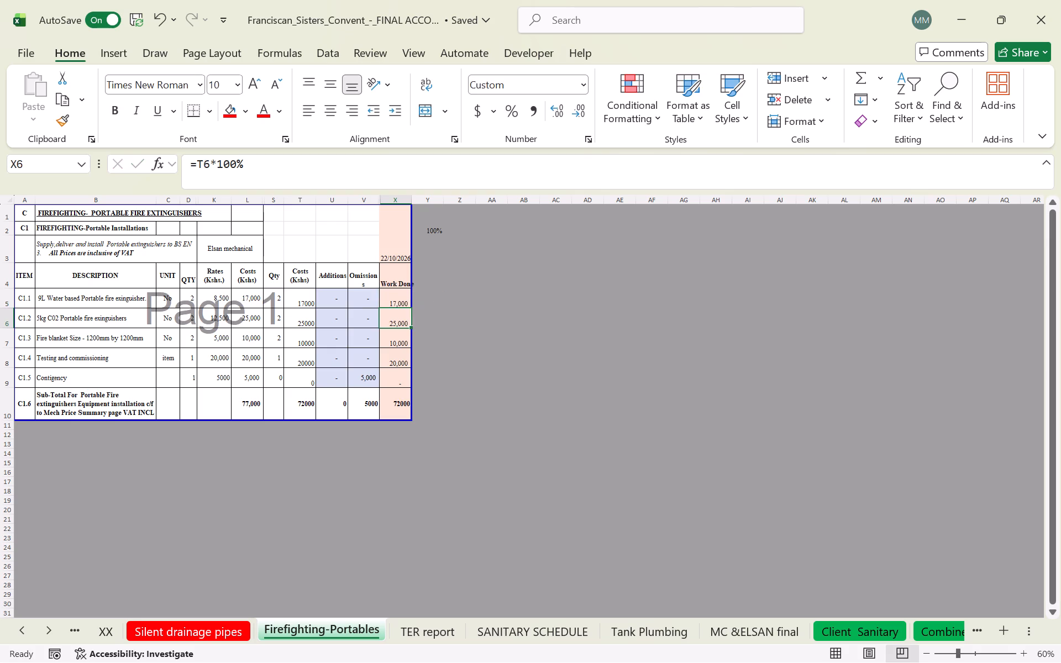
Change the X5 Work Done formula to =S5*K5*$Y$2 and fill it down through X9.
key(equal)
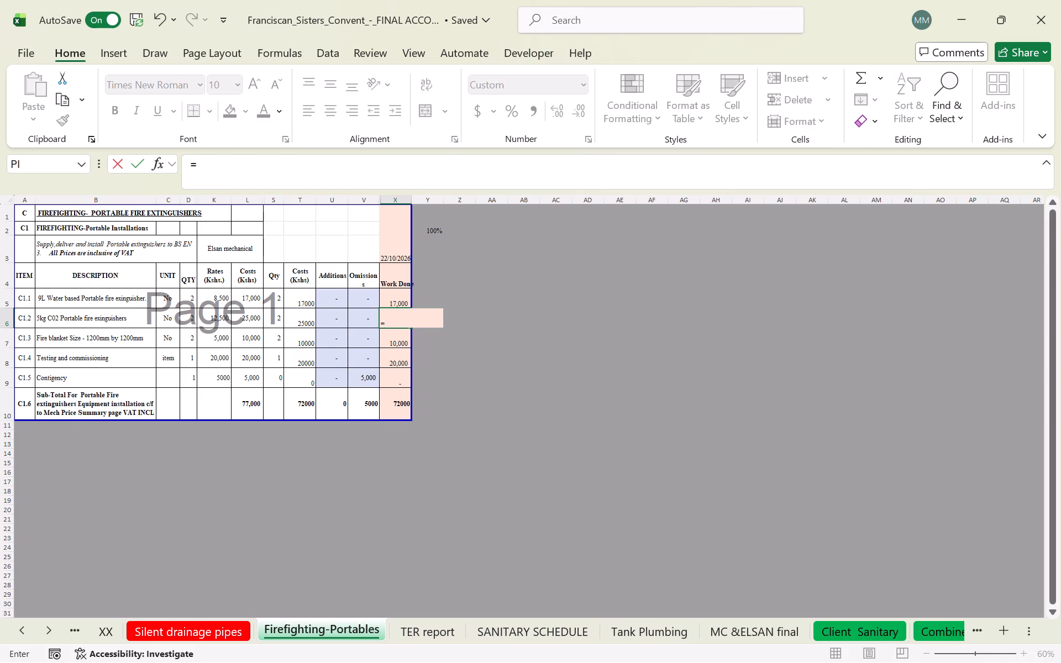
key(Escape)
click(397, 299)
key(equal)
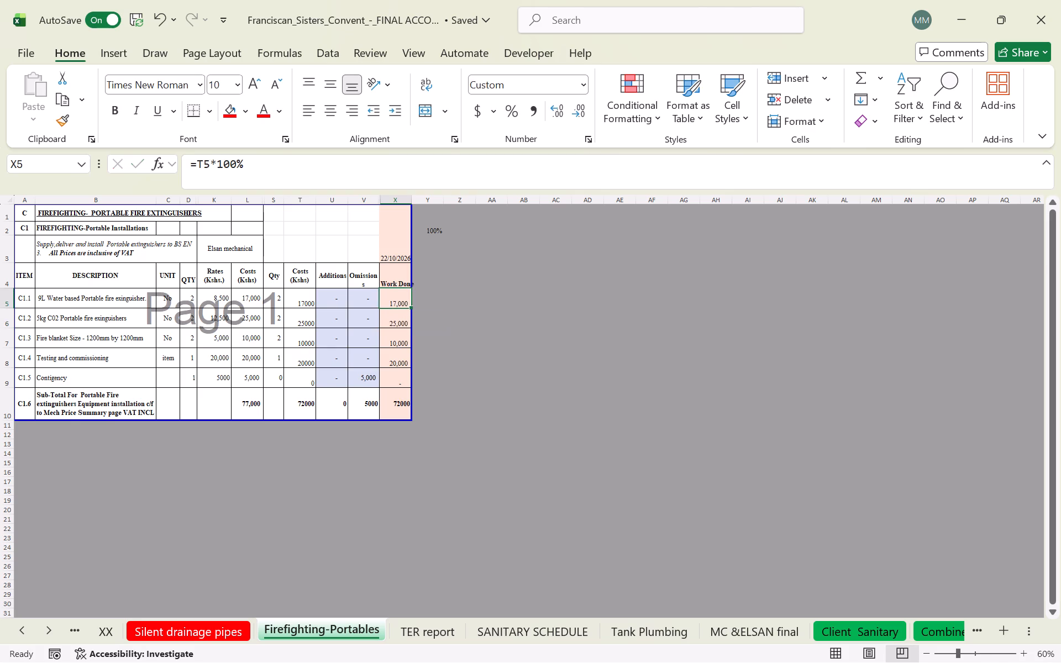
click(280, 293)
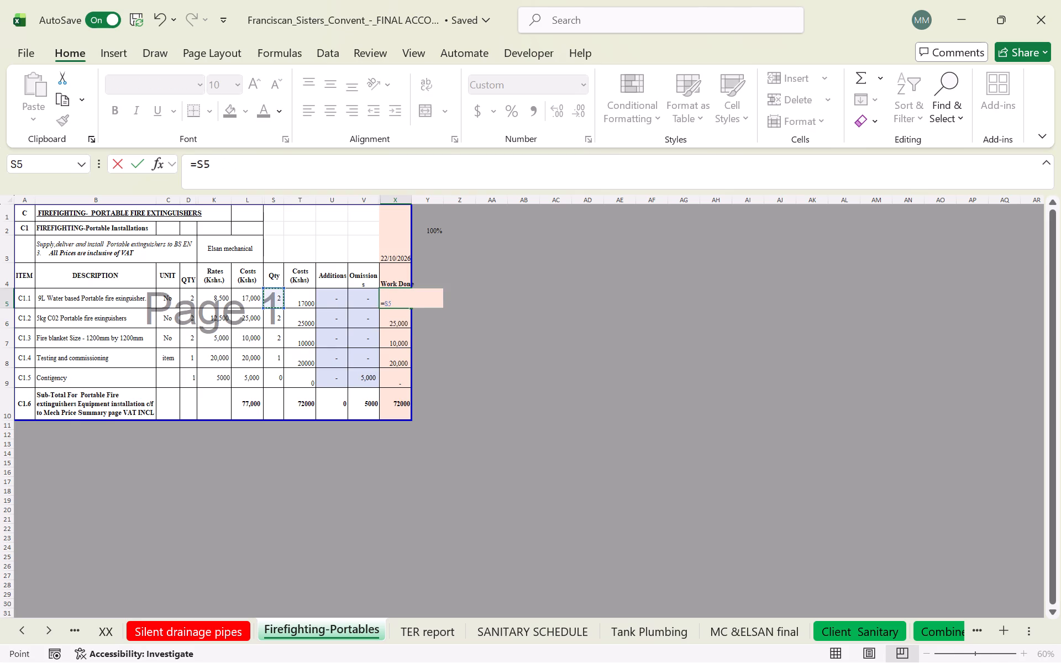
key(asterisk)
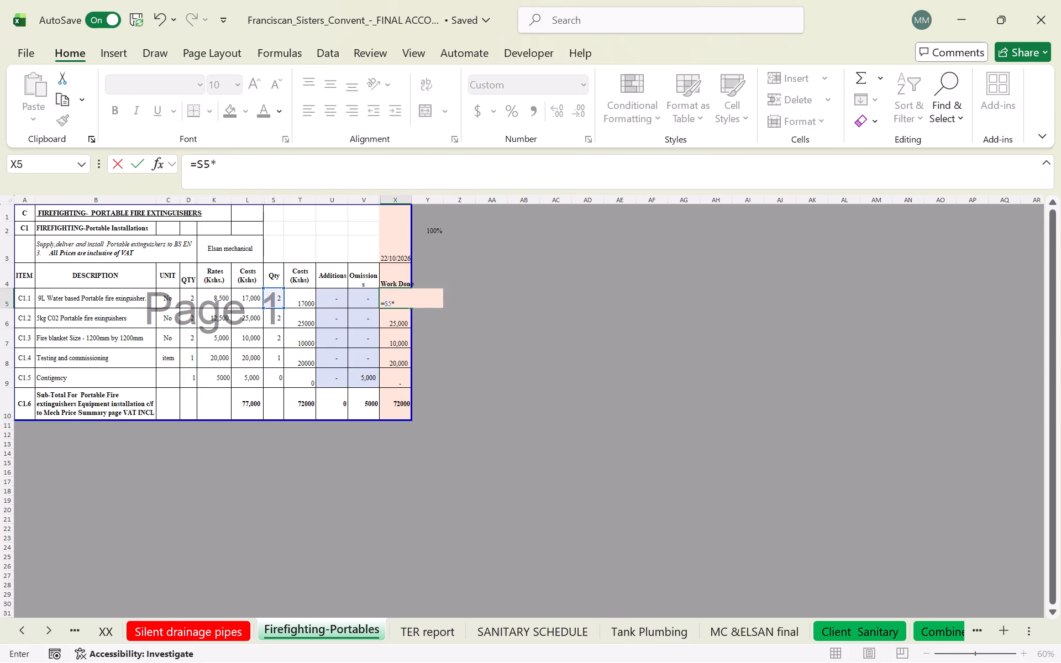
click(221, 296)
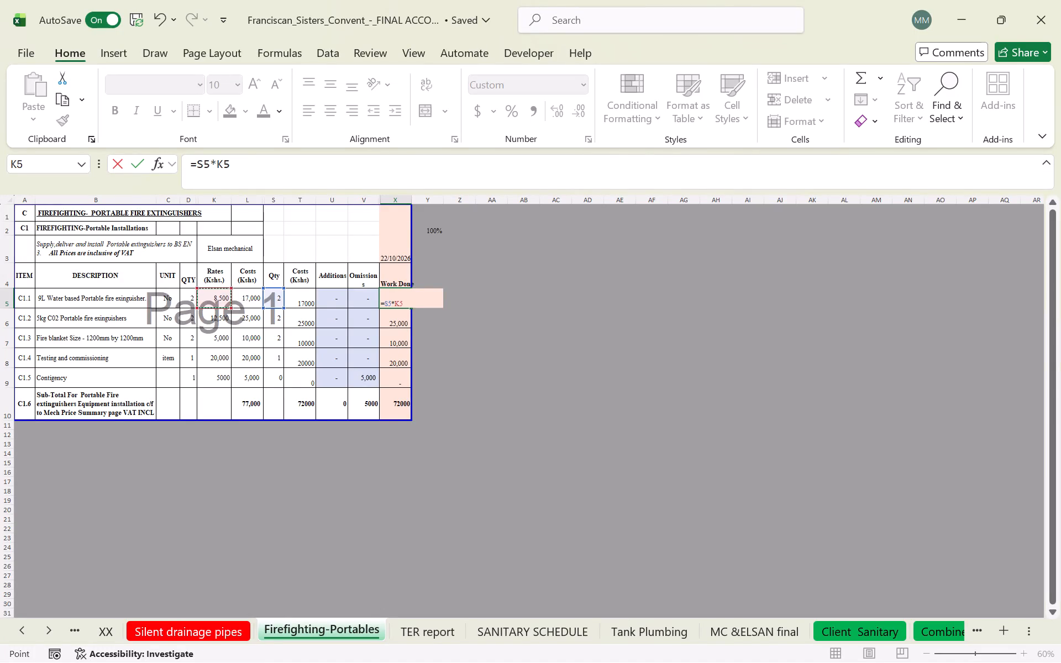
key(asterisk)
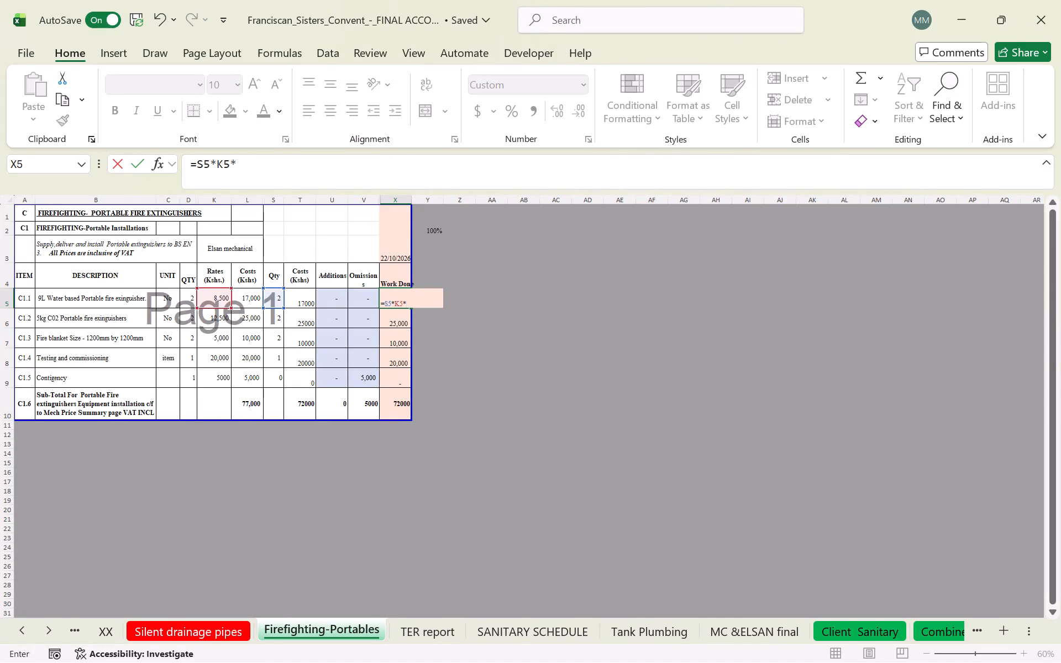
click(438, 229)
click(239, 160)
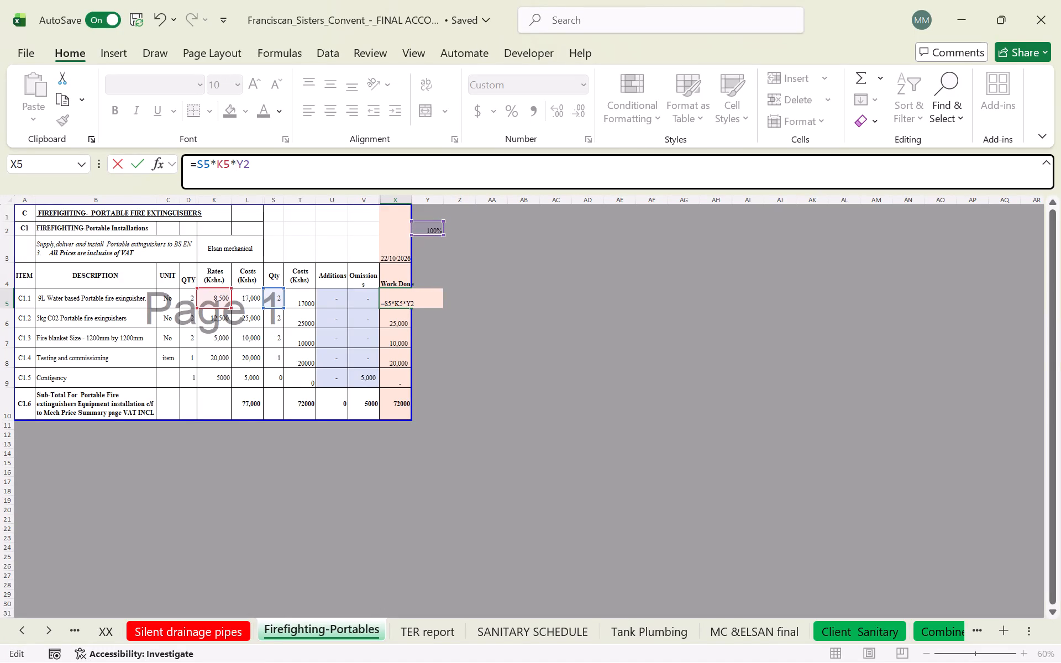
key(shift+dollar)
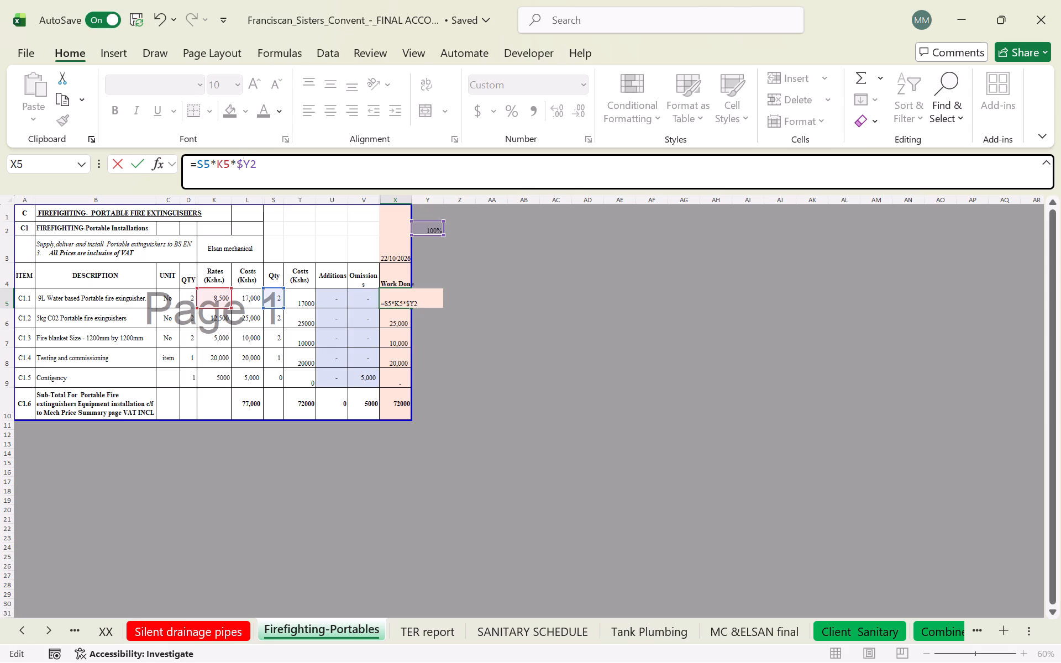
click(250, 164)
key(shift+dollar)
key(Return)
click(401, 298)
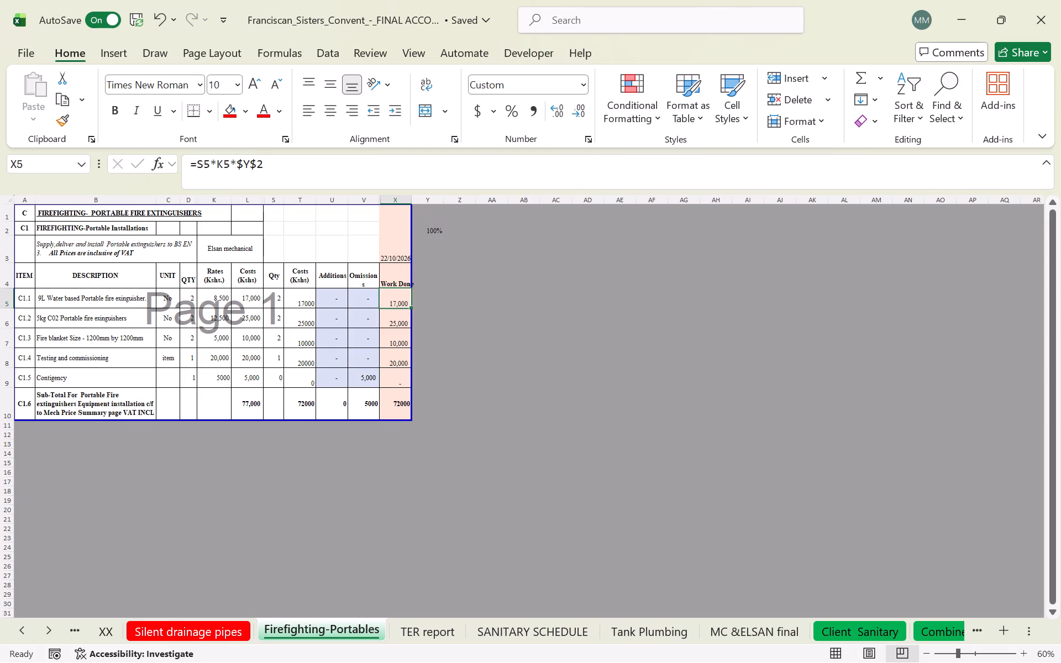
drag(409, 305, 409, 386)
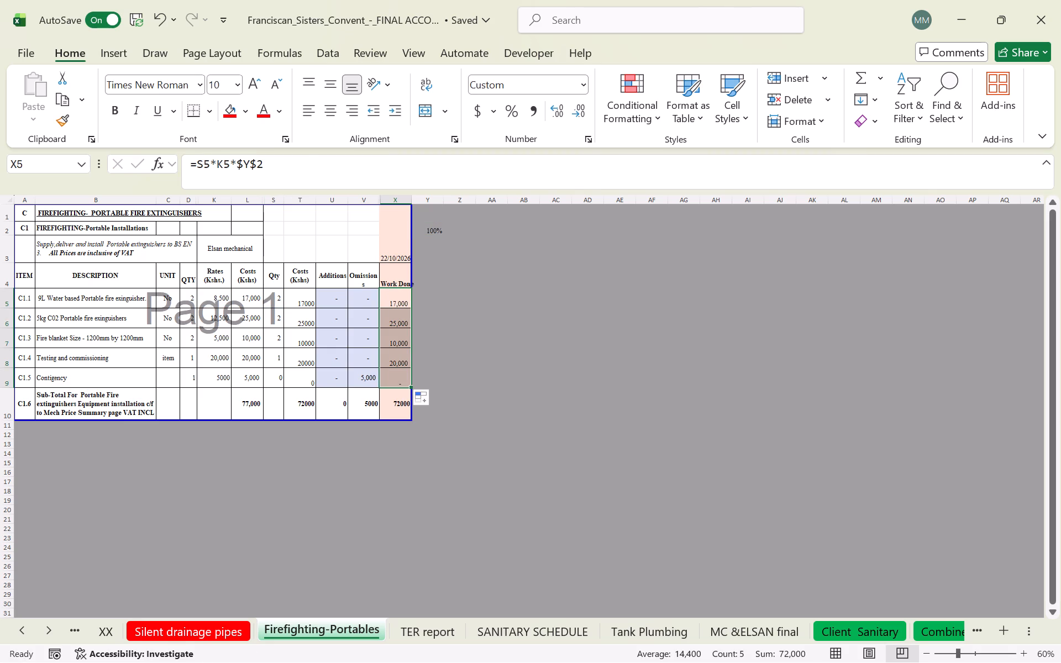
click(476, 344)
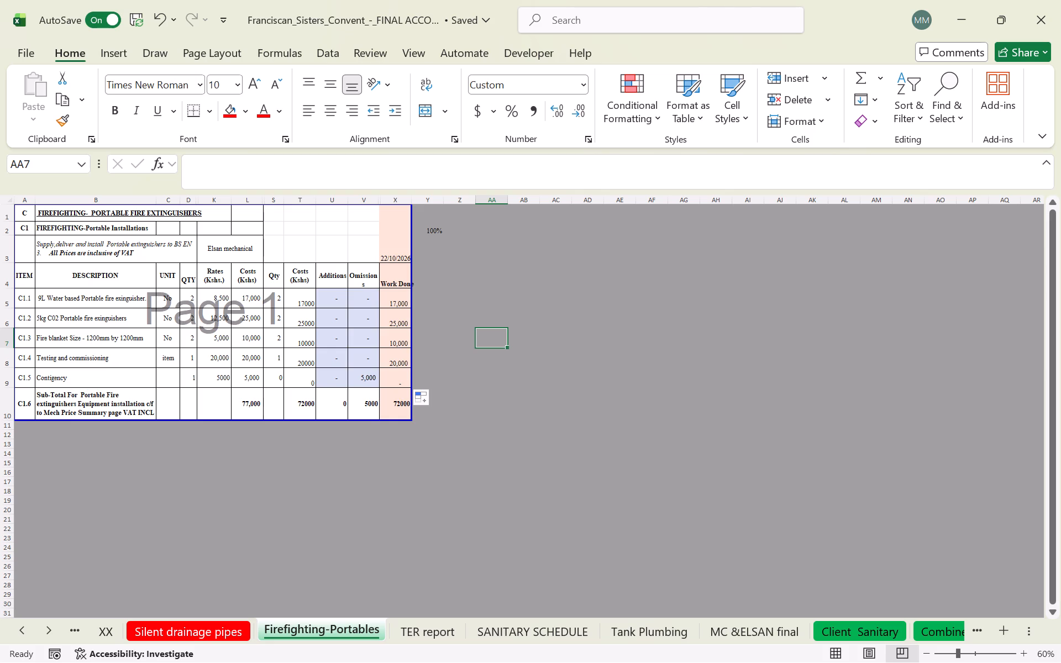
Delete the second Costs column, column T, from the Firefighting-Portables sheet.
click(298, 202)
right_click(300, 220)
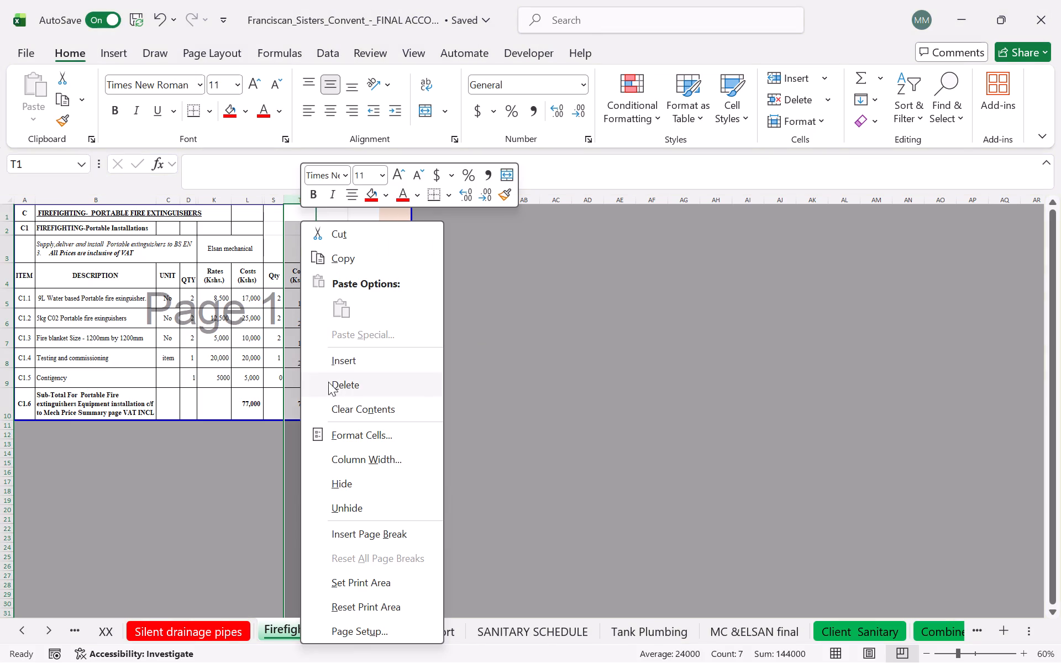
click(356, 387)
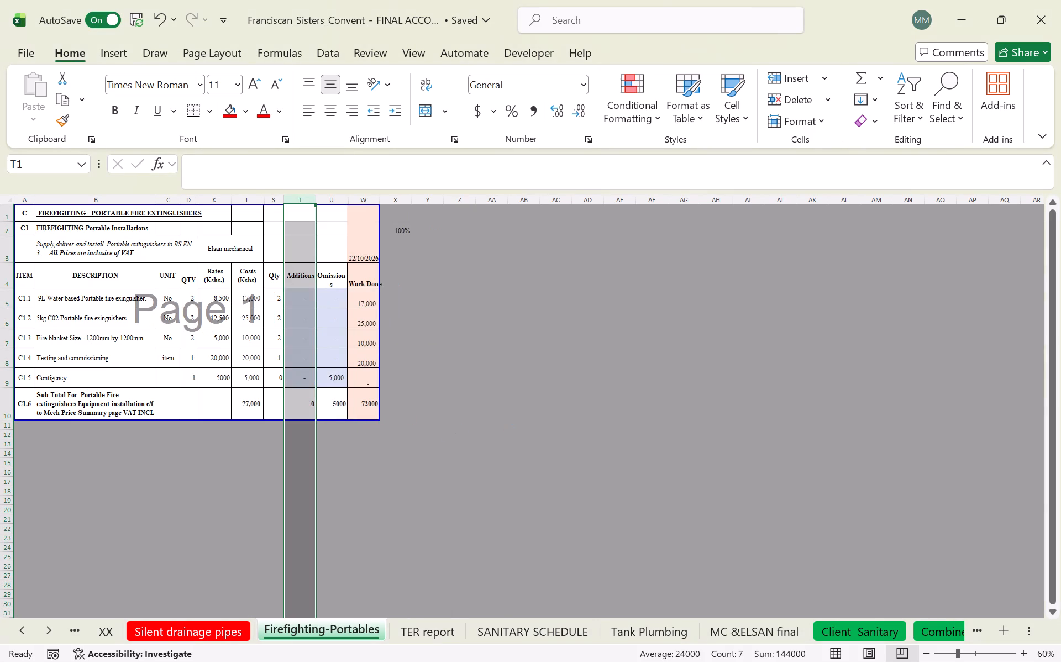
click(513, 424)
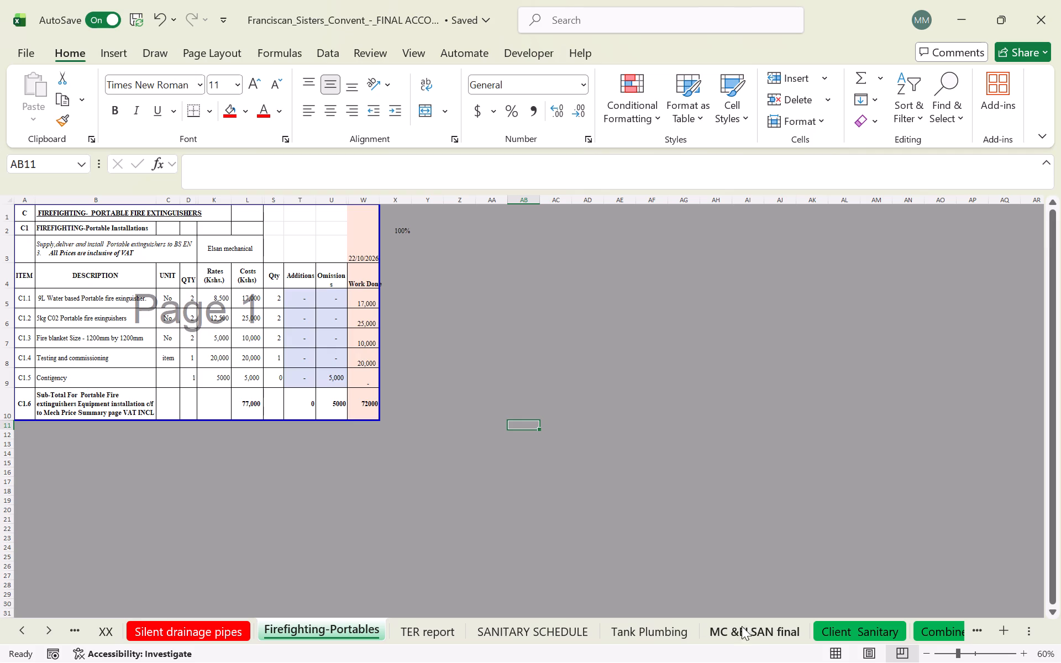
Open the Mech Price Summary Page sheet and review its cost items, totals and the Discount row, including cell L19.
double_click(54, 629)
double_click(54, 629)
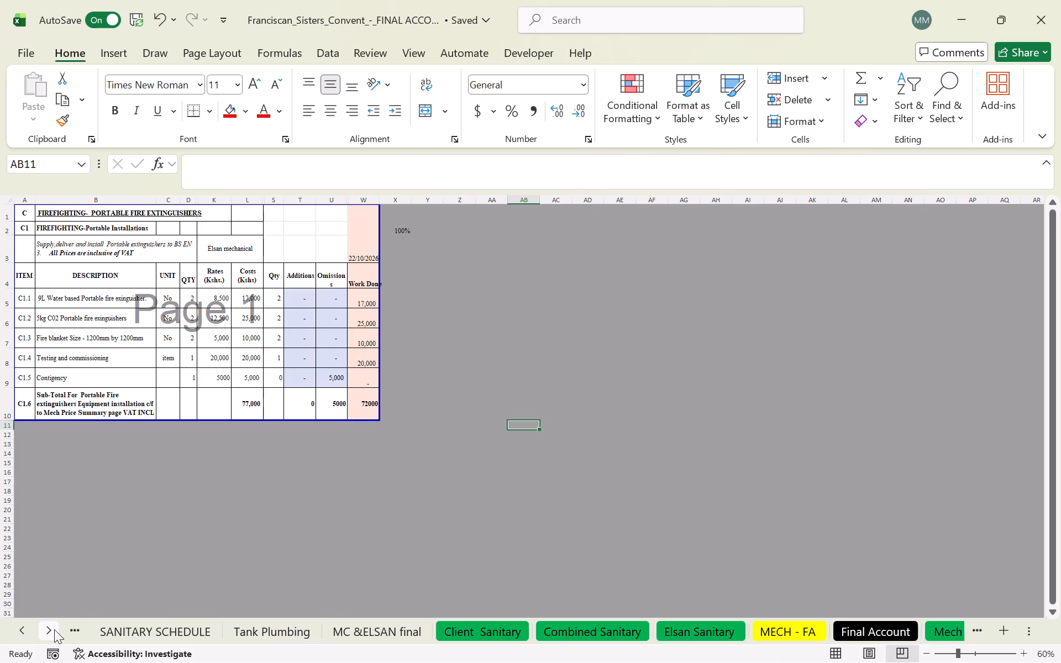
click(54, 629)
click(840, 631)
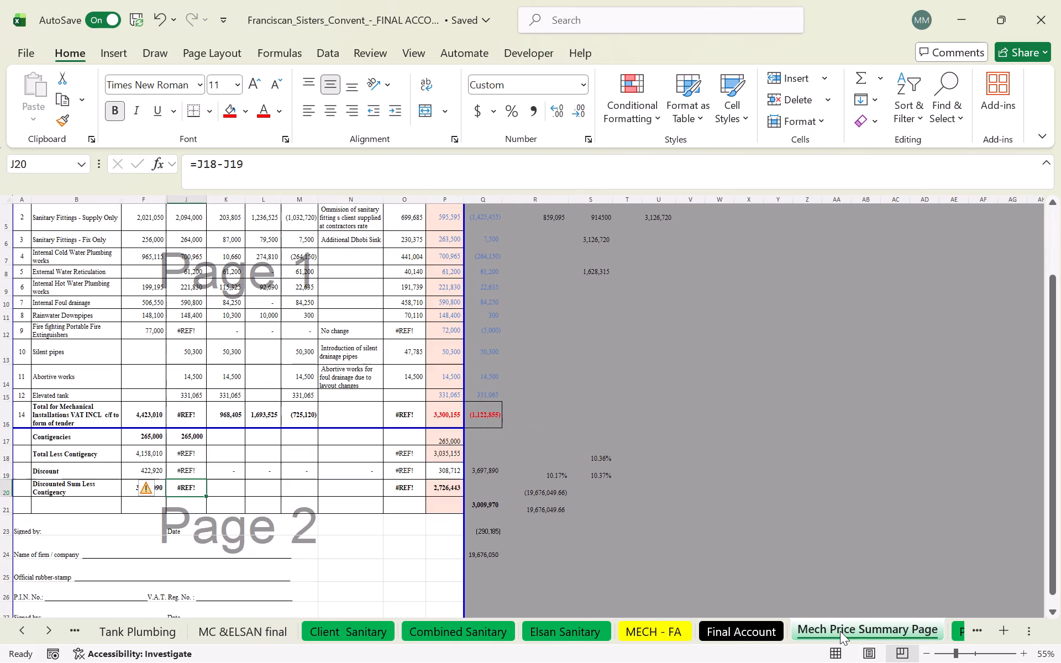
scroll(212, 345, up, 3)
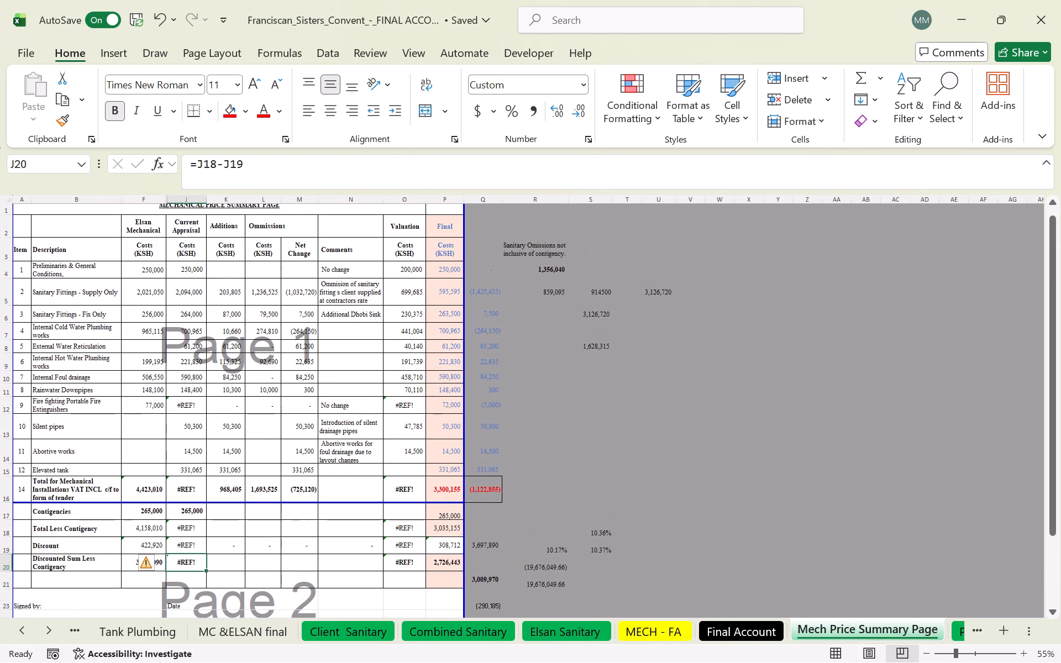
click(274, 540)
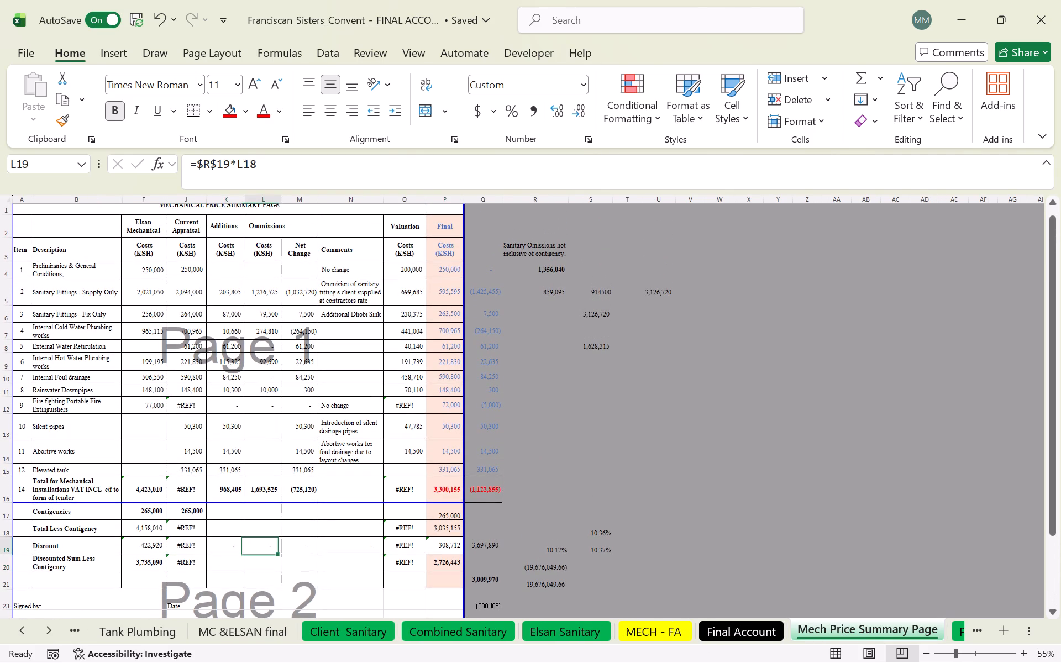
scroll(207, 407, down, 1)
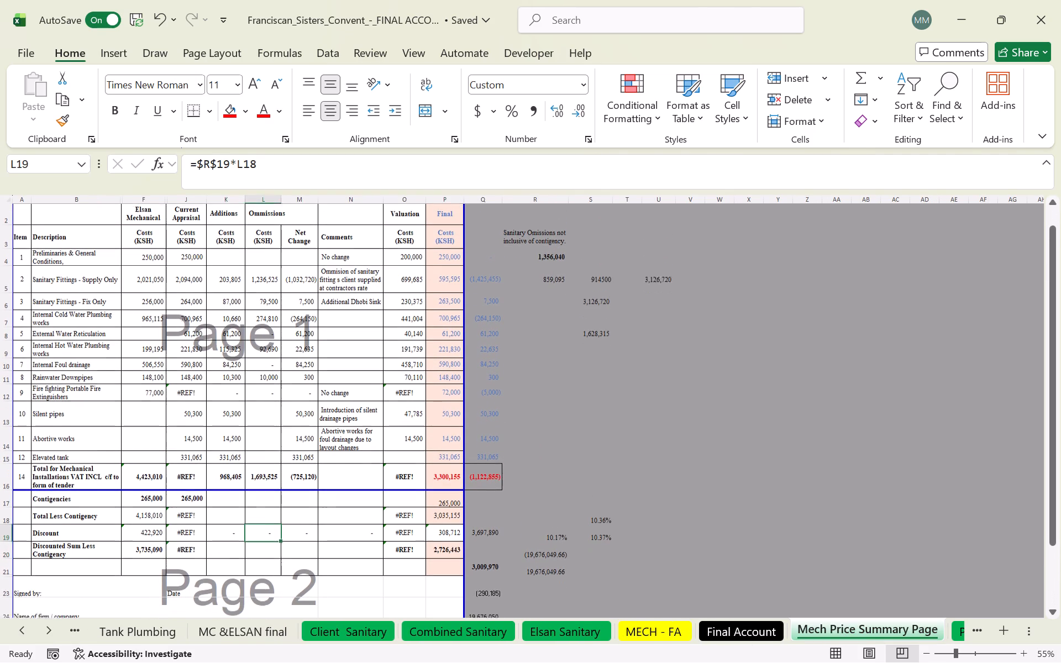
scroll(18, 489, down, 1)
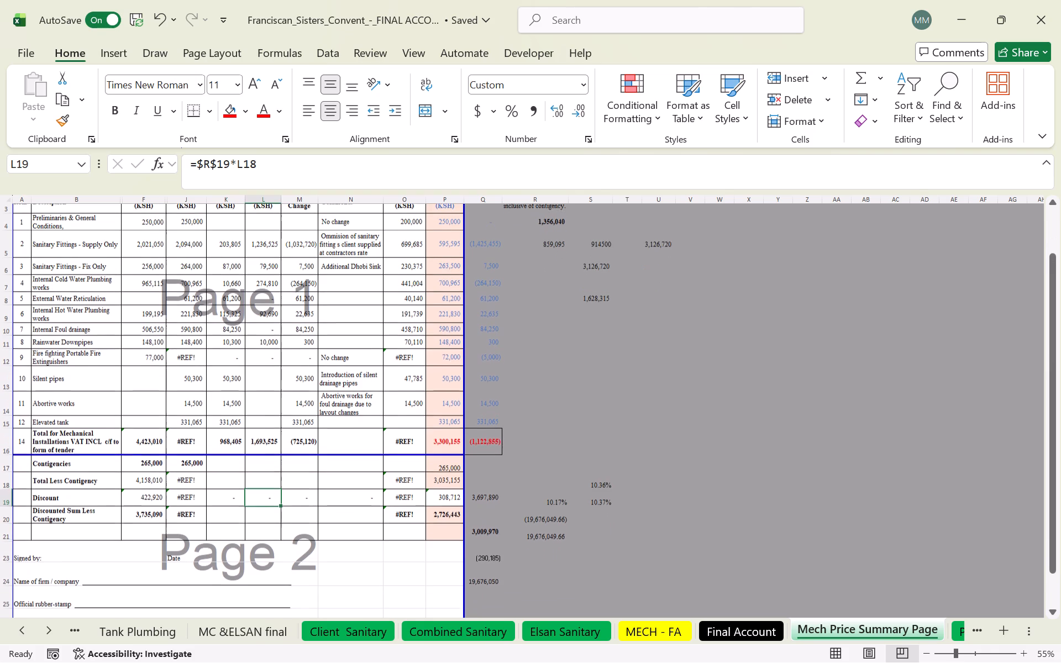
Unhide the hidden row 22 between rows 21 and 23 of the Mech Price Summary Page.
drag(3, 548, 3, 531)
right_click(3, 531)
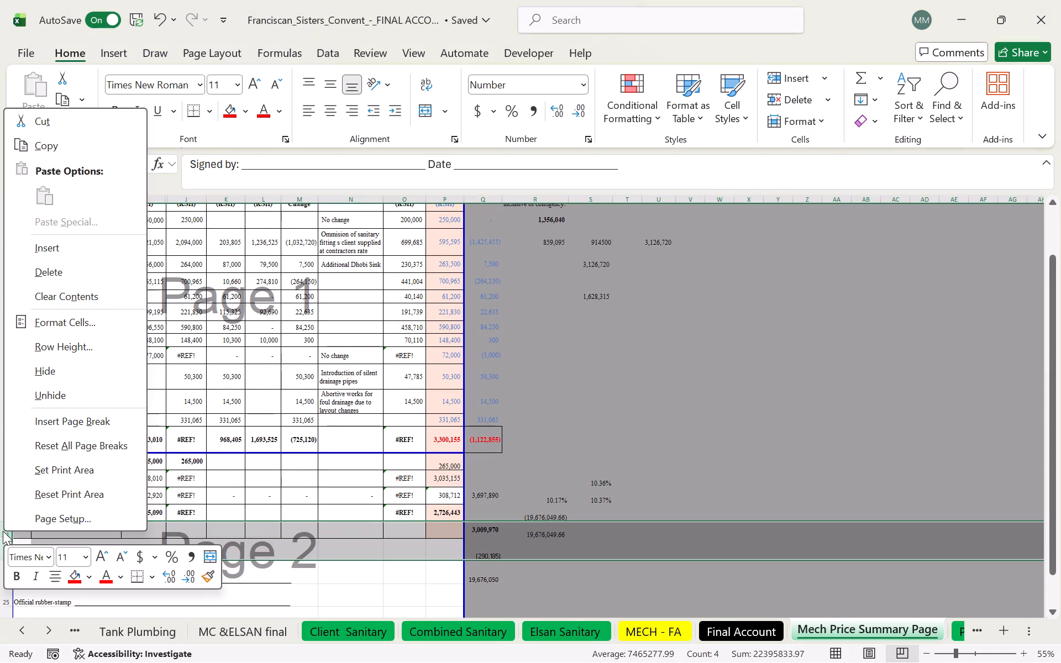
click(85, 391)
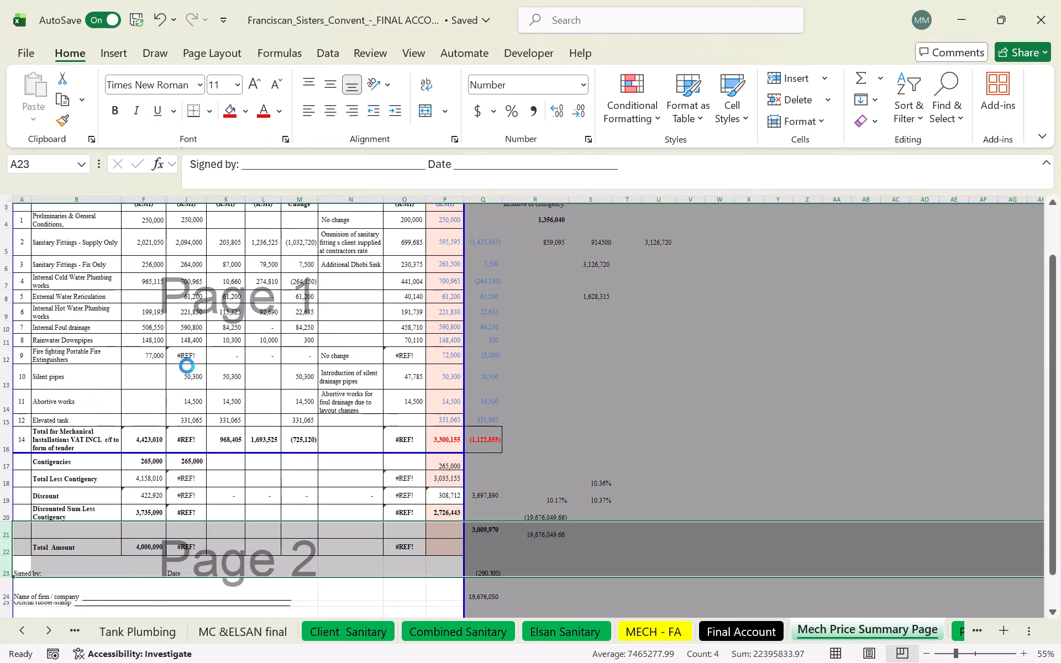
click(217, 366)
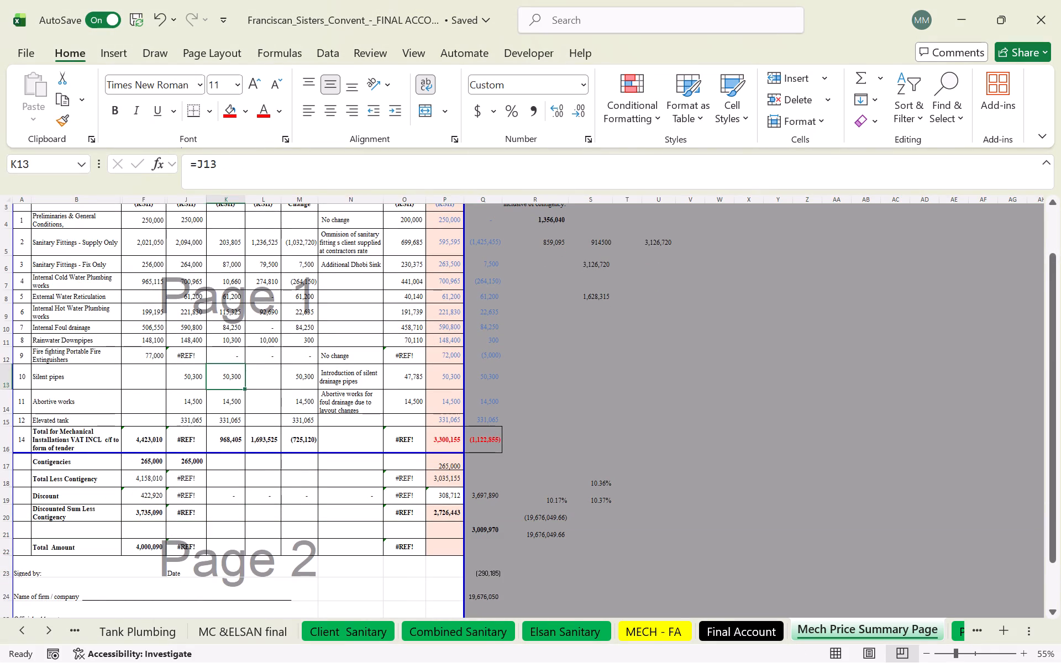
Examine the Current Appraisal total formula in J16 and the item rows that feed it.
click(186, 475)
click(188, 435)
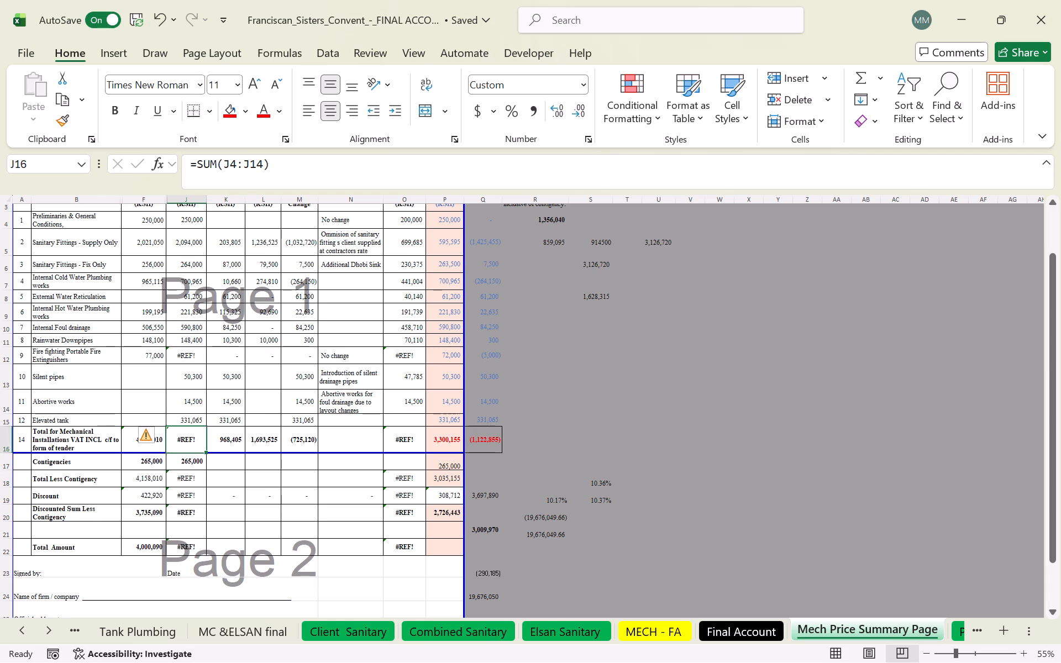
double_click(188, 435)
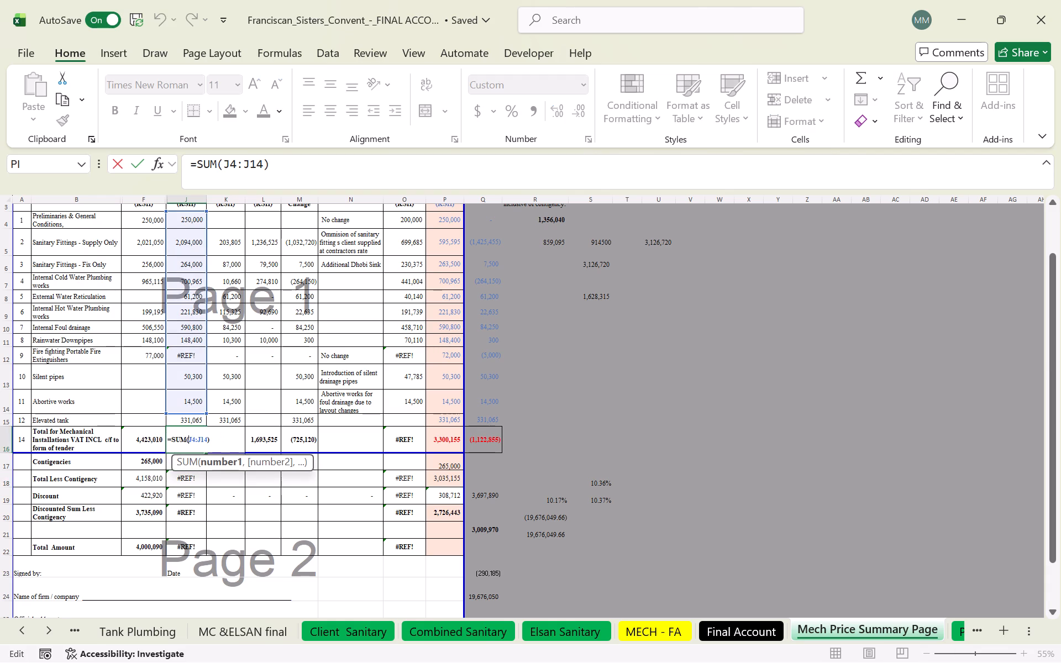
key(Escape)
scroll(190, 359, up, 3)
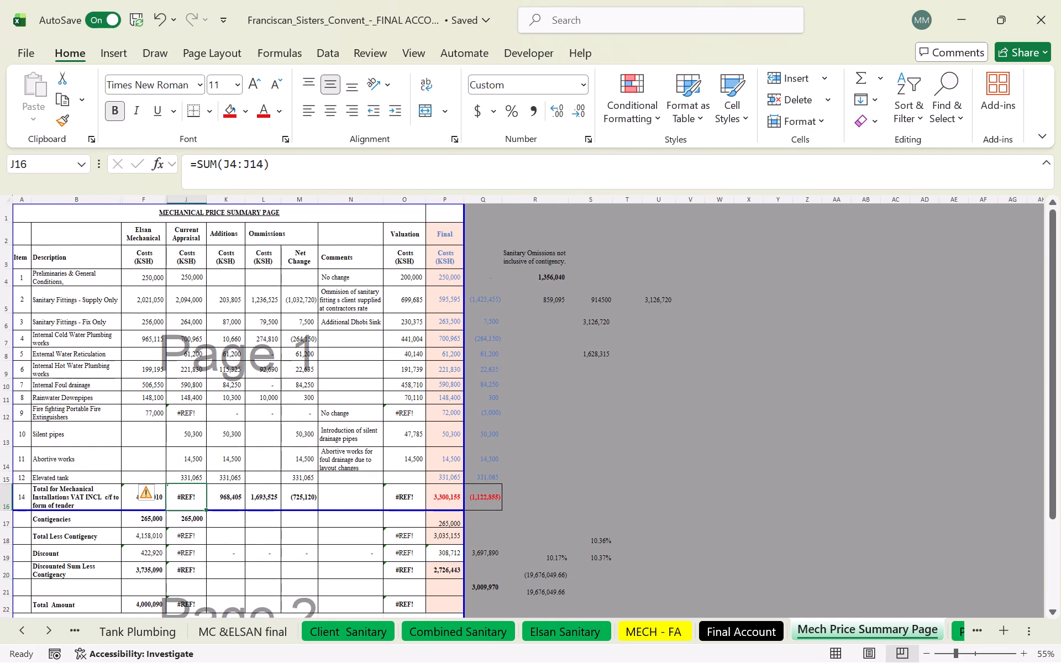
scroll(190, 359, down, 2)
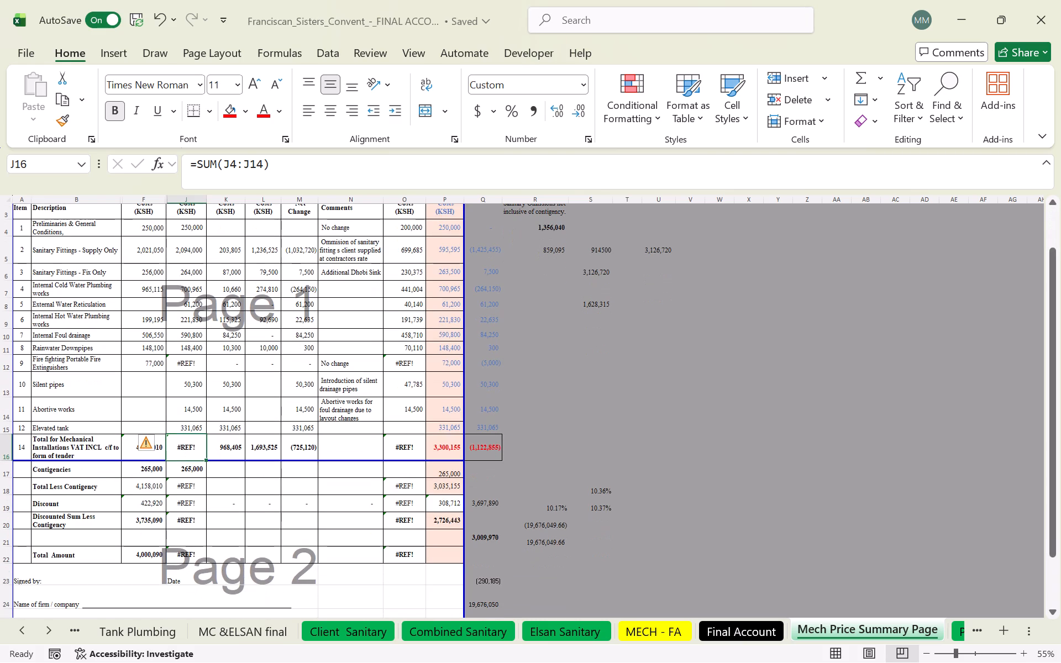
scroll(190, 359, up, 3)
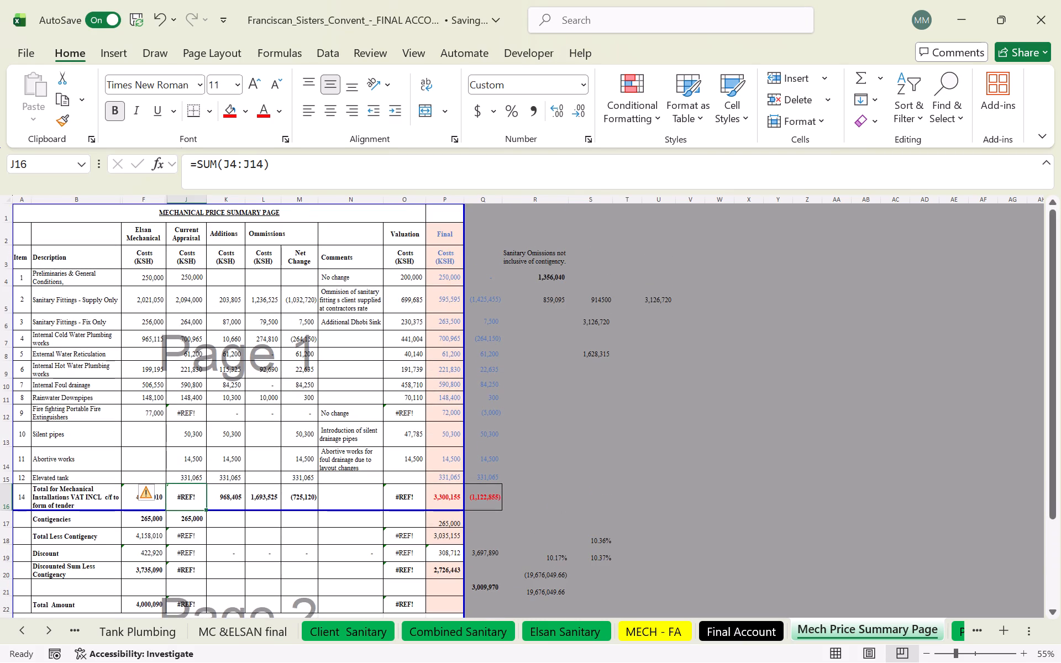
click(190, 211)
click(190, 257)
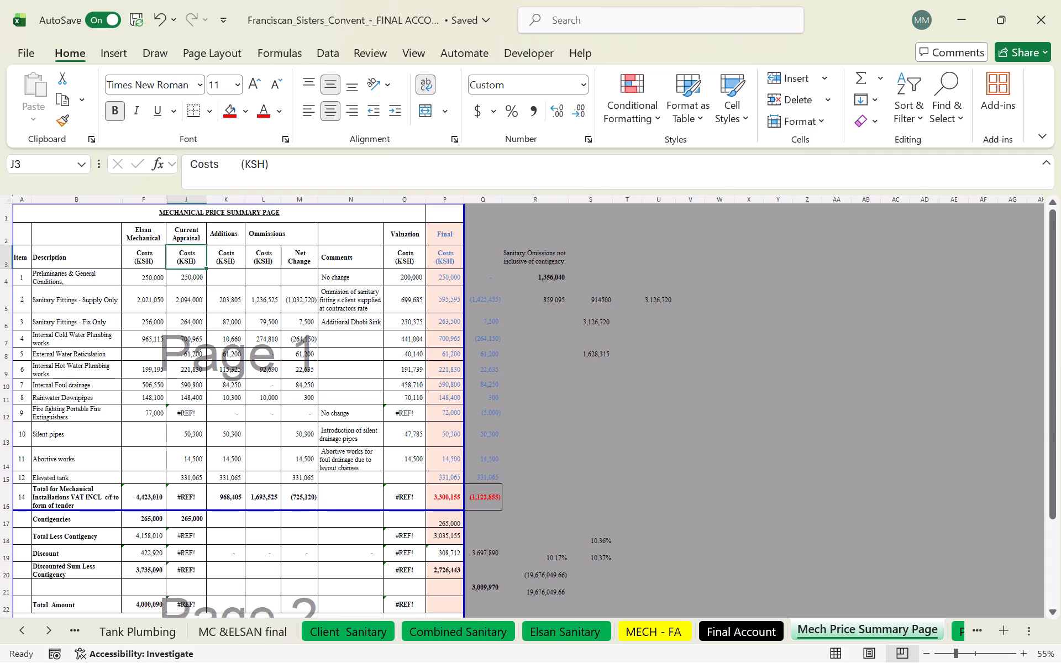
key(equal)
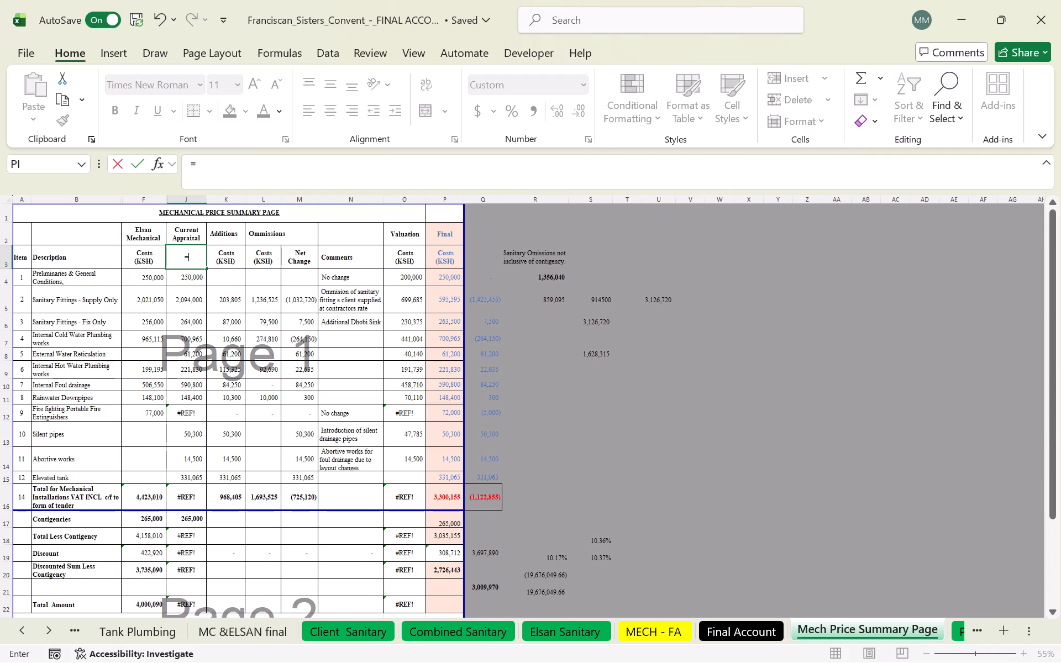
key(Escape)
Link the portable fire extinguishers' Current Appraisal cost in J12 to the Work Done subtotal in Firefighting-Portables W10.
click(188, 413)
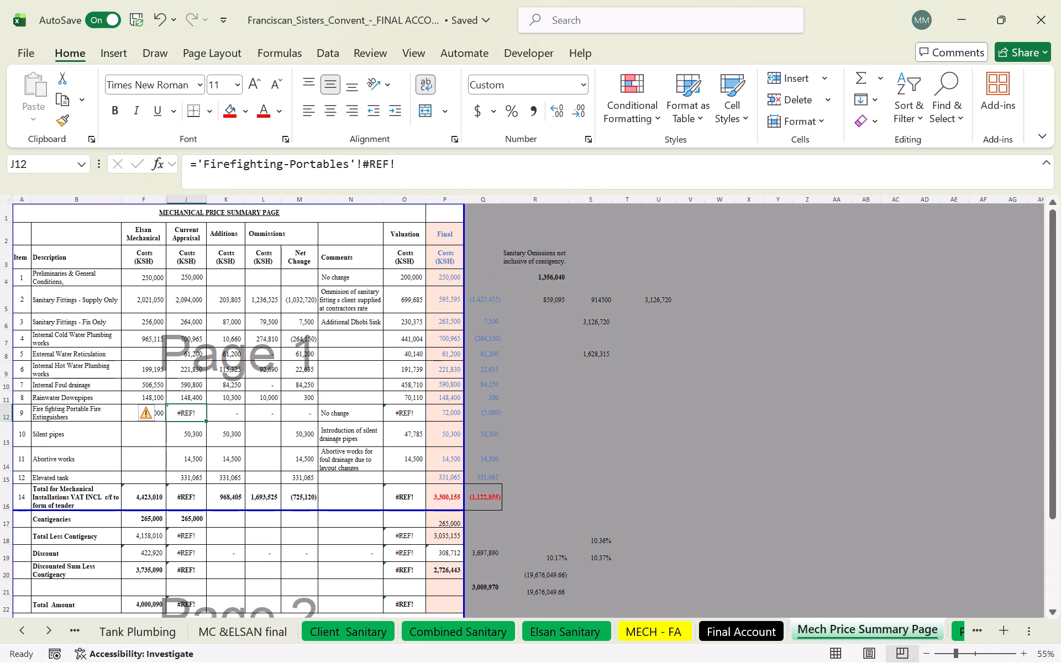
key(equal)
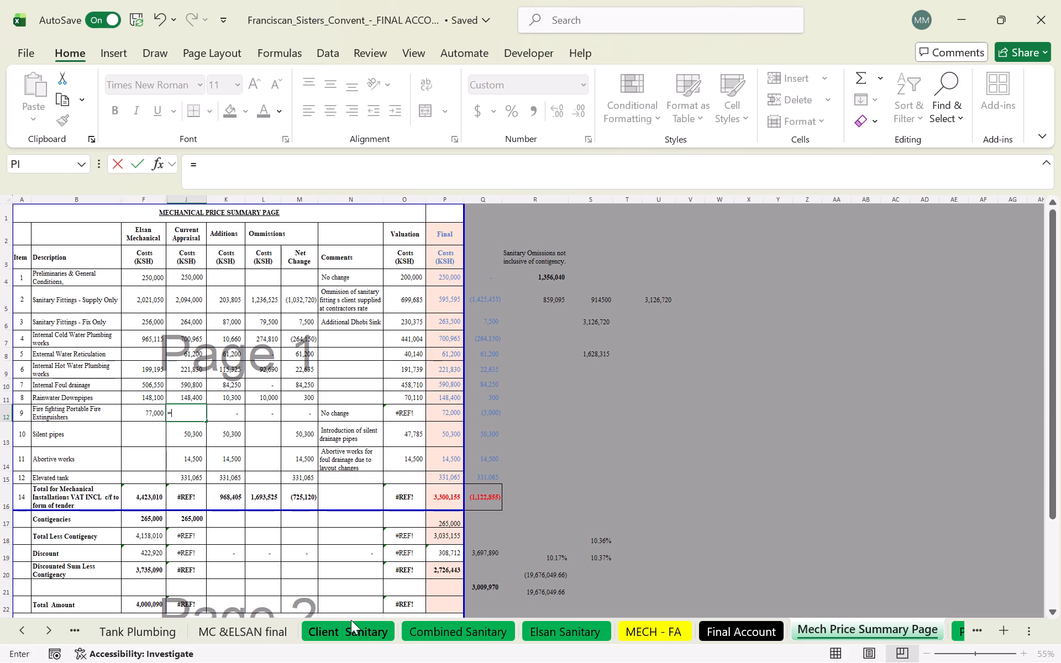
triple_click(27, 628)
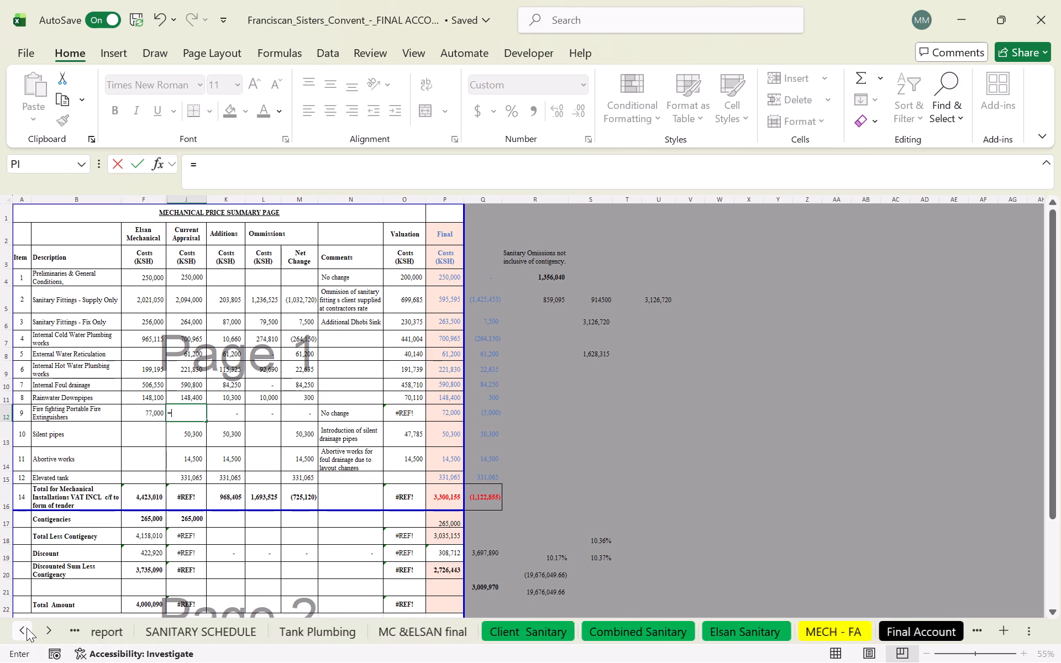
click(27, 628)
click(269, 627)
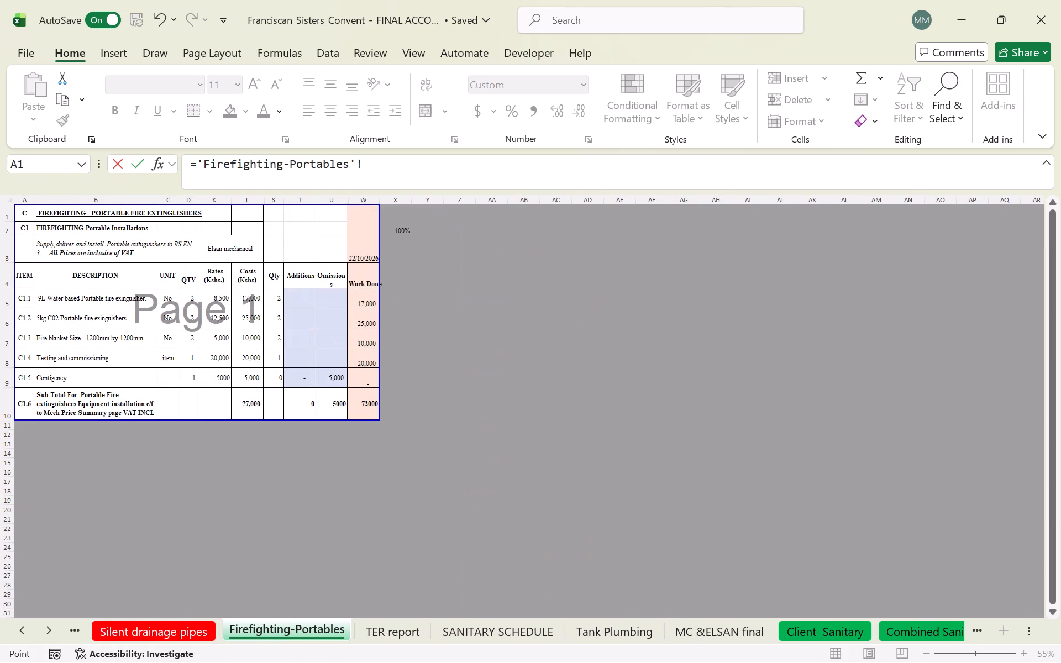
click(366, 401)
key(Return)
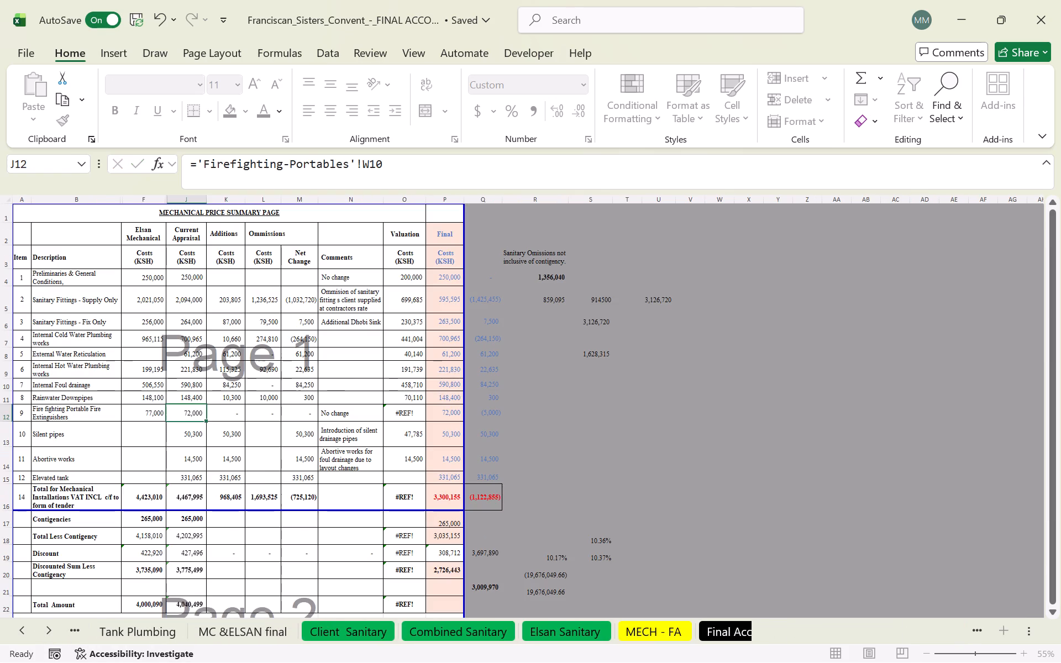
Link the portable fire extinguishers' Additions cost in K12 to the Additions subtotal in Firefighting-Portables T10.
click(232, 411)
key(equal)
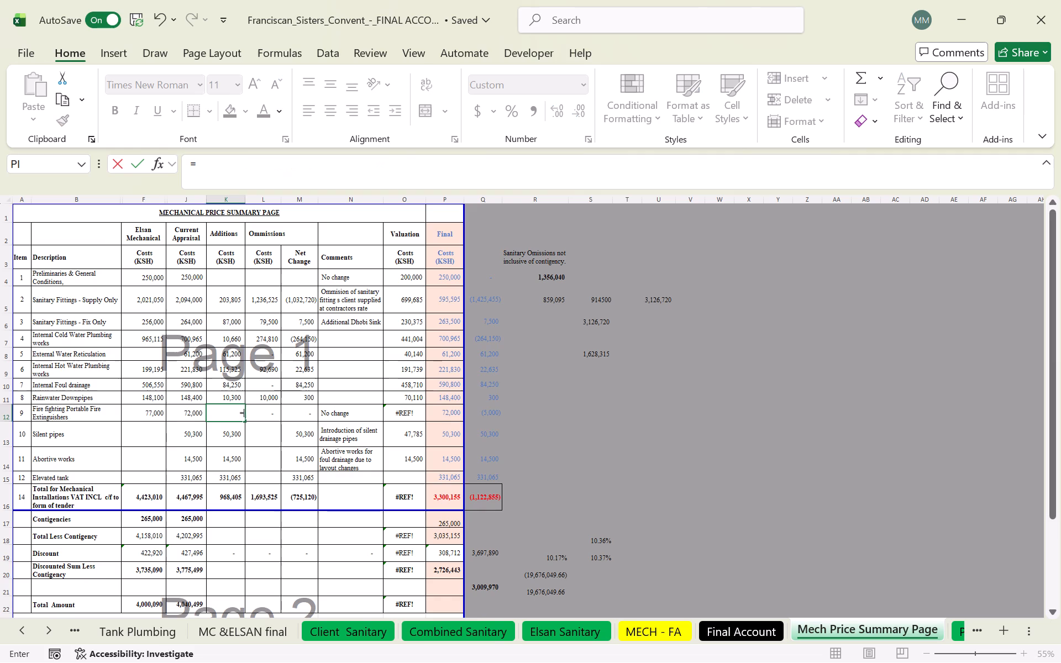
double_click(35, 632)
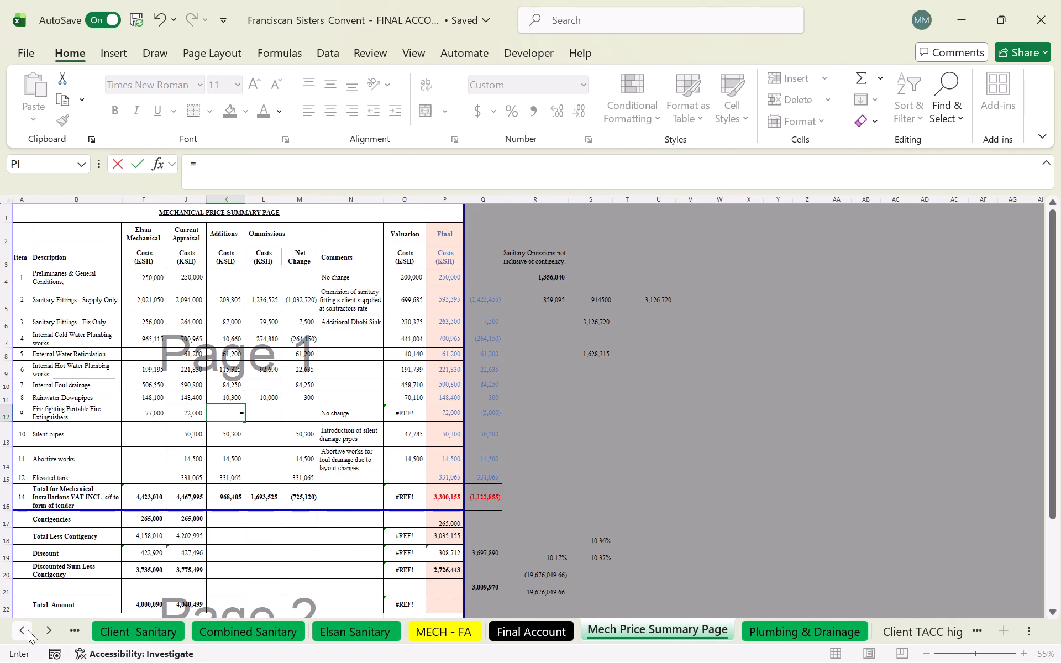
triple_click(28, 630)
triple_click(28, 630)
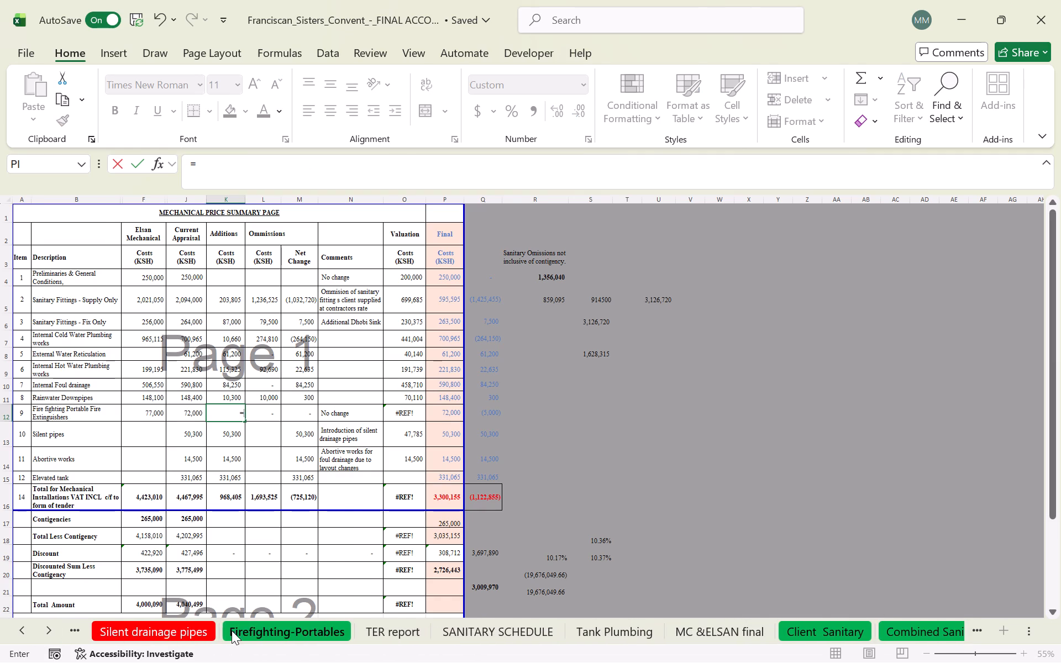
click(236, 630)
click(305, 407)
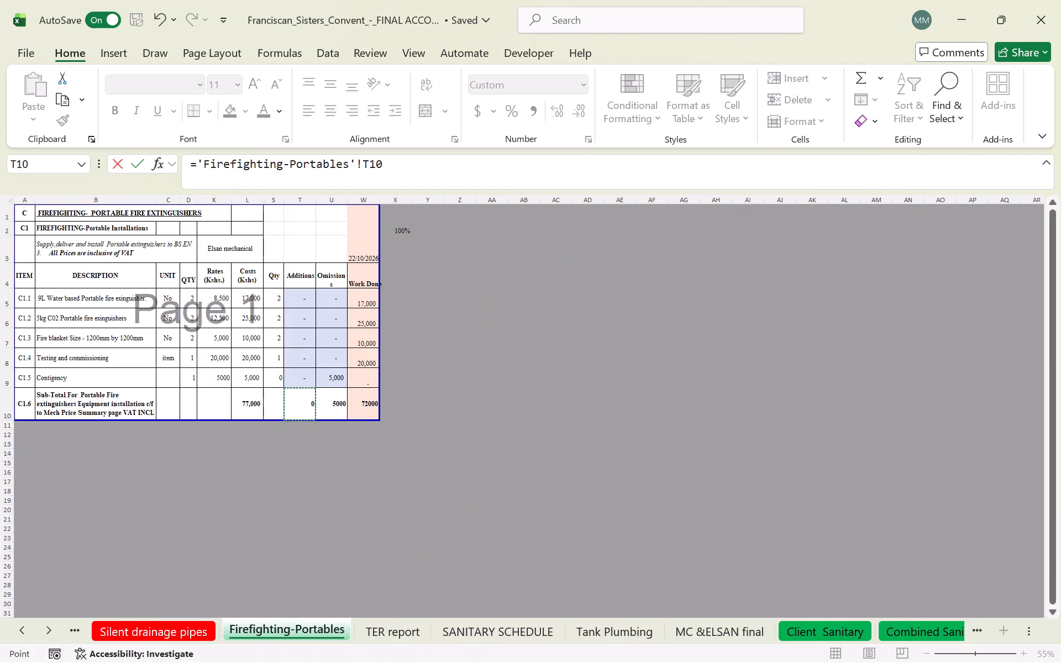
key(Return)
Link the portable fire extinguishers' Omissions cost in L12 to the Omissions subtotal in Firefighting-Portables U10.
click(269, 415)
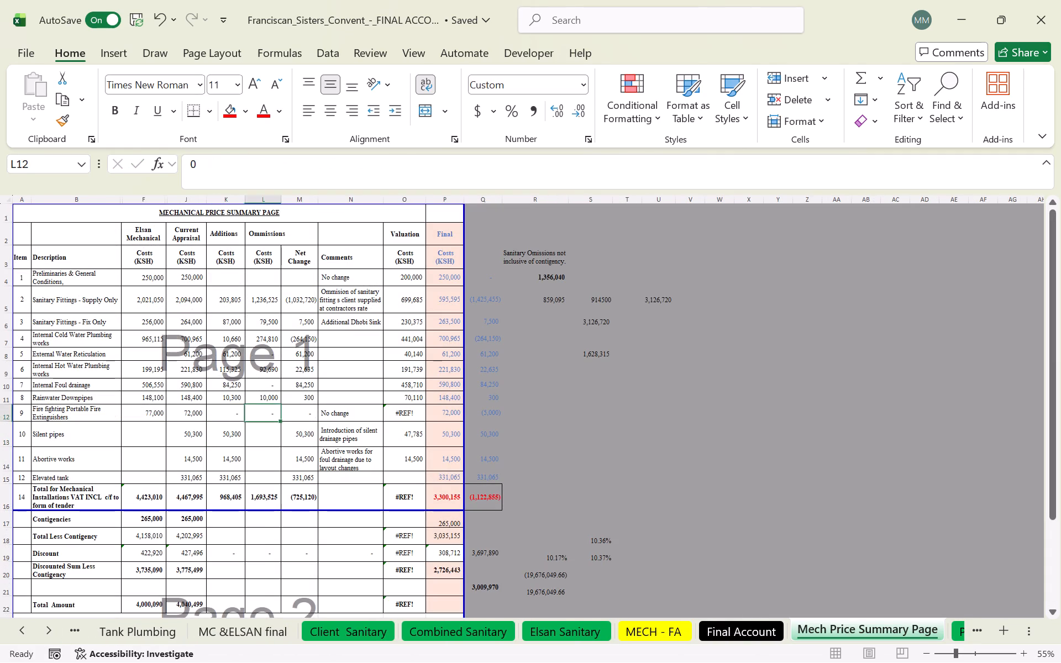
key(equal)
triple_click(22, 630)
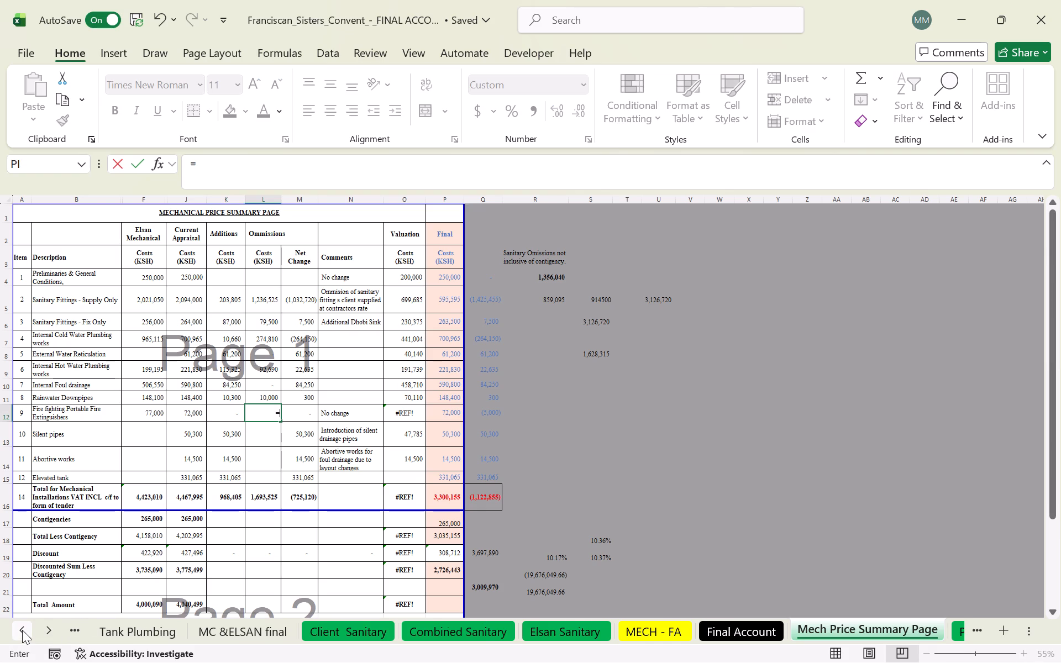
click(22, 630)
click(283, 634)
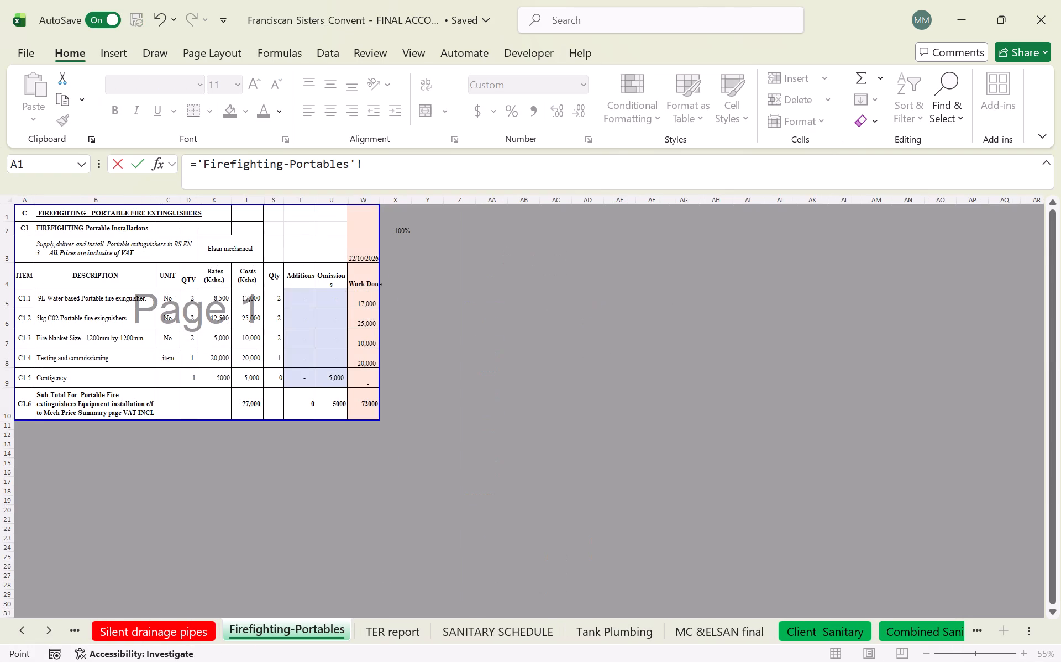
click(339, 408)
key(Return)
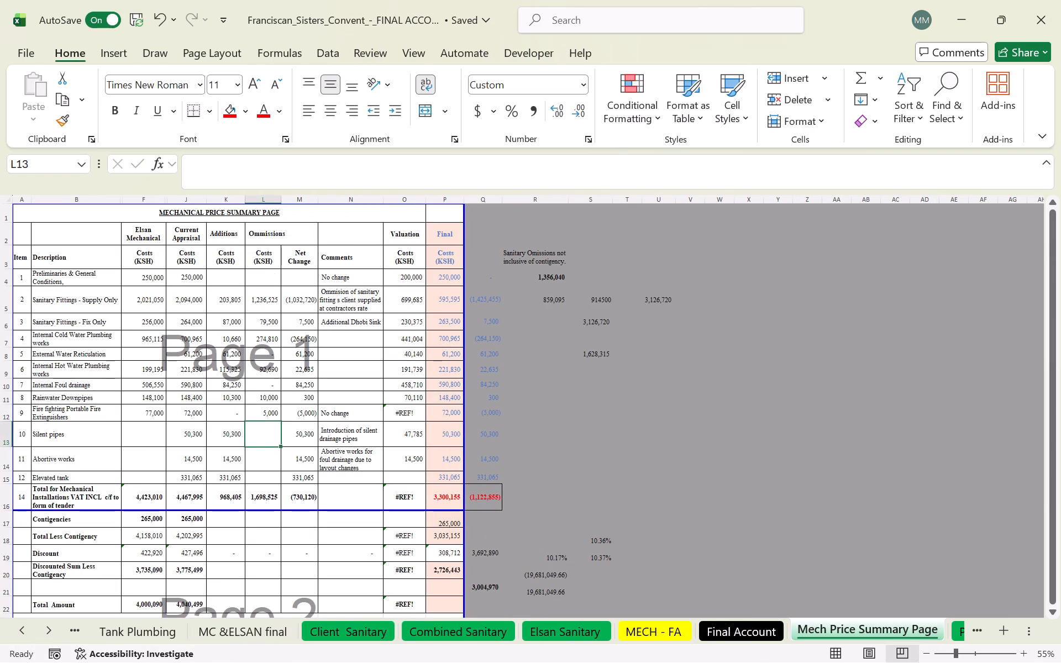
Replace the portable fire extinguishers' comment in N12 with "contigency".
click(354, 413)
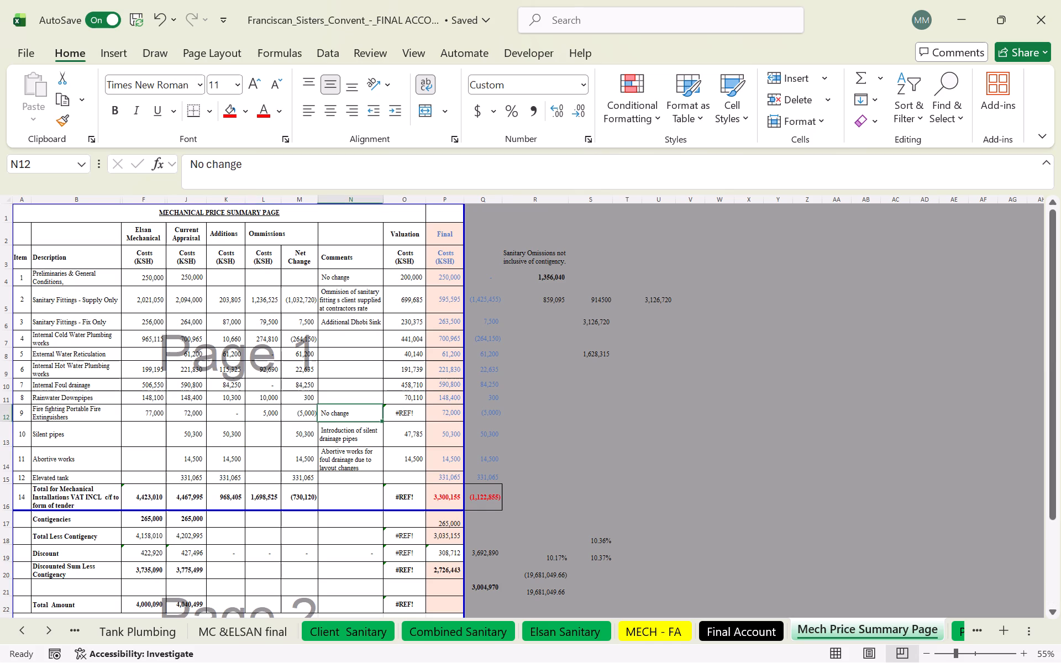
key(BackSpace)
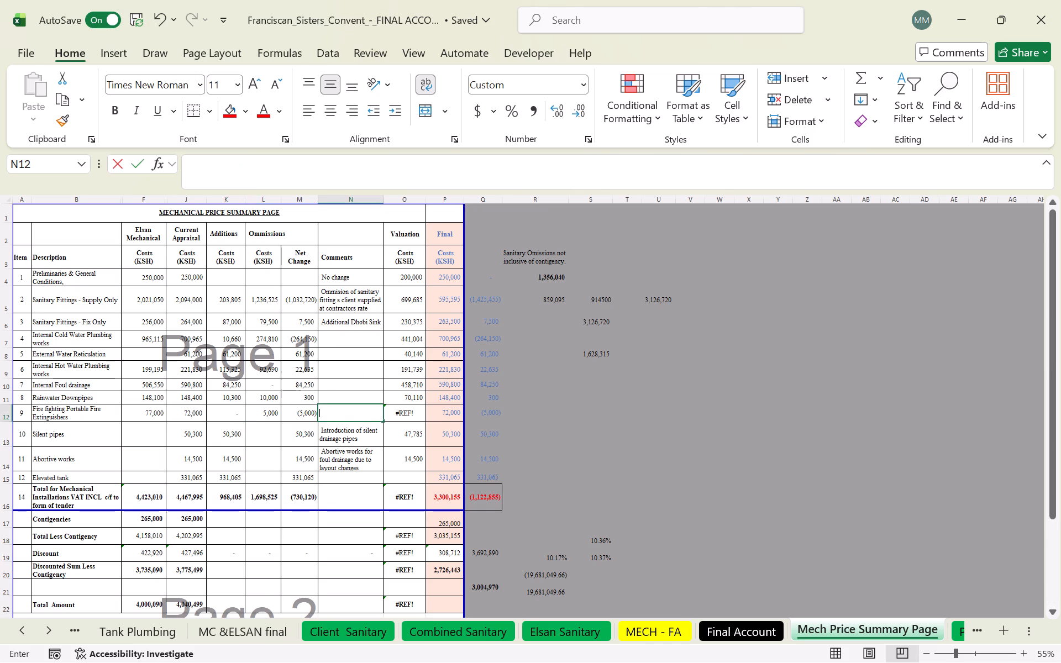
key(c)
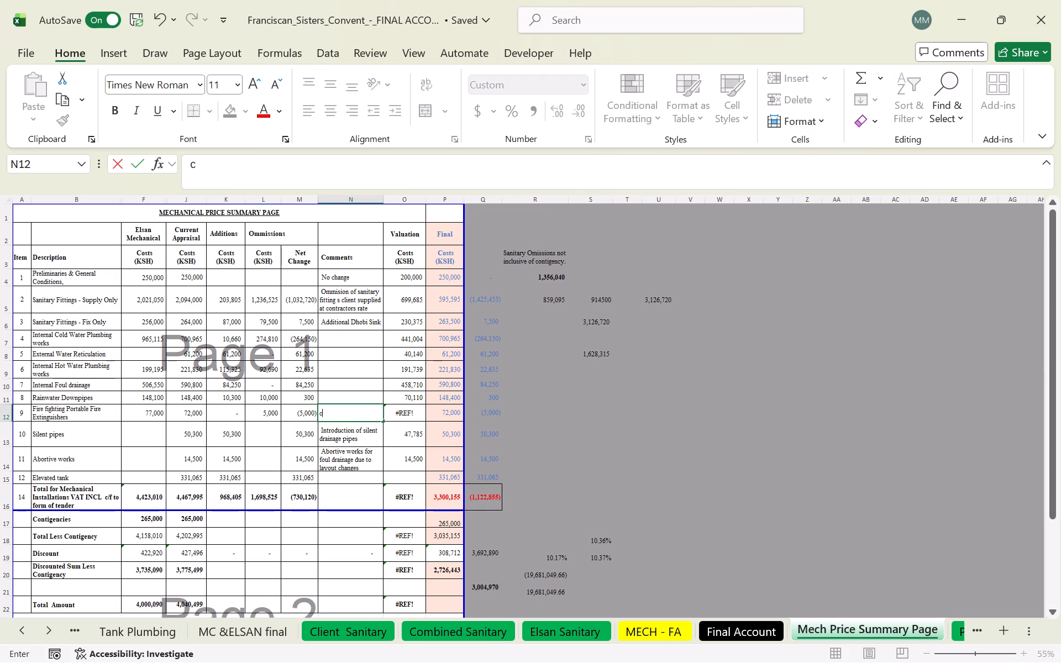
key(c)
key(BackSpace)
key(BackSpace)
key(c)
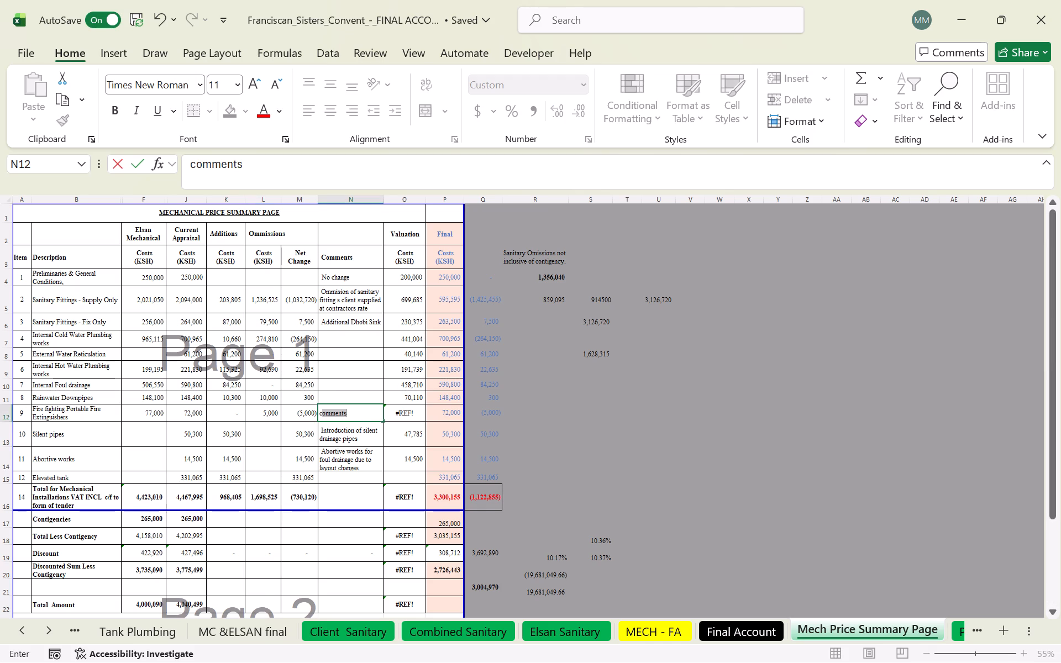
key(BackSpace)
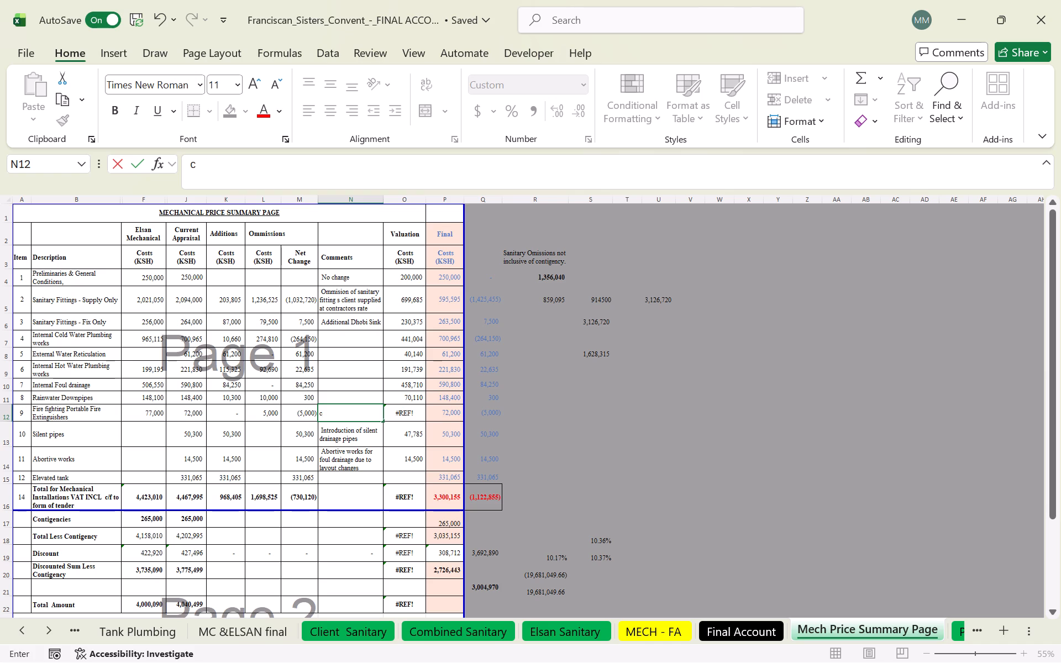
key(BackSpace)
key(c)
key(BackSpace)
key(BackSpace)
key(c)
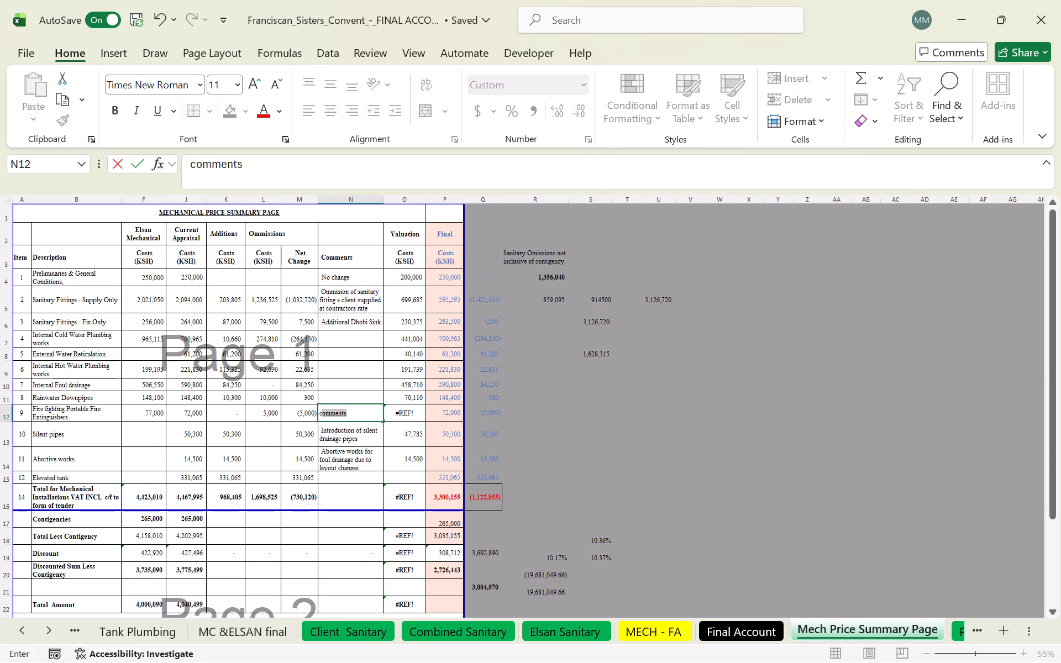
text(on)
text(ti)
text(gency)
click(413, 498)
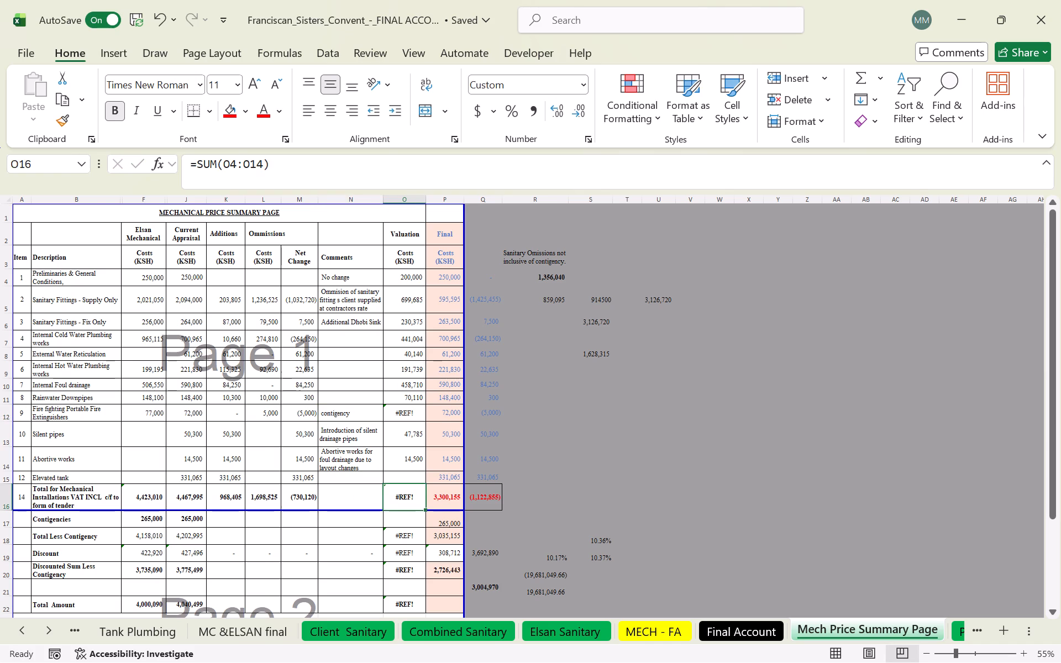
Trace the Valuation formula in O12 to the Firefighting-Portables sheet and unhide and widen its source column V.
click(400, 409)
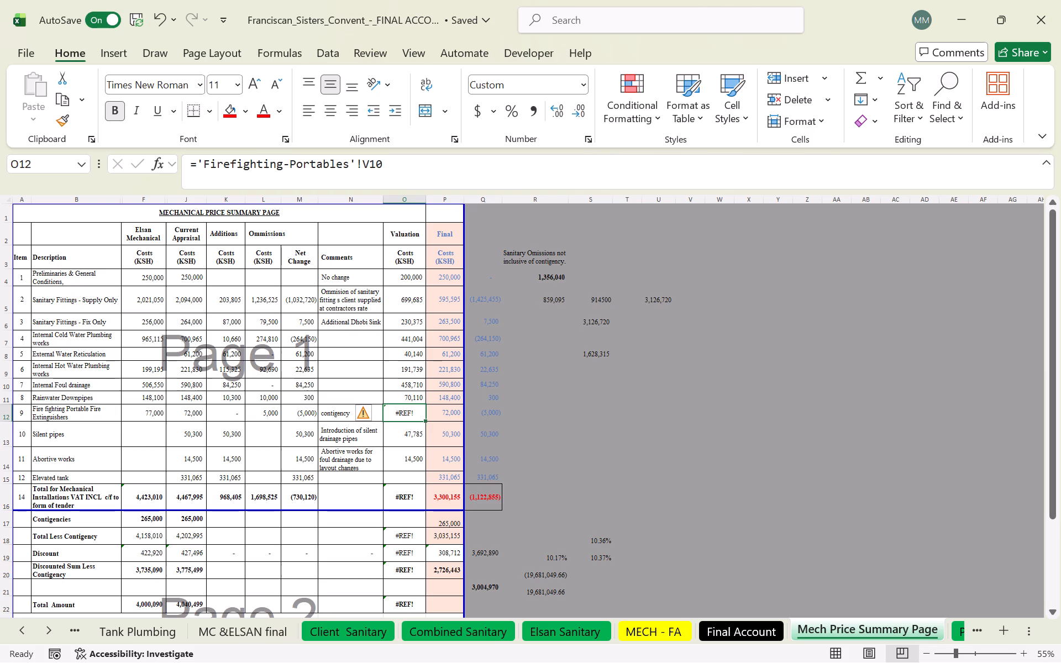
click(0, 645)
click(19, 627)
triple_click(19, 627)
double_click(19, 627)
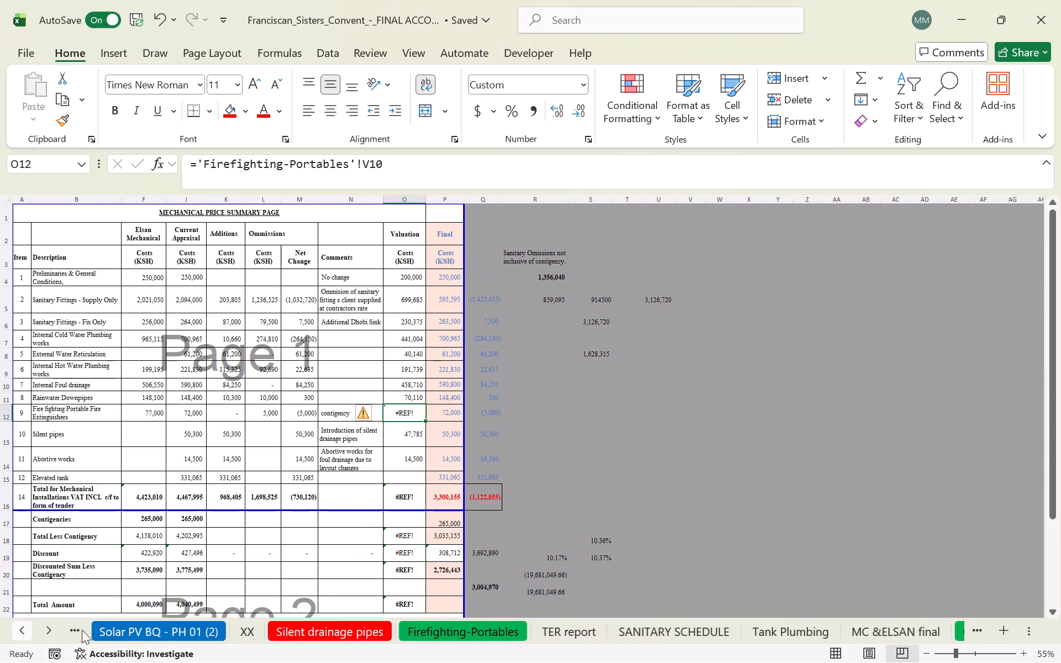
click(458, 632)
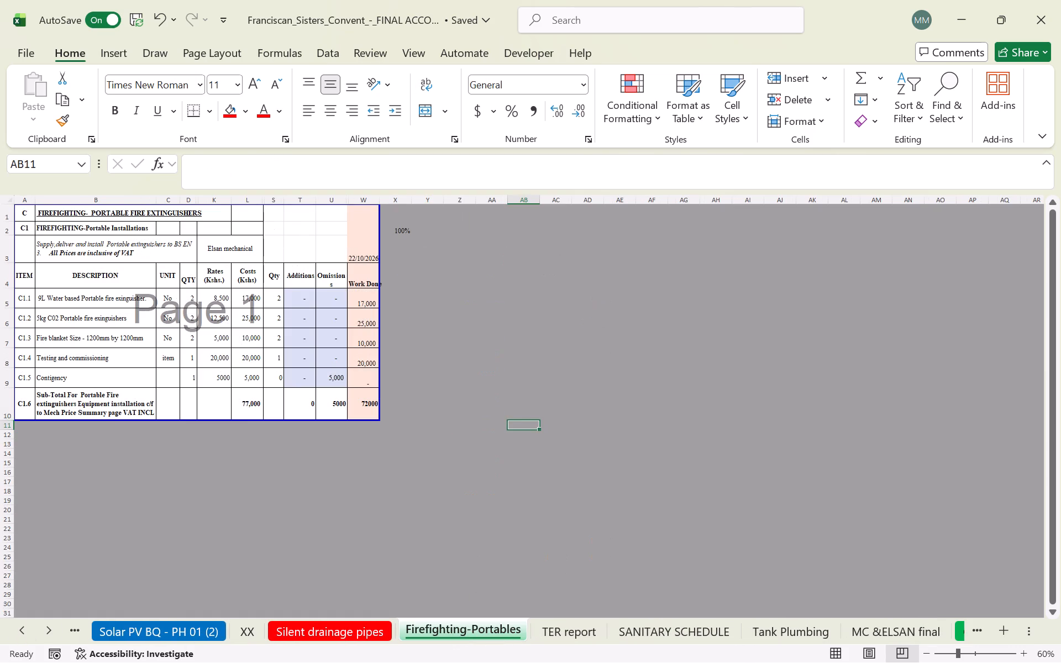
drag(349, 197, 356, 201)
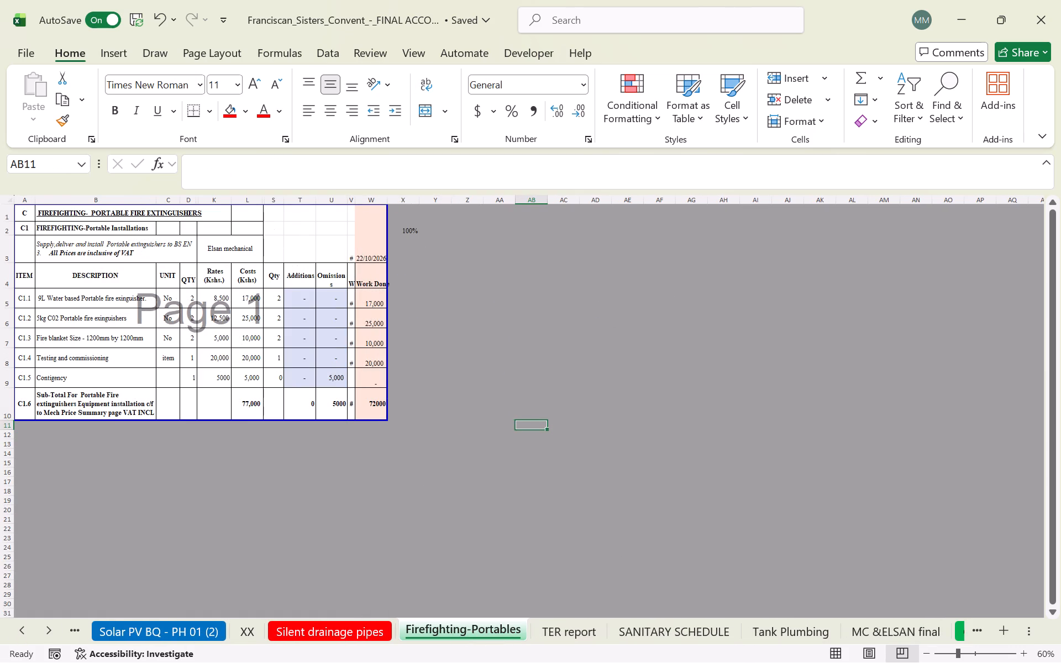
drag(355, 197, 381, 201)
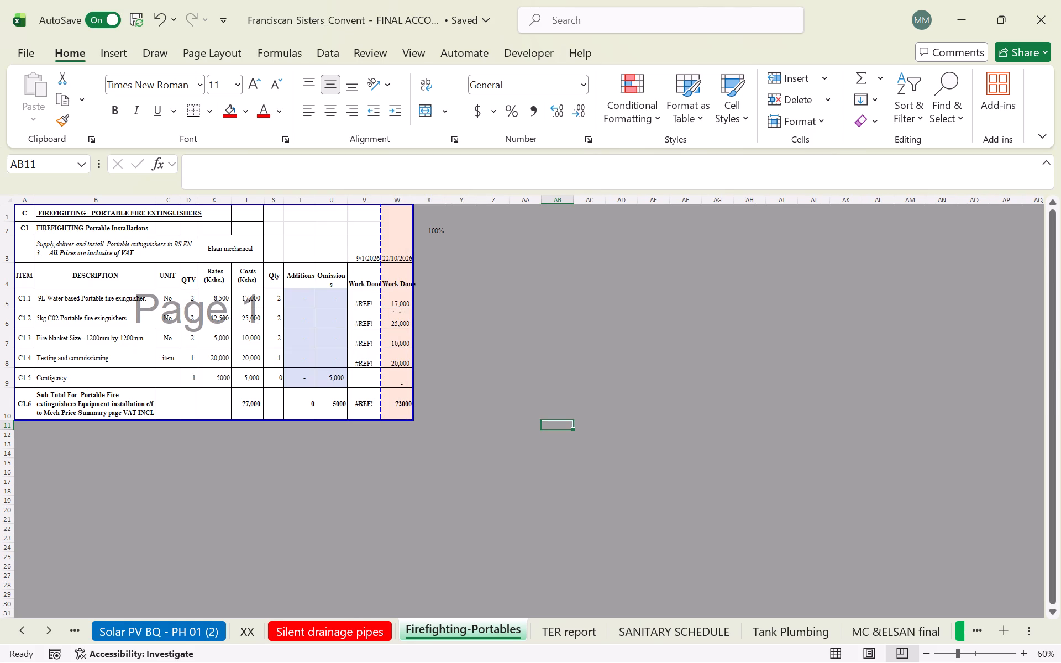
Correct the Work Done formula in V5 of Firefighting-Portables to =L5*95% and fill it down to V8.
double_click(360, 307)
double_click(360, 301)
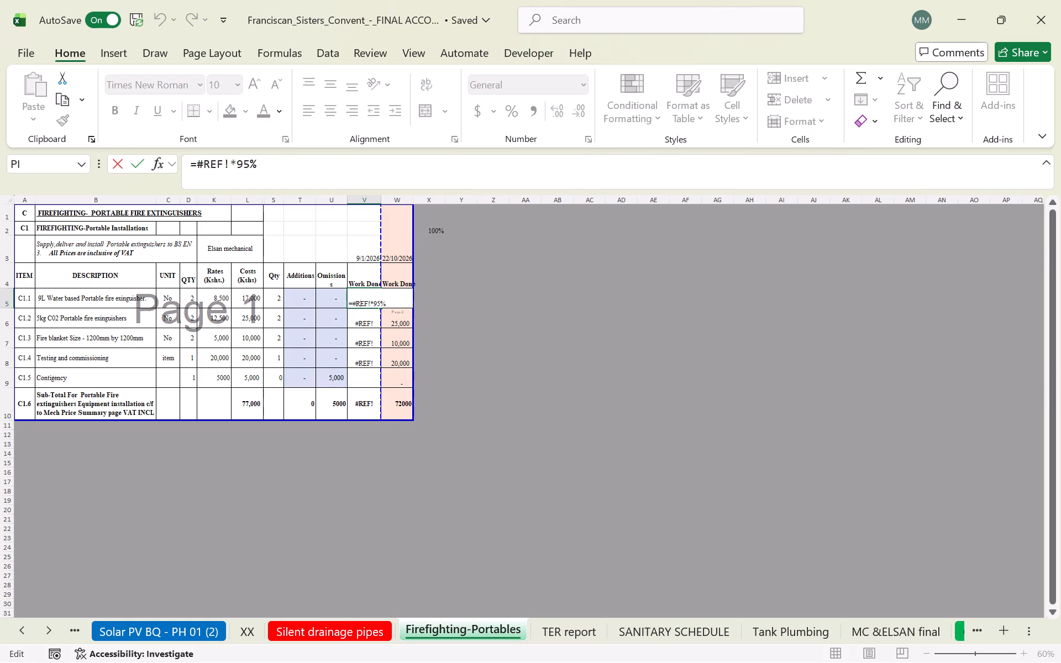
click(370, 301)
key(BackSpace)
key(BackSpace)
key(BackSpace)
key(BackSpace)
key(BackSpace)
click(250, 301)
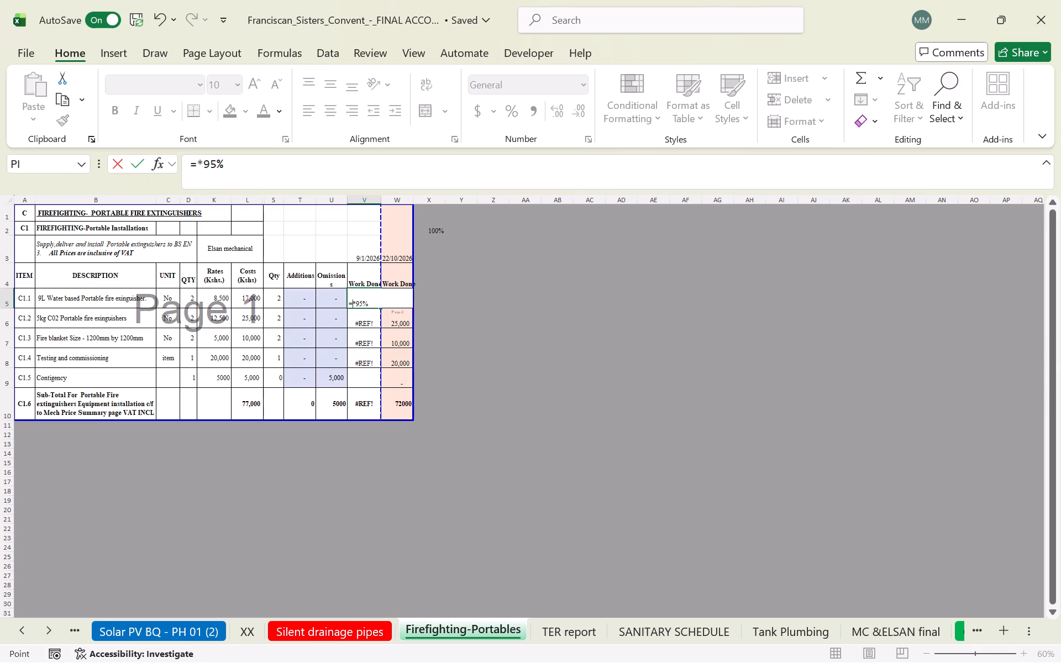
key(Return)
click(371, 299)
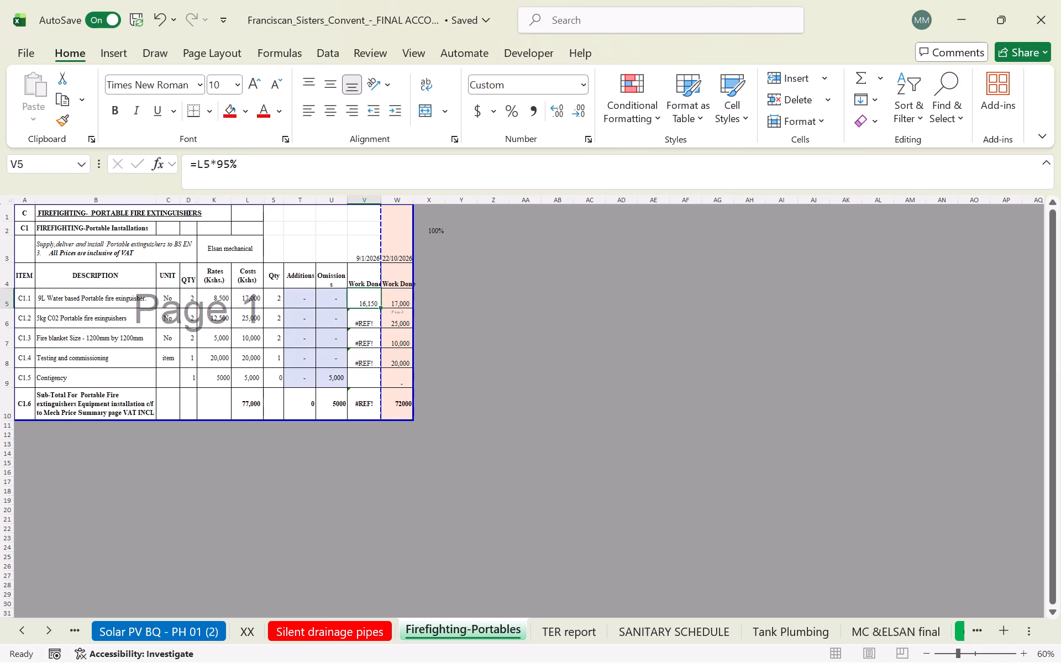
drag(381, 306, 374, 370)
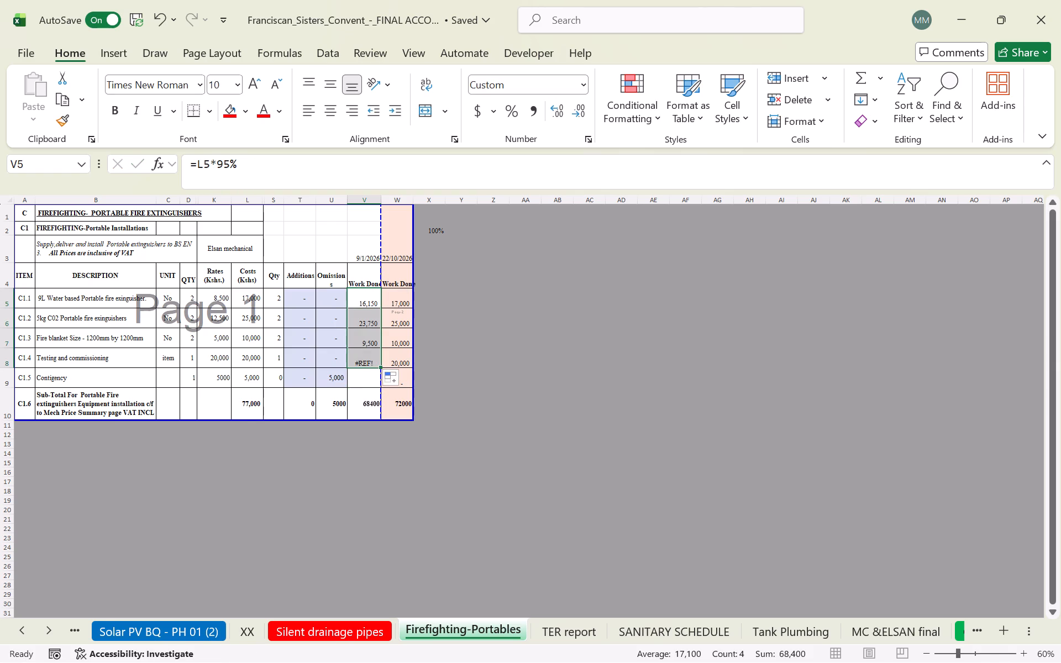
click(537, 432)
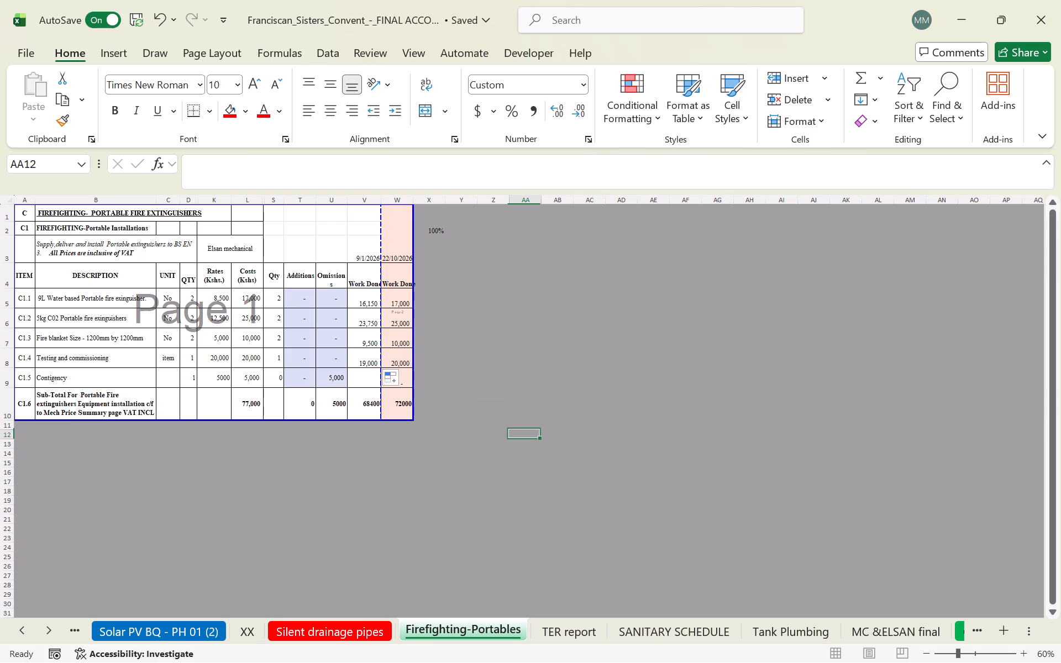
Return to the Mech Price Summary Page and check the Valuation cost in O12 and the totals below it.
double_click(47, 627)
triple_click(47, 627)
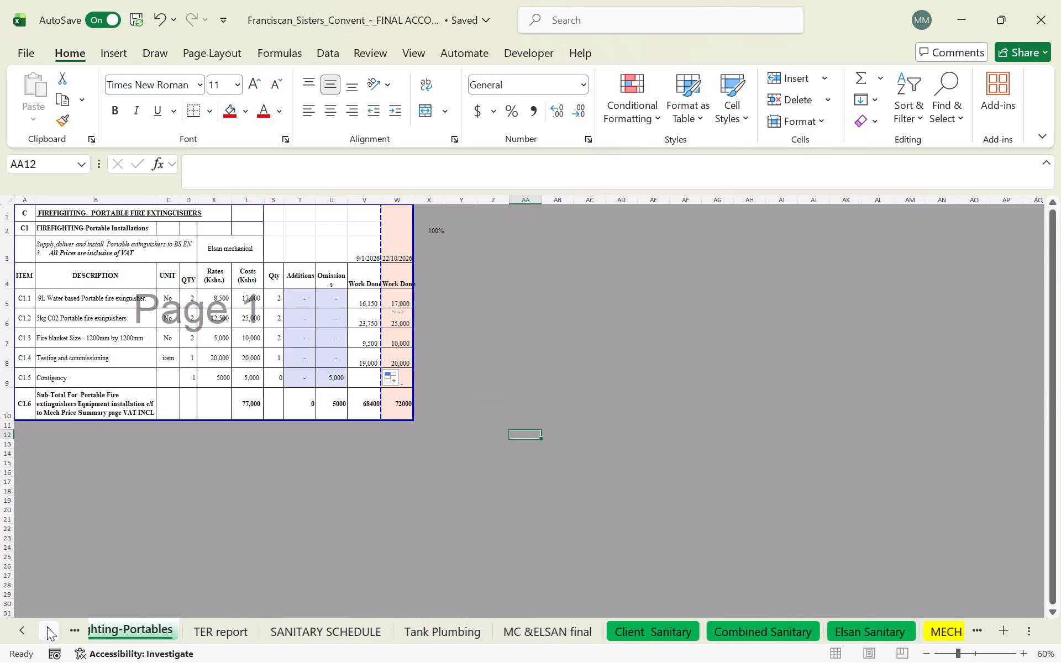
click(47, 627)
click(854, 629)
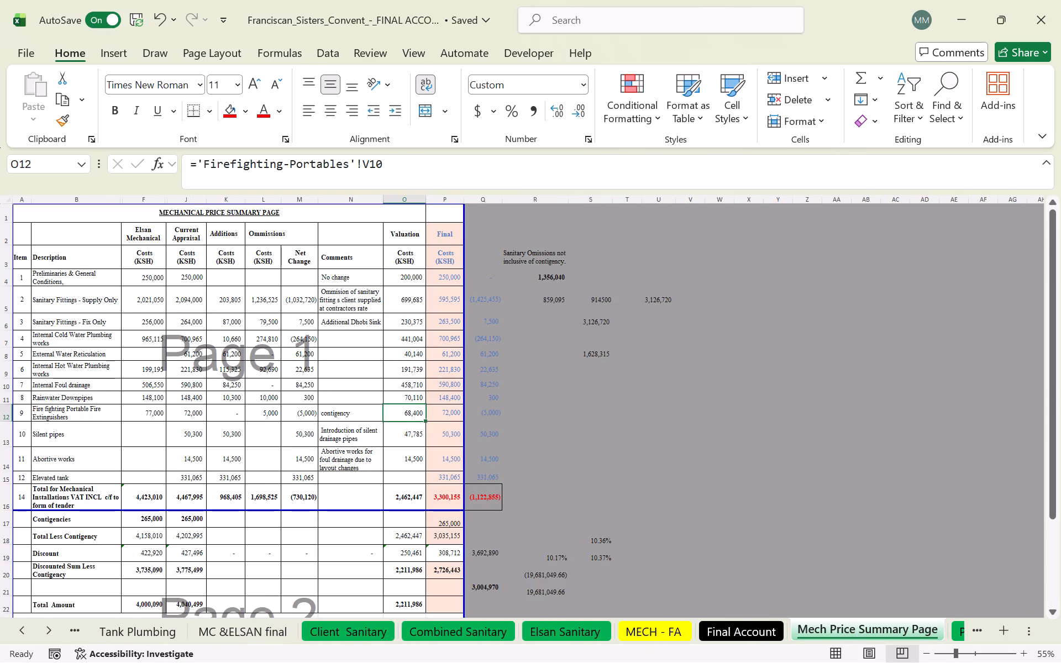
Hide the Valuation column O on the Mech Price Summary Page.
click(405, 201)
right_click(405, 201)
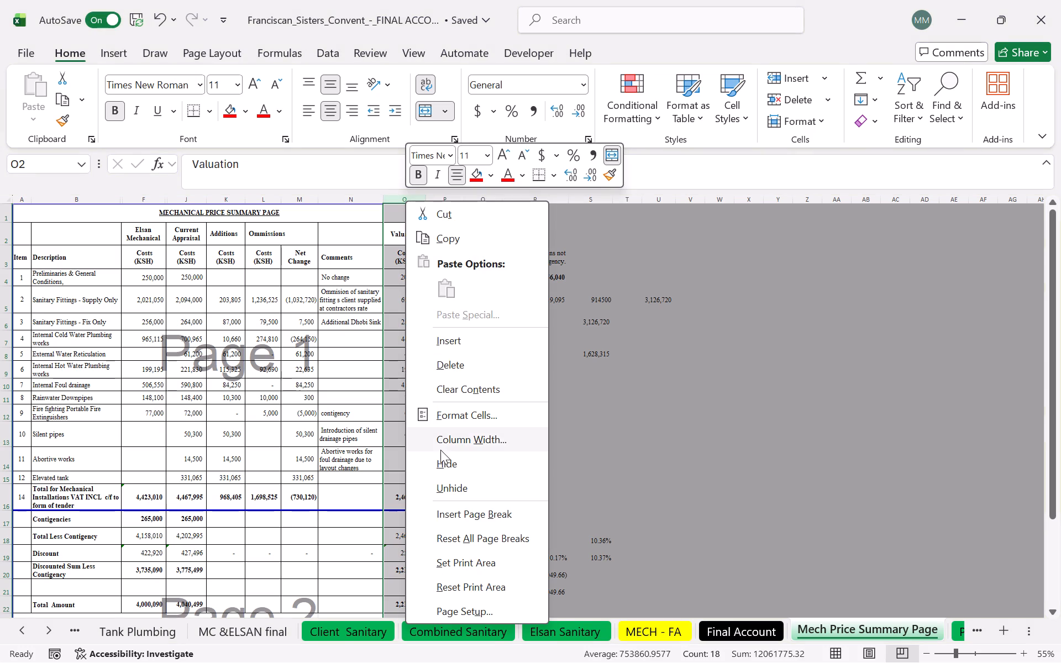
click(445, 459)
click(538, 427)
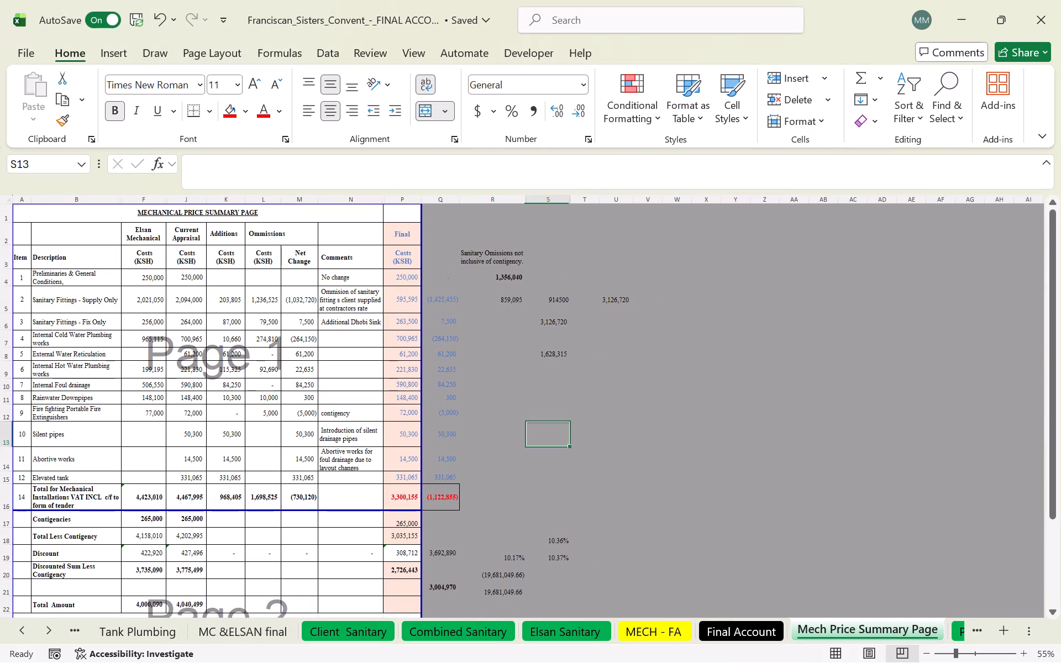
Highlight the portable fire extinguishers row, from A12 across to the Final column P, with a yellow fill.
drag(25, 411, 412, 406)
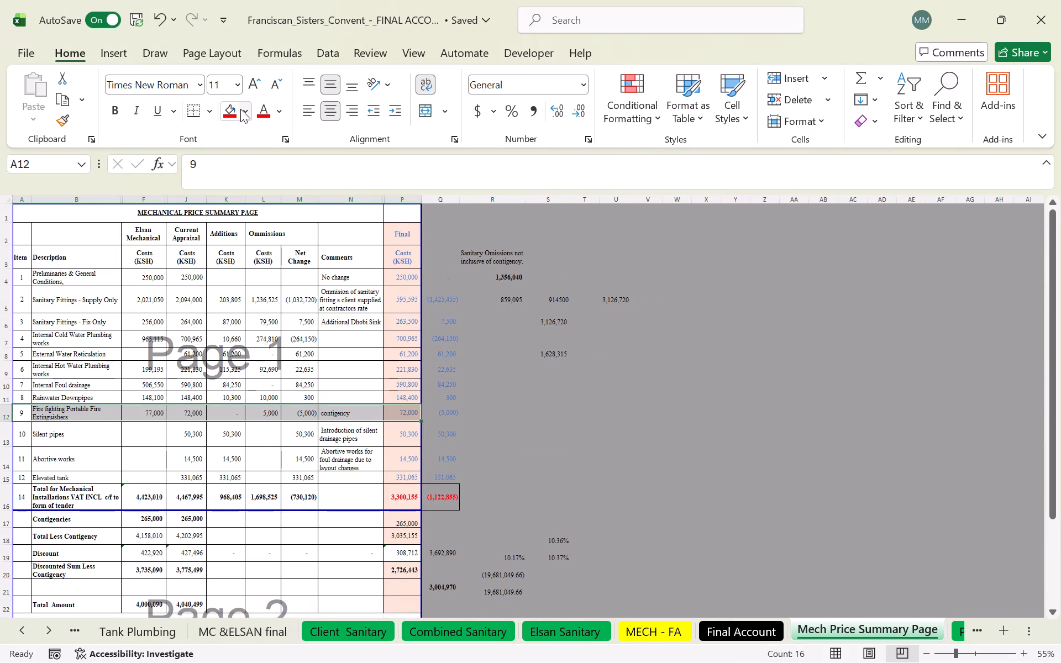
click(245, 105)
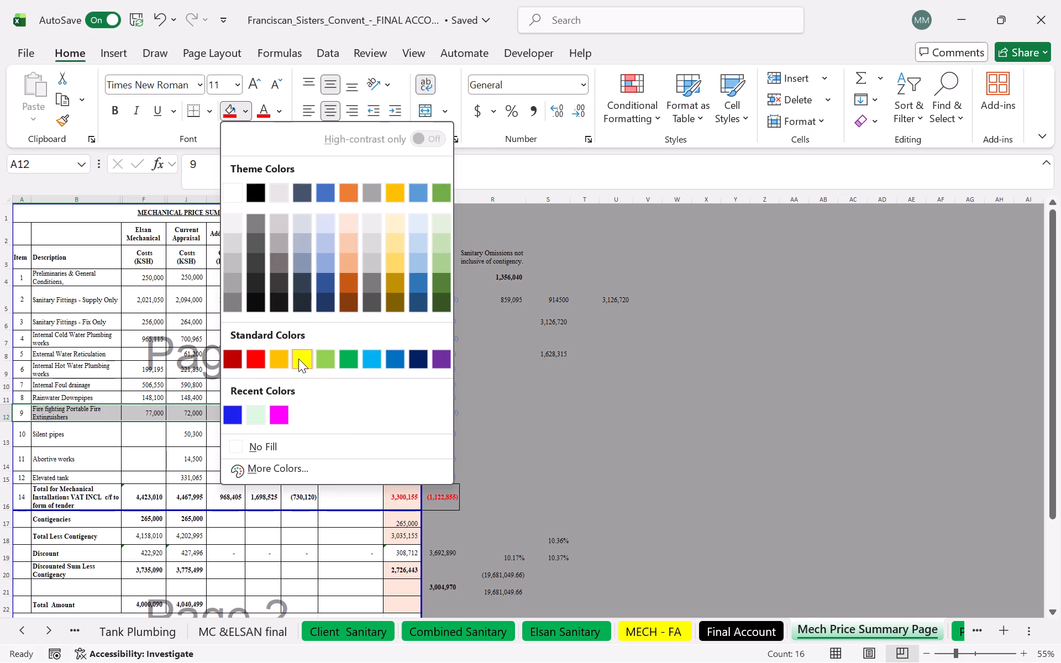
click(298, 359)
click(256, 491)
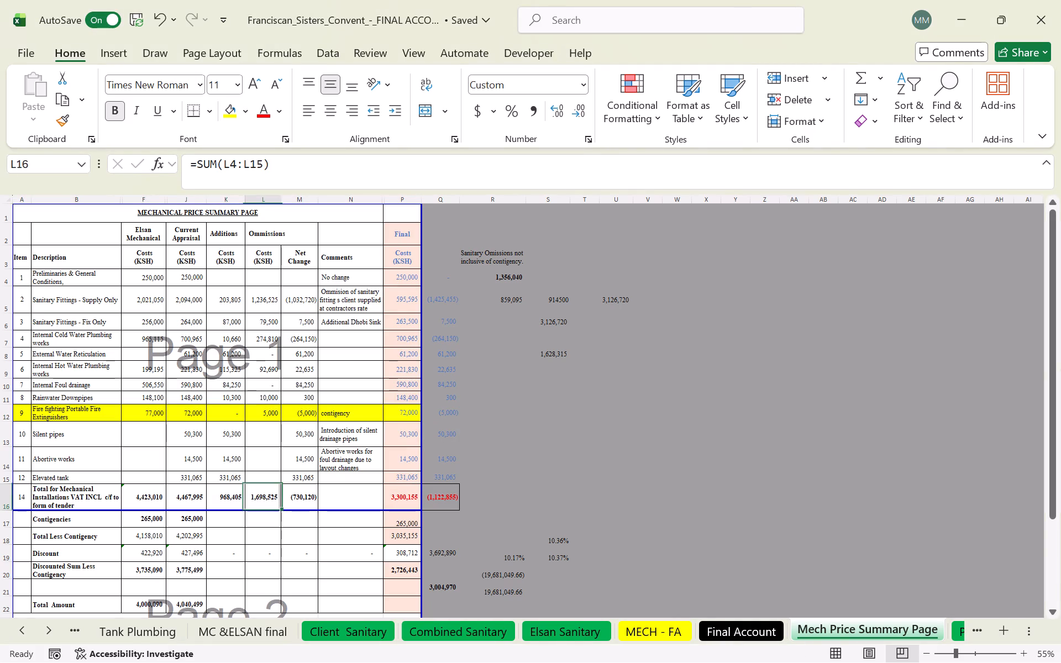
Look over the Tank Plumbing sheet's items and total, and the Silent drainage pipes sheet including its contingency line.
click(154, 631)
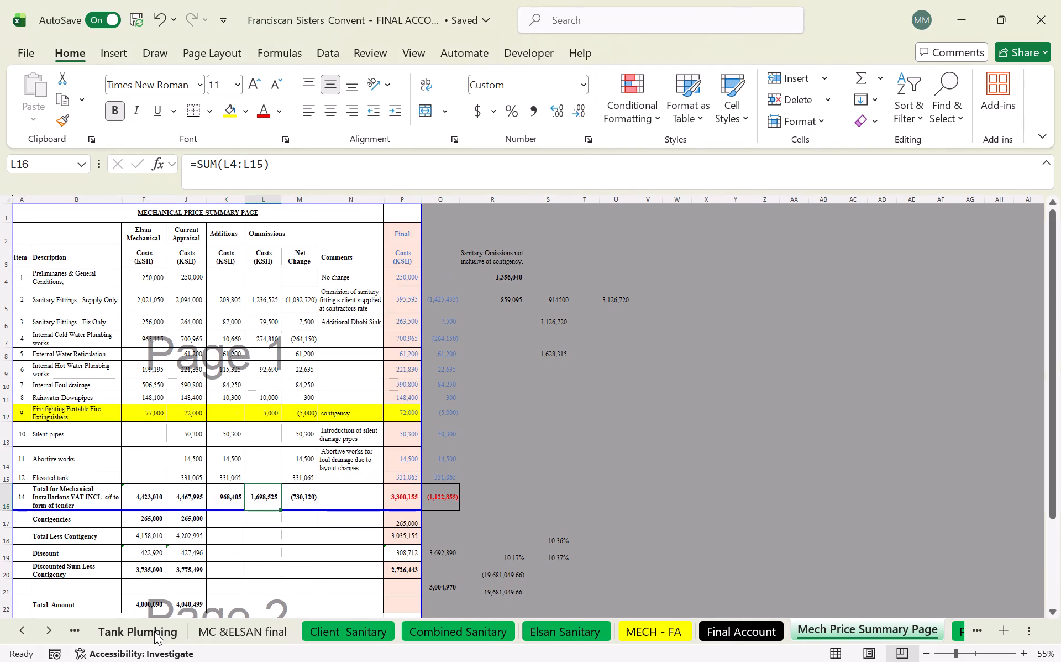
scroll(326, 440, down, 4)
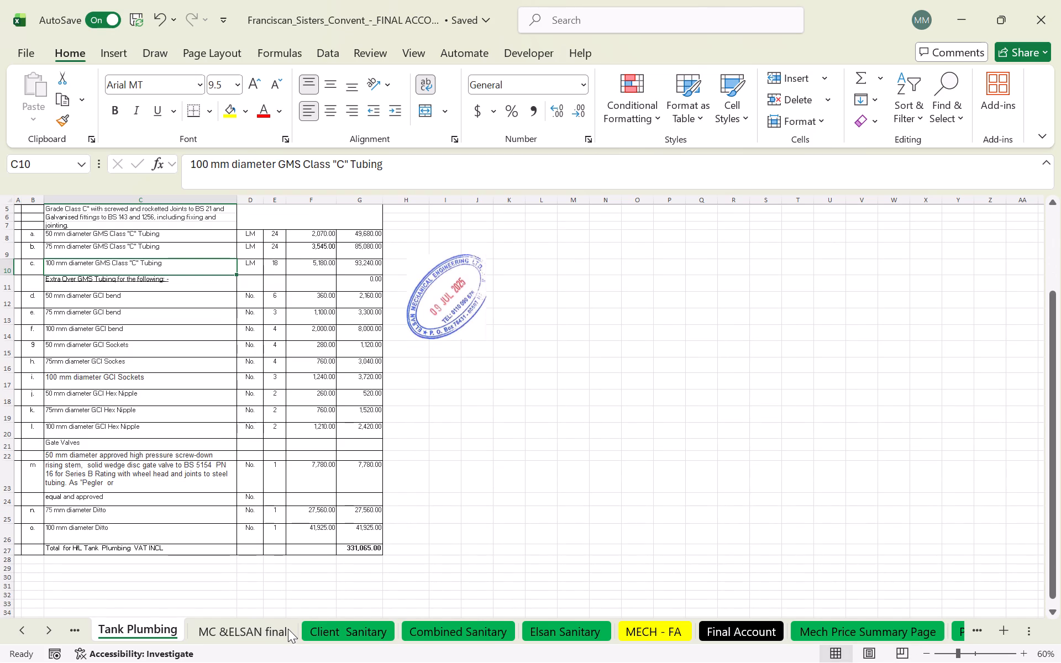
click(11, 634)
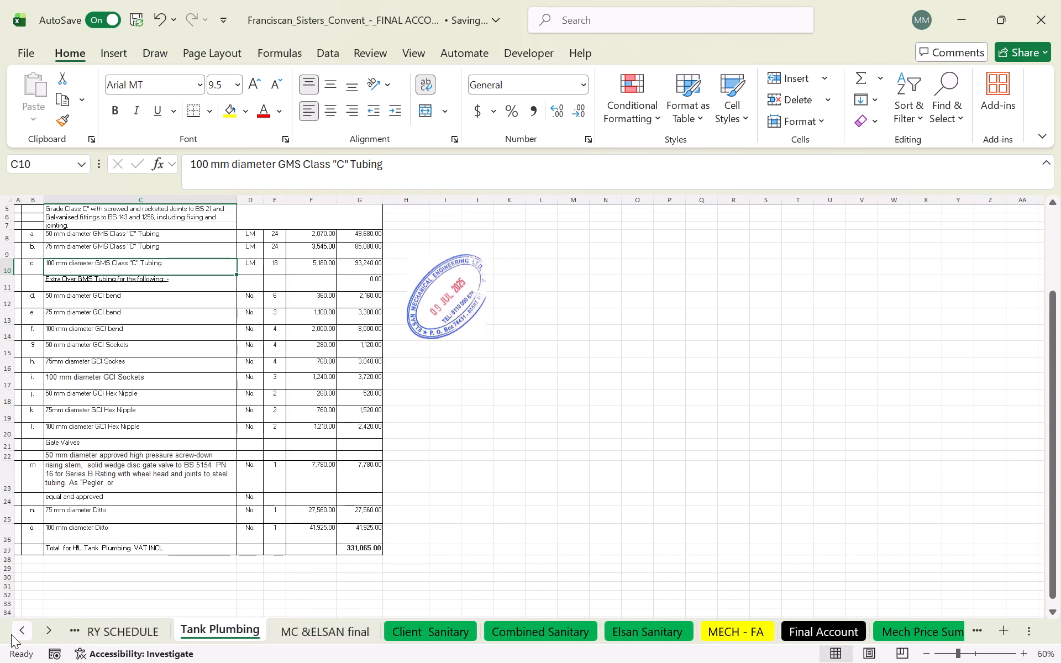
click(11, 634)
click(22, 634)
click(22, 634)
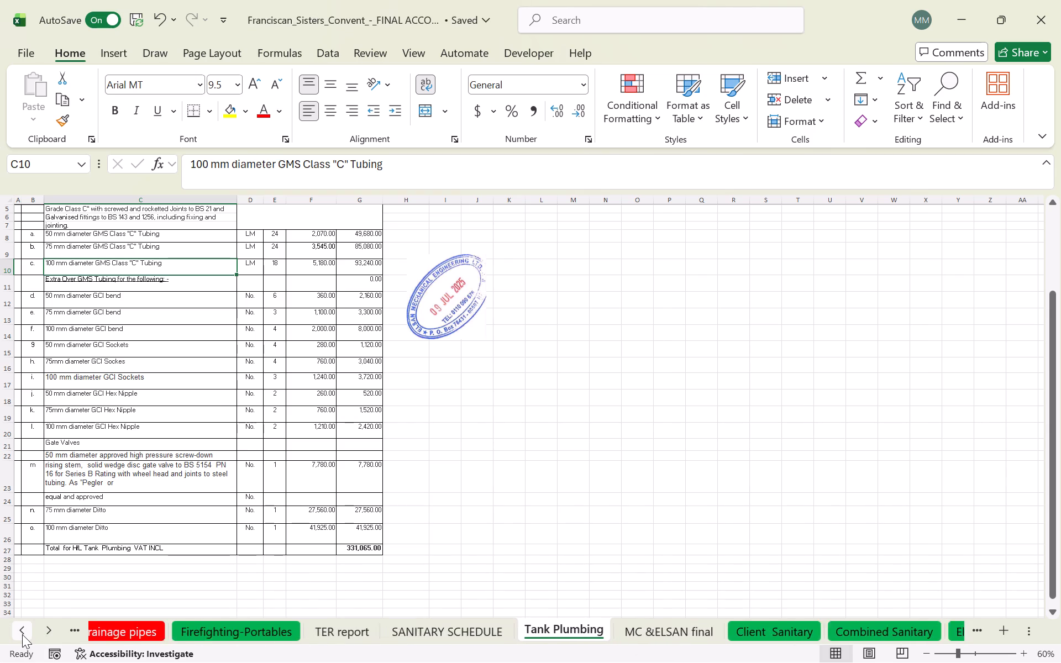
click(22, 634)
click(179, 636)
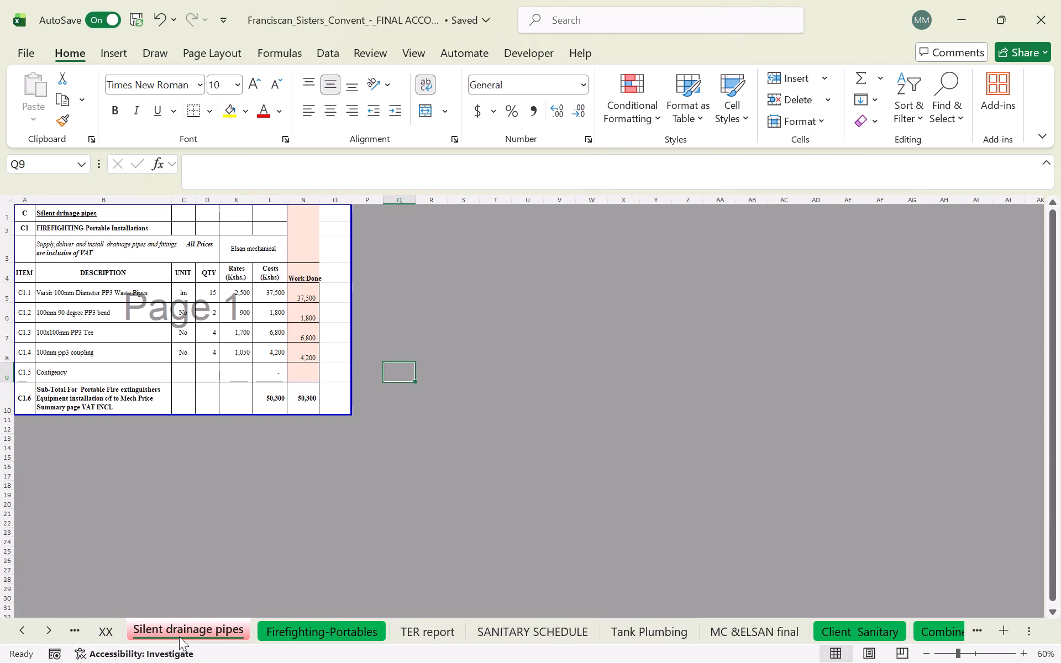
Read through the Combined Sanitary items down to the sinks and return to the Mech Price Summary Page.
triple_click(53, 631)
triple_click(53, 631)
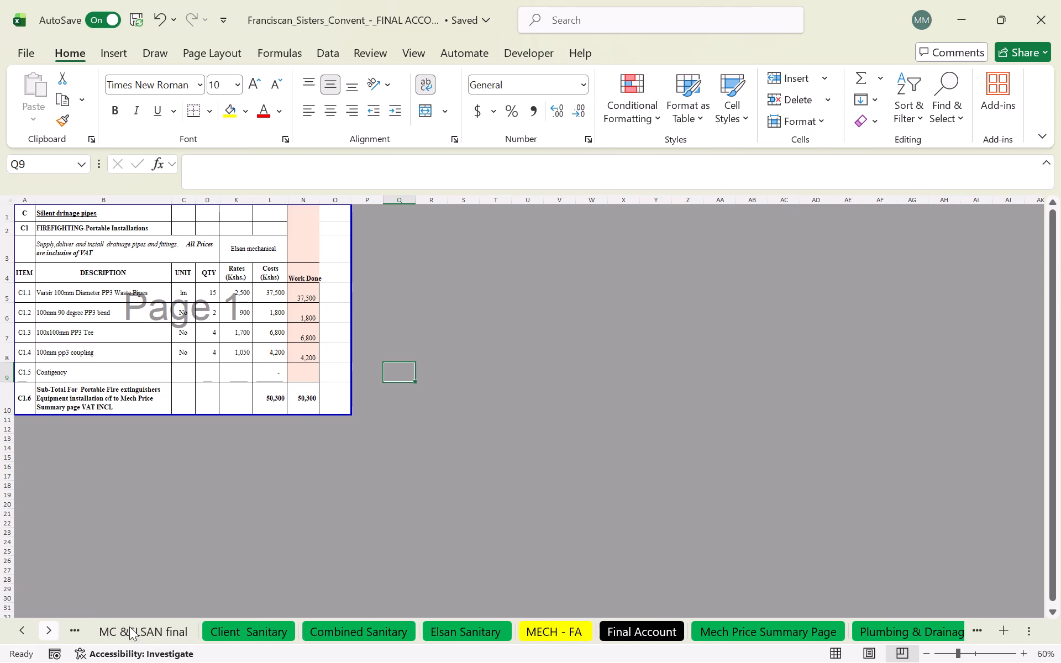
click(313, 625)
scroll(563, 435, down, 4)
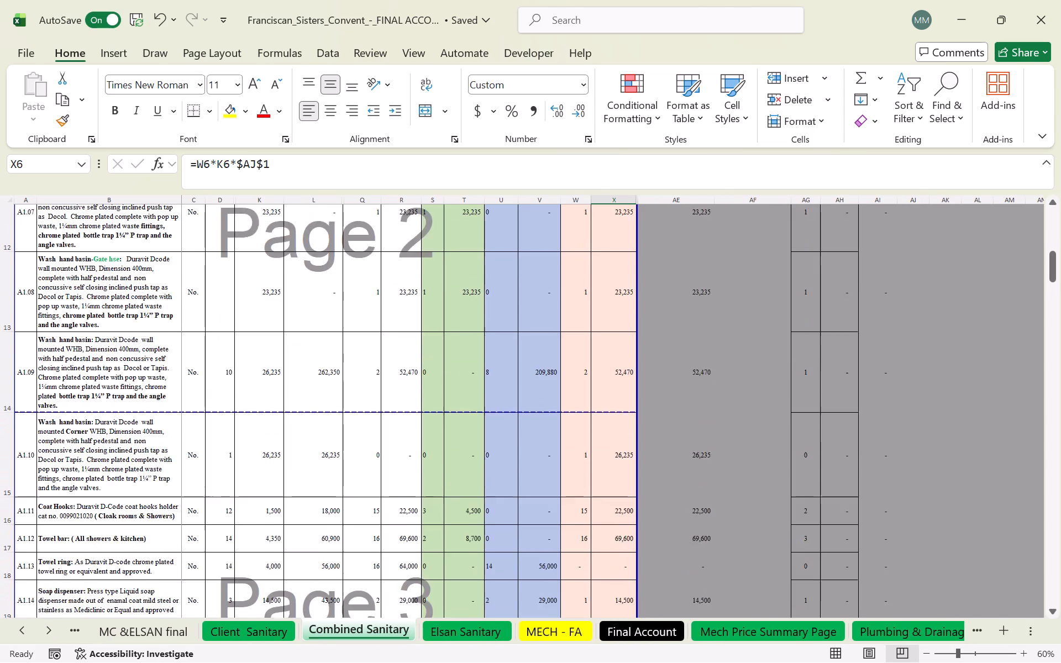
scroll(563, 435, down, 16)
scroll(563, 435, down, 5)
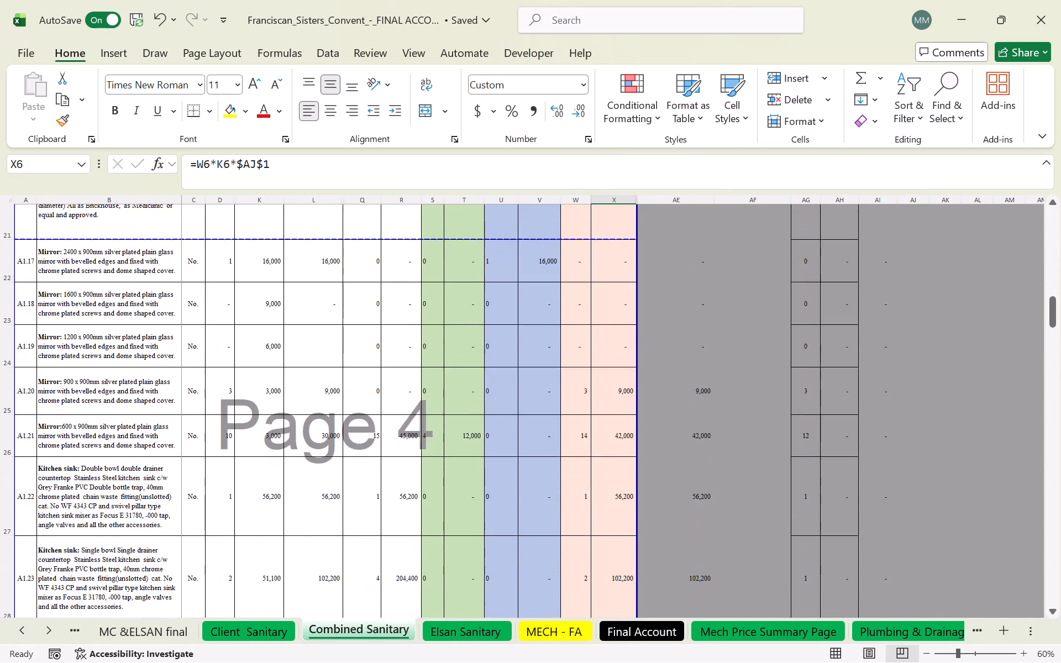
scroll(563, 435, down, 3)
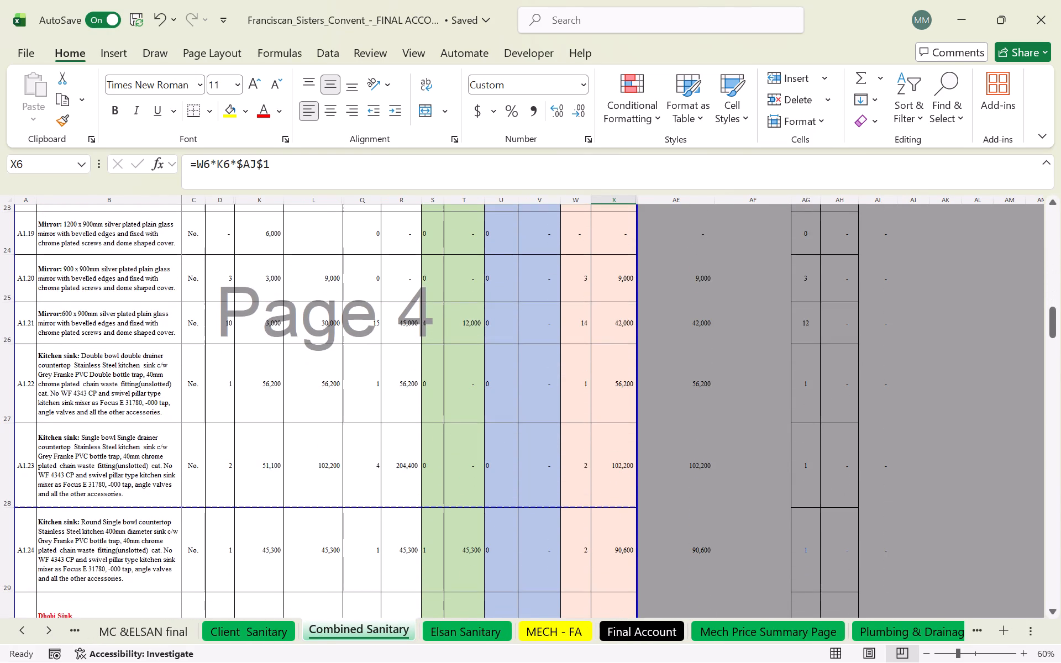
scroll(563, 435, down, 4)
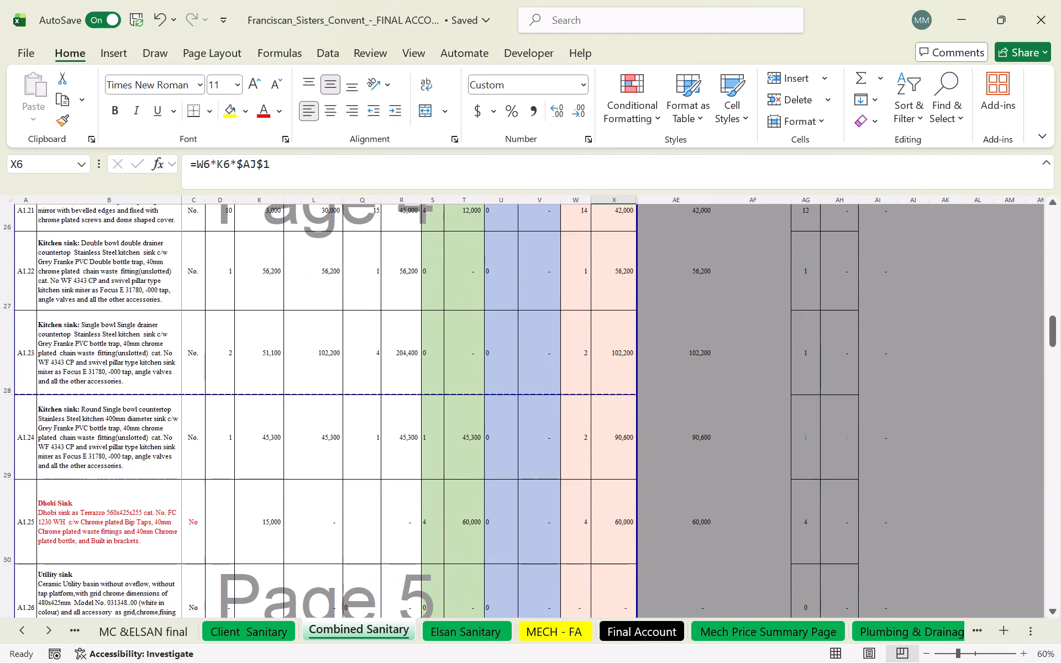
triple_click(54, 631)
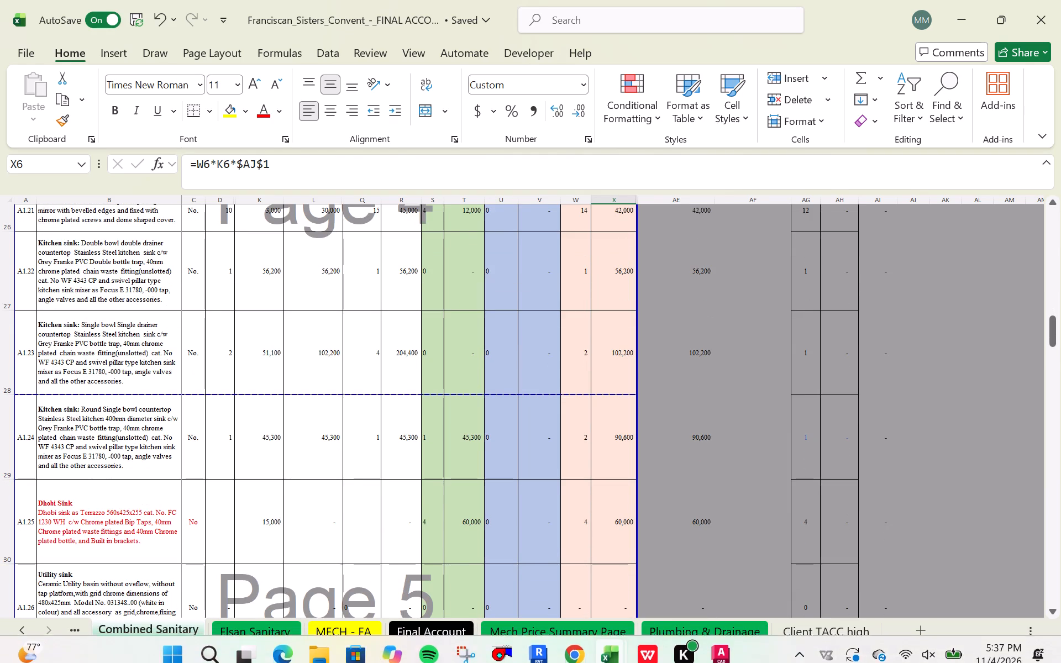
click(550, 635)
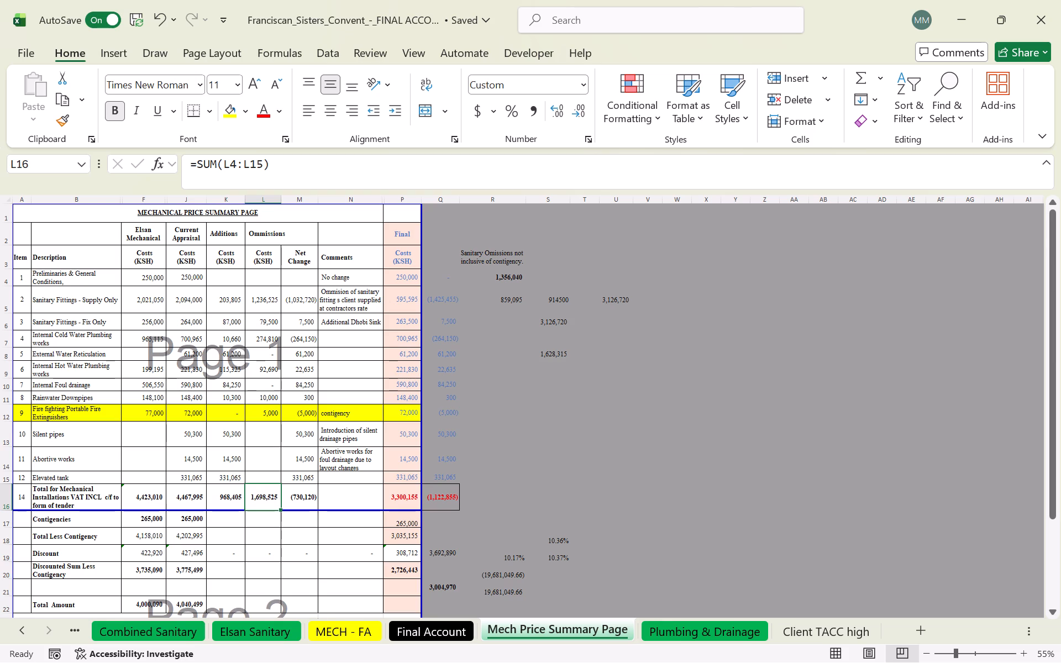
On the Plumbing & Drainage sheet, enter a rate of 60000 in K92 for the internal plumbing contingency item B1.84.
click(713, 629)
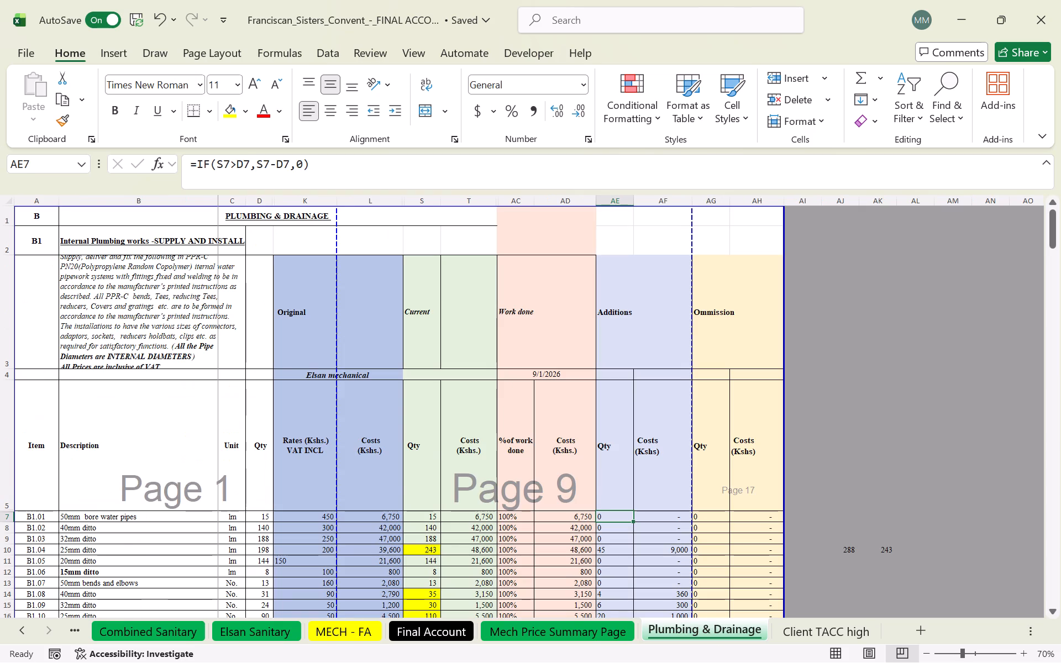
scroll(671, 324, down, 18)
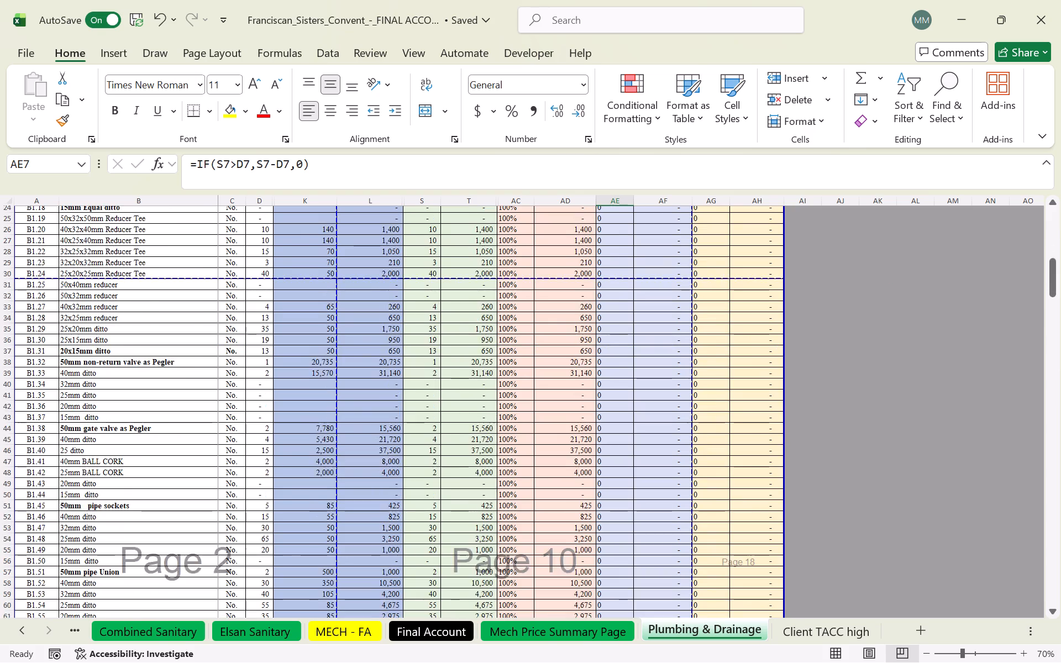
scroll(670, 335, down, 9)
scroll(670, 335, up, 1)
scroll(670, 335, down, 15)
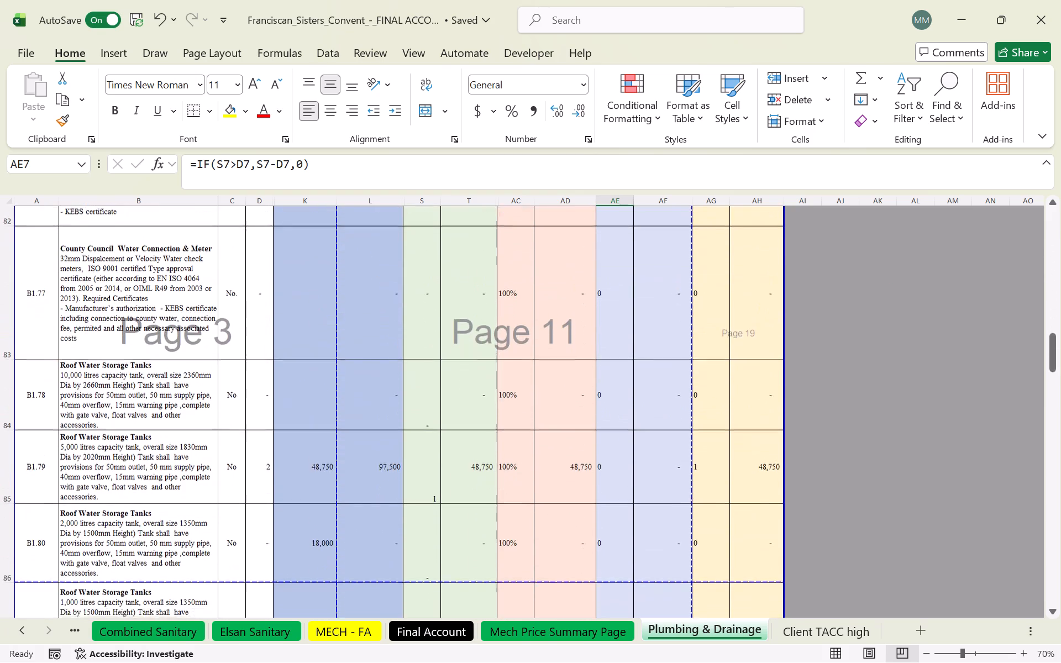
scroll(669, 343, down, 9)
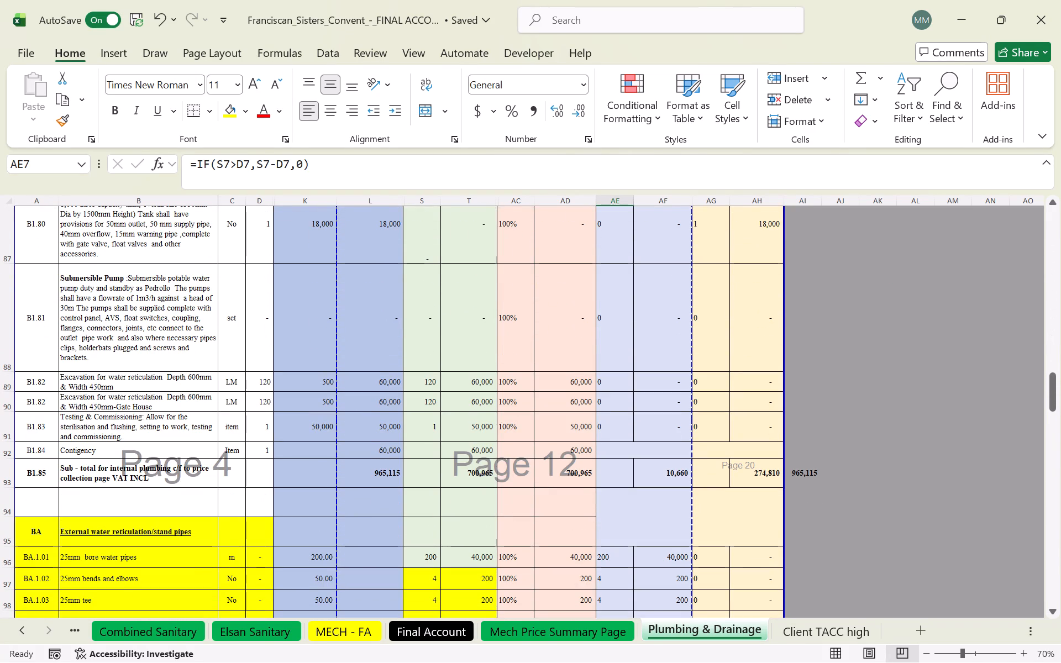
scroll(556, 452, up, 5)
scroll(556, 452, down, 4)
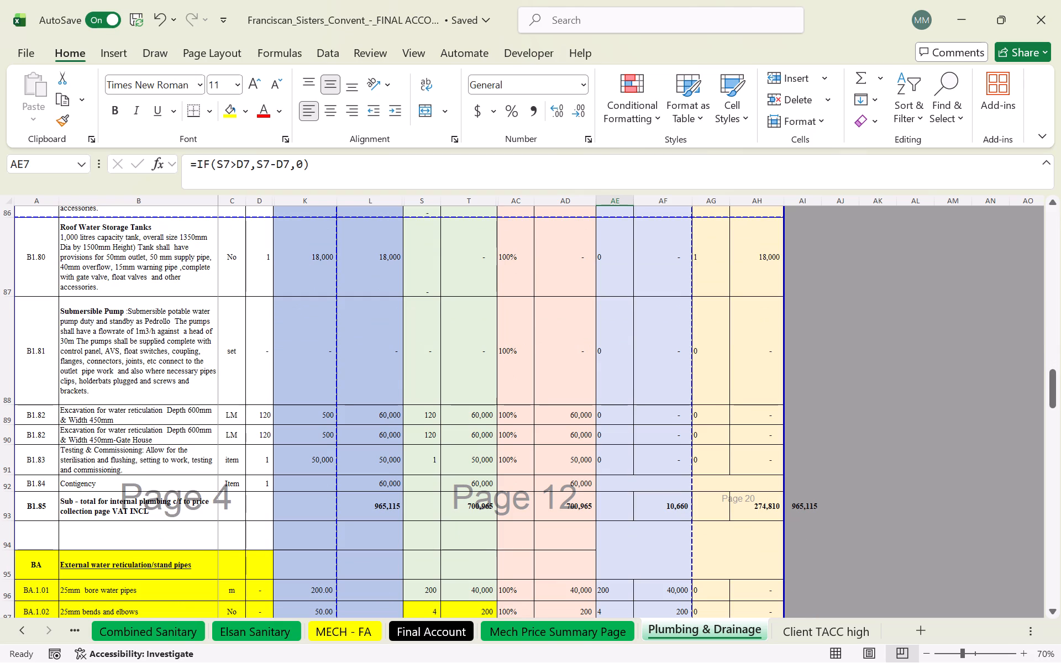
click(317, 484)
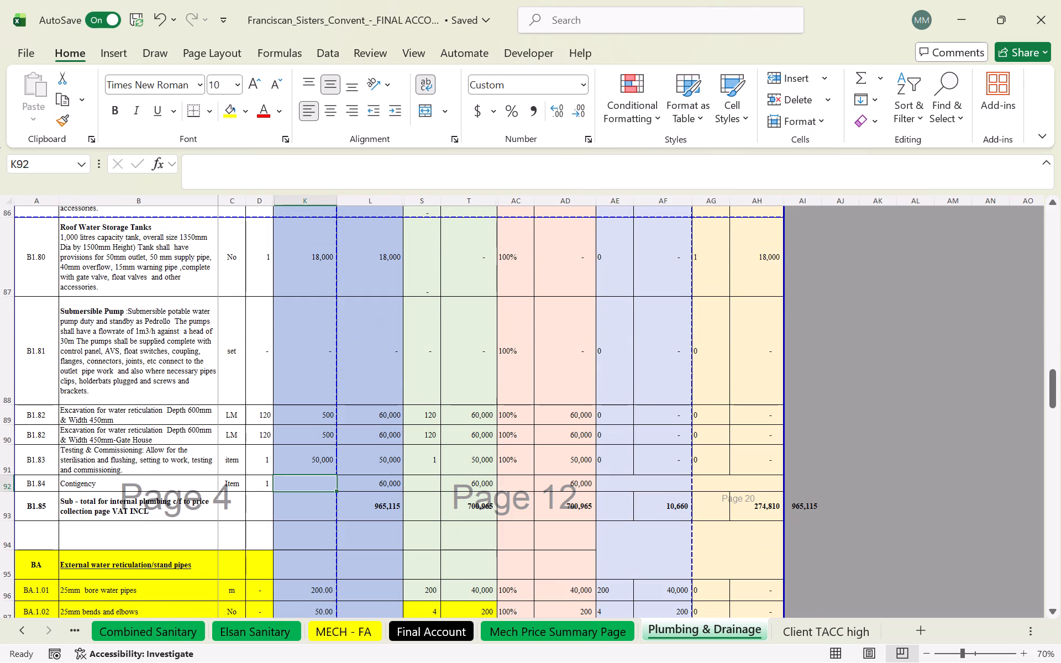
text(6000)
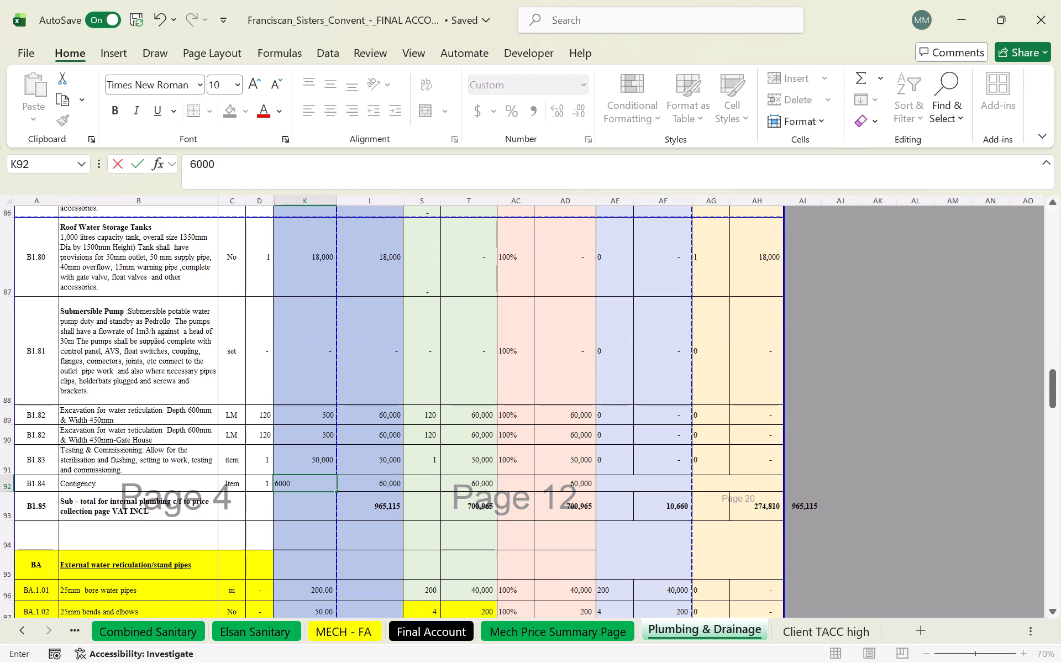
key(0)
click(387, 536)
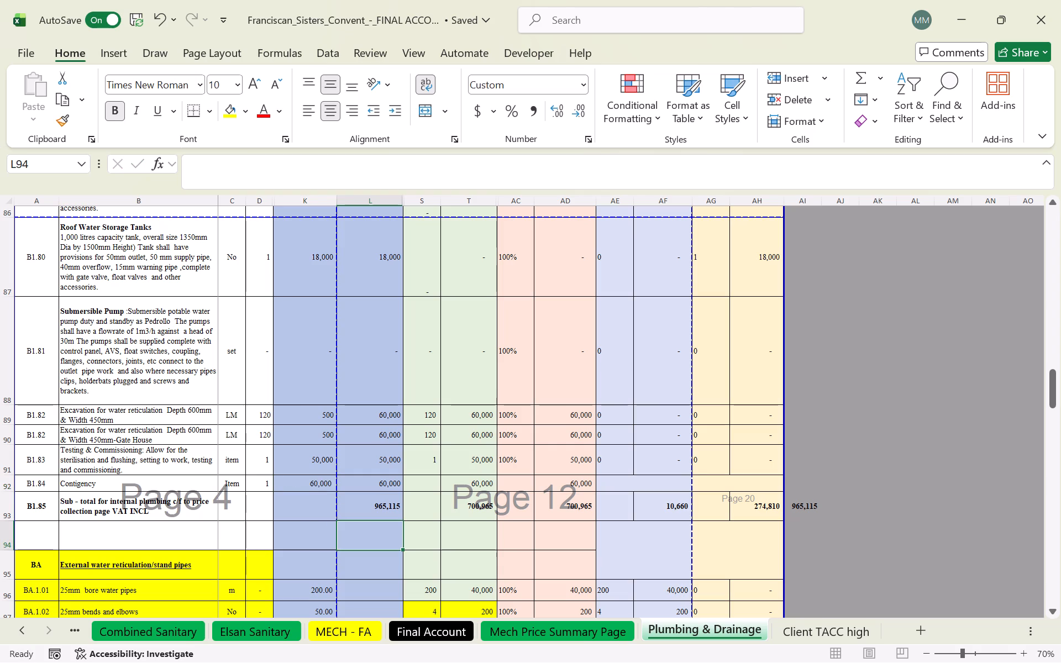
Replace the linked Work done cost in AD92 of the contingency row with 0.
click(576, 485)
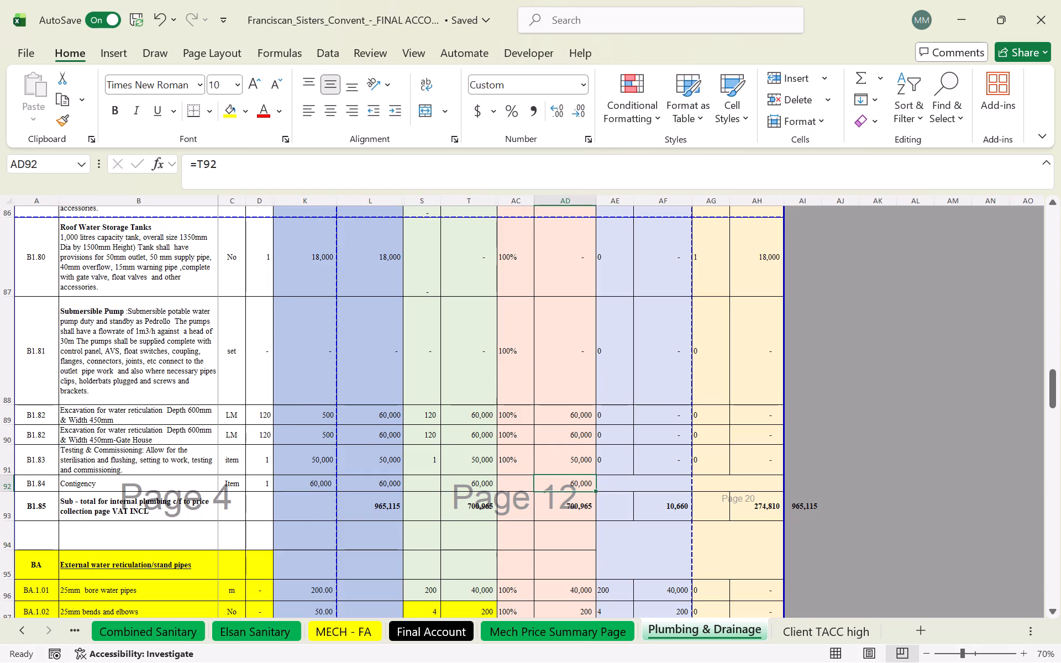
double_click(556, 485)
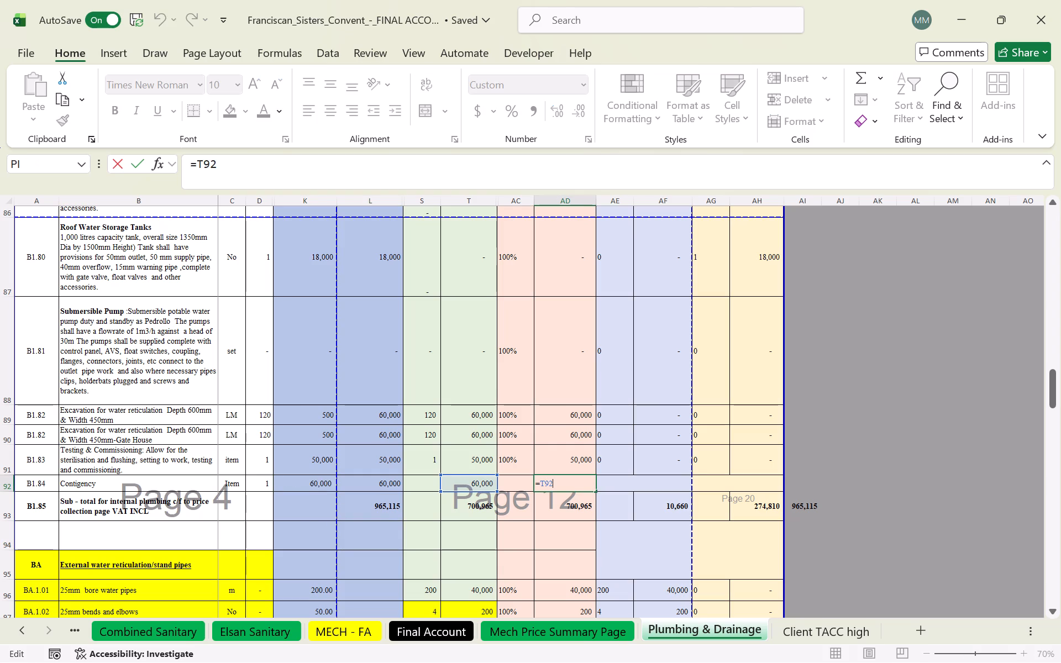
key(BackSpace)
key(BackSpace)
key(BackSpace)
key(BackSpace)
key(0)
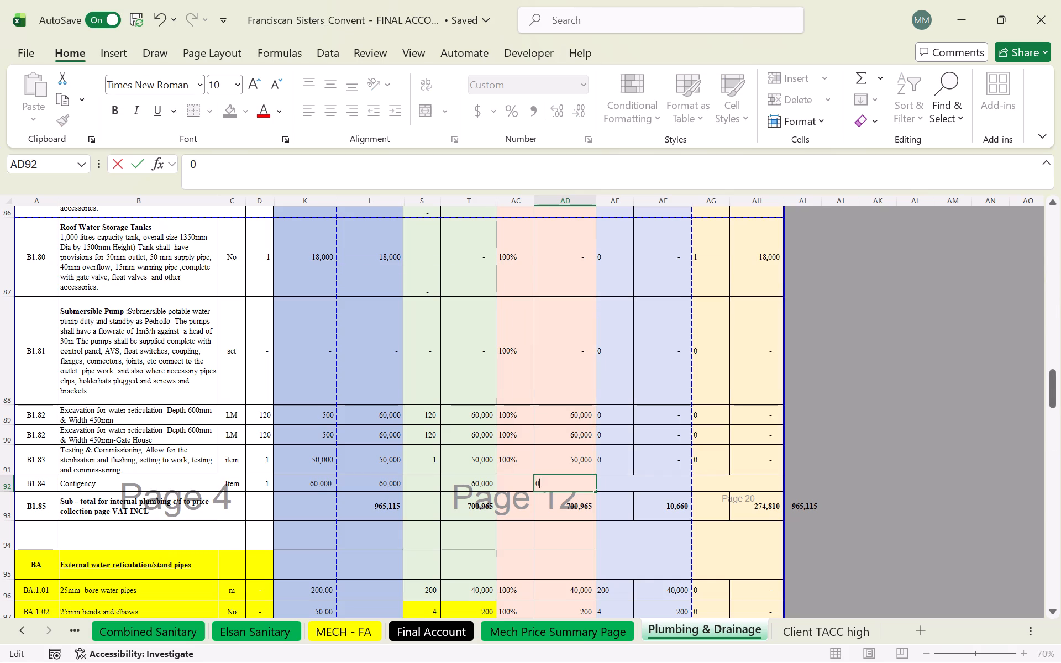
click(642, 543)
Fill the Additions and Ommission cost formulas in AF91 and AH91 down to the contingency row 92.
click(660, 465)
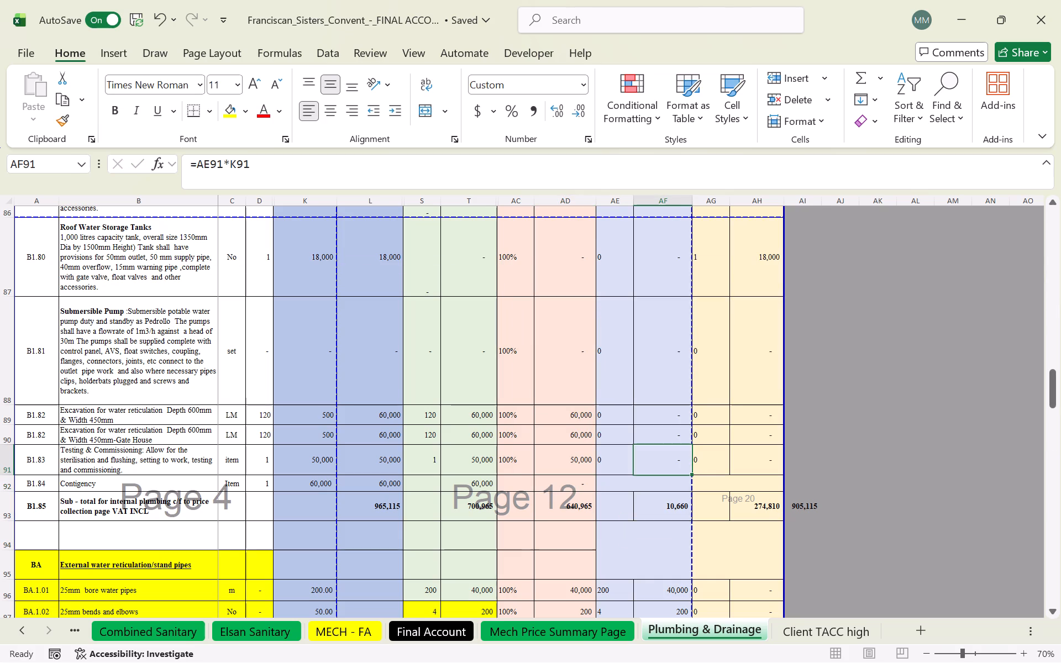
drag(692, 475, 692, 487)
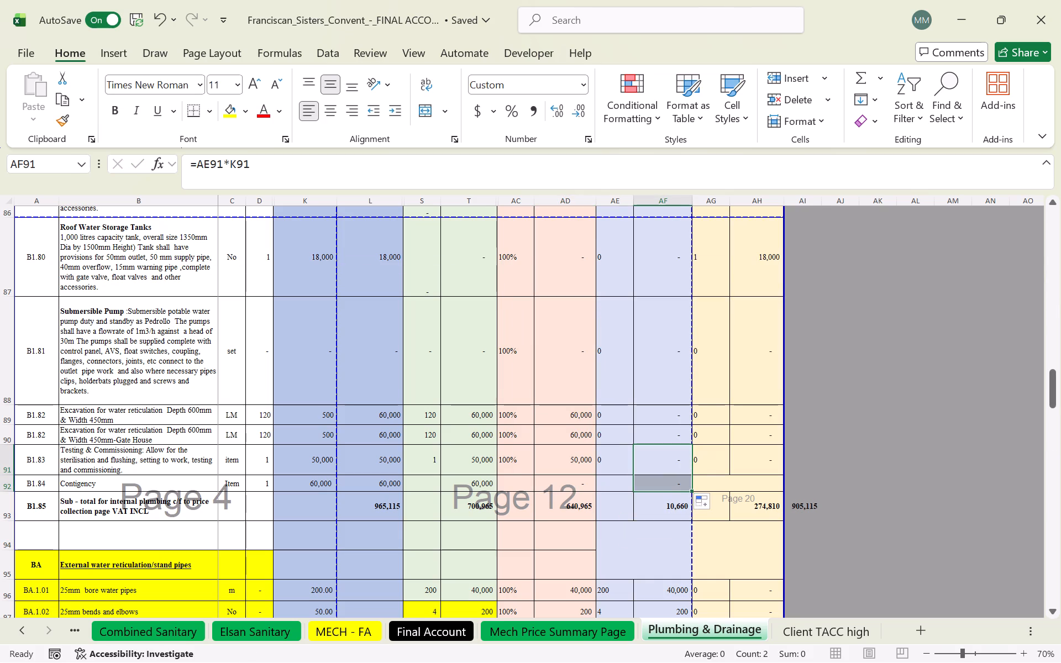
click(753, 460)
drag(782, 472, 781, 490)
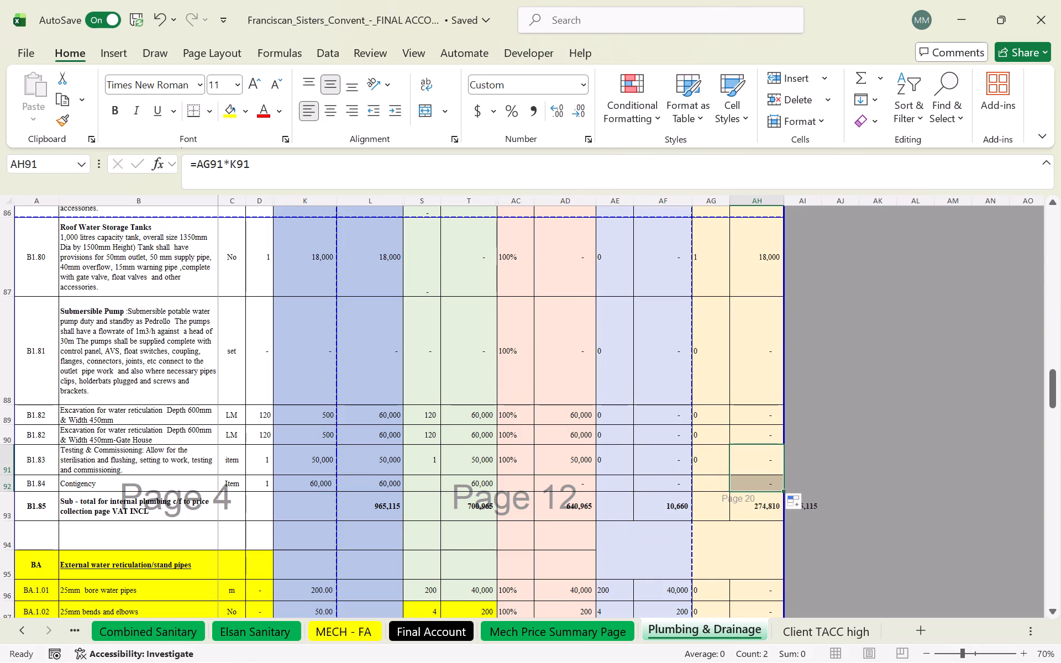
Enter contingency quantities of 0 under Additions in AE92 and 1 under Ommission in AG92.
click(619, 461)
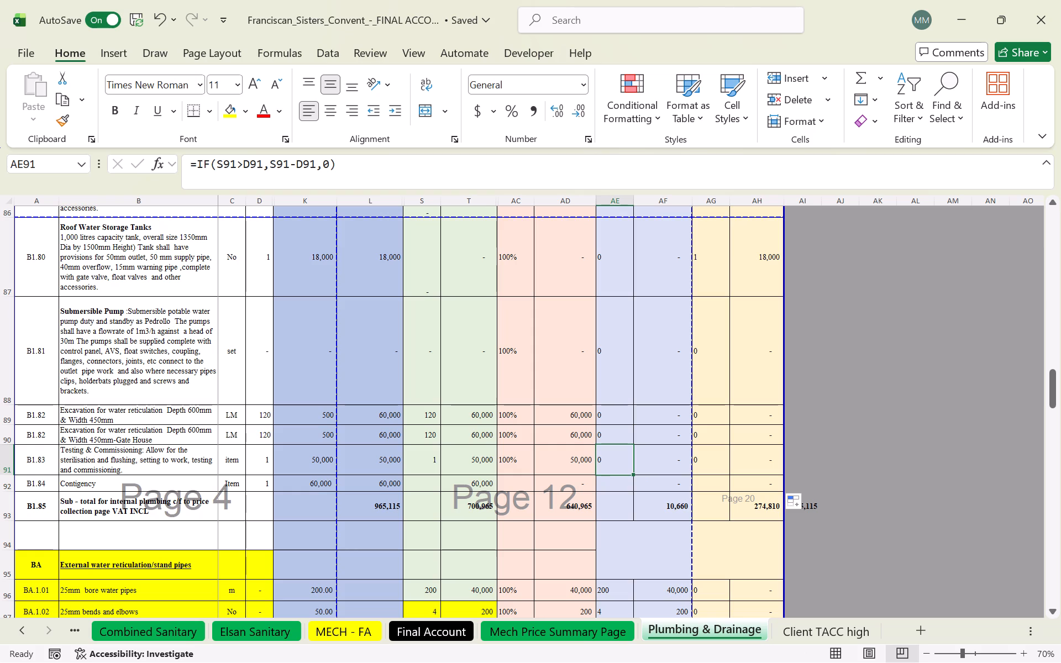
click(626, 483)
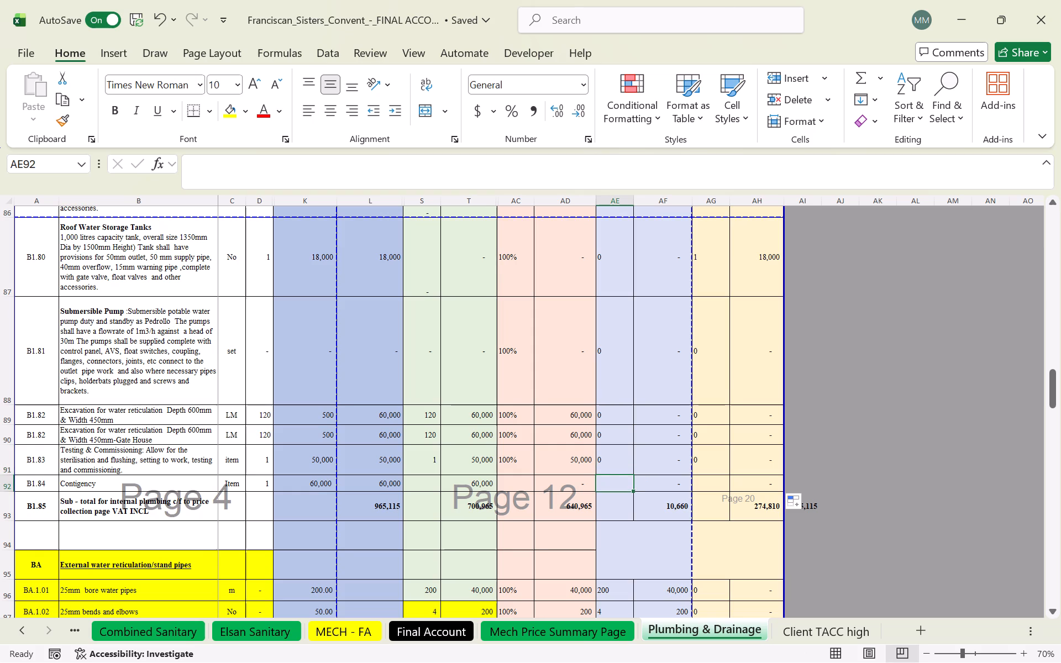
key(0)
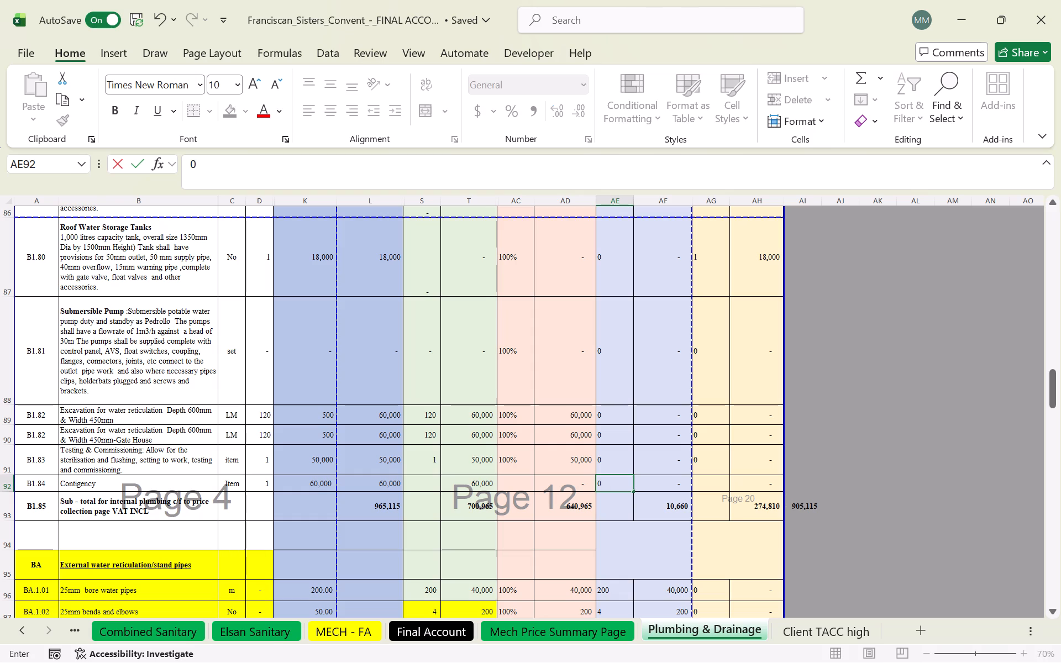
click(707, 483)
key(1)
click(711, 525)
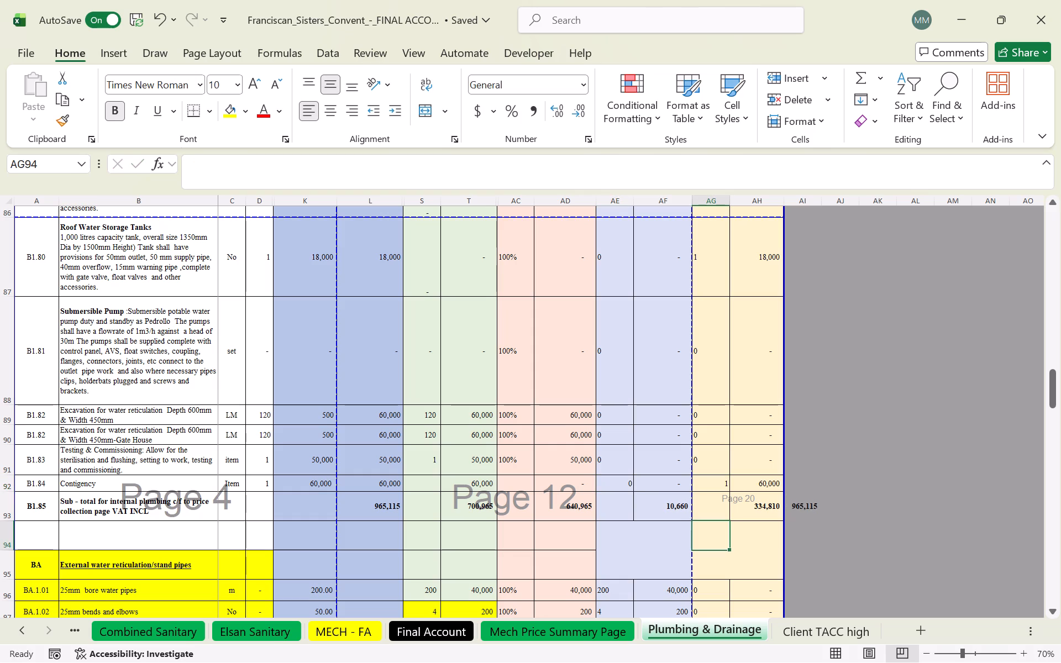
Examine the cross-check formula in AI93 and the remaining sections down to the Plumbing & Drainage Price Summary.
double_click(800, 506)
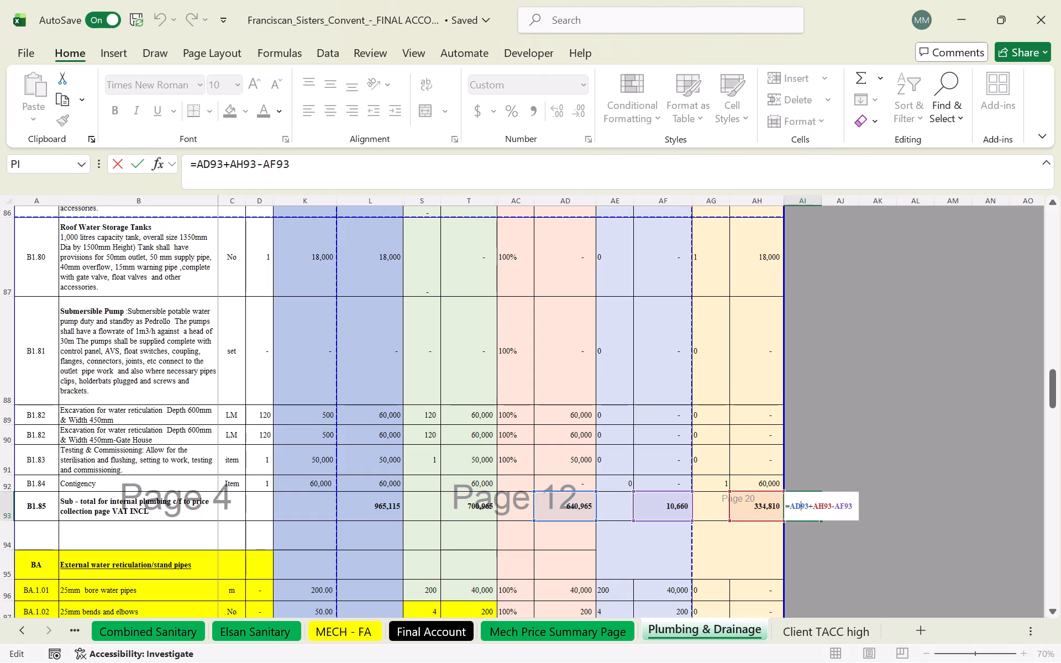
key(Return)
scroll(781, 449, down, 1)
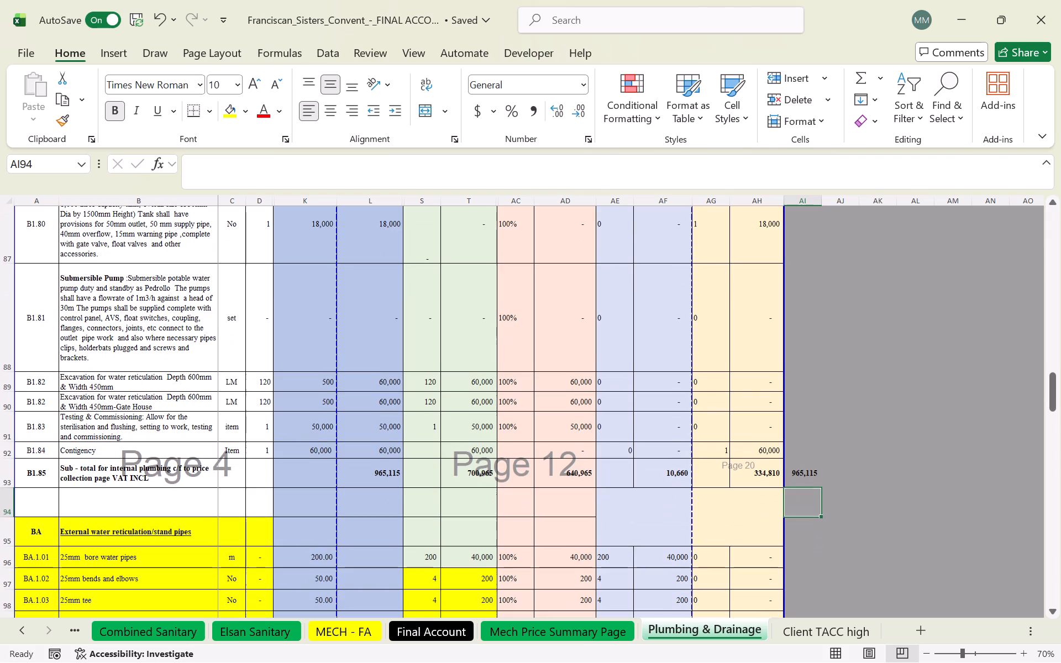
scroll(781, 449, down, 1)
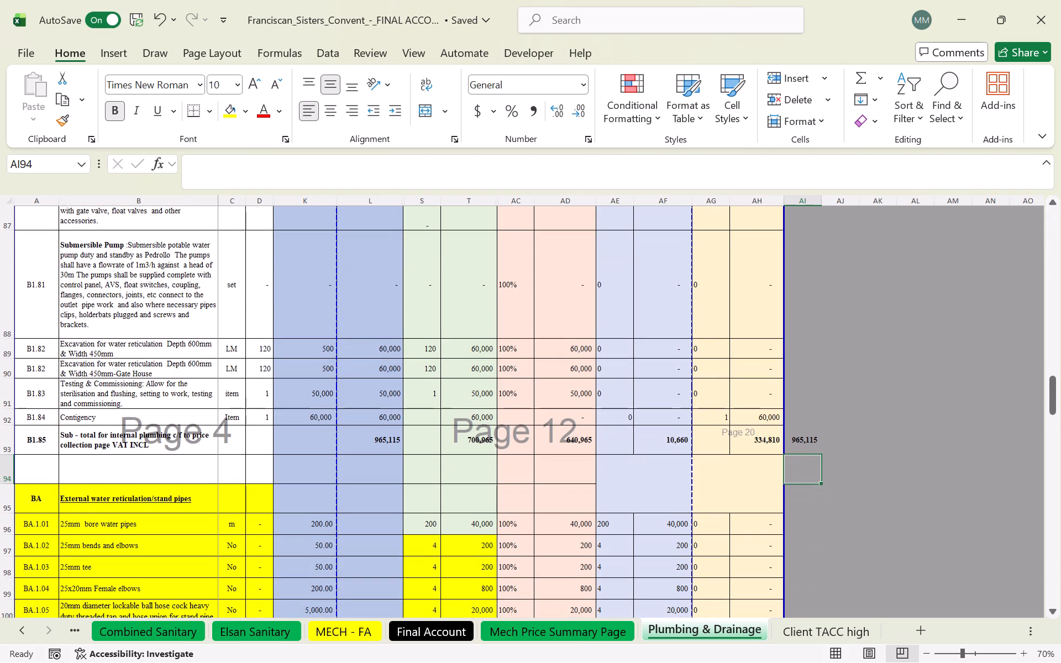
scroll(781, 449, down, 8)
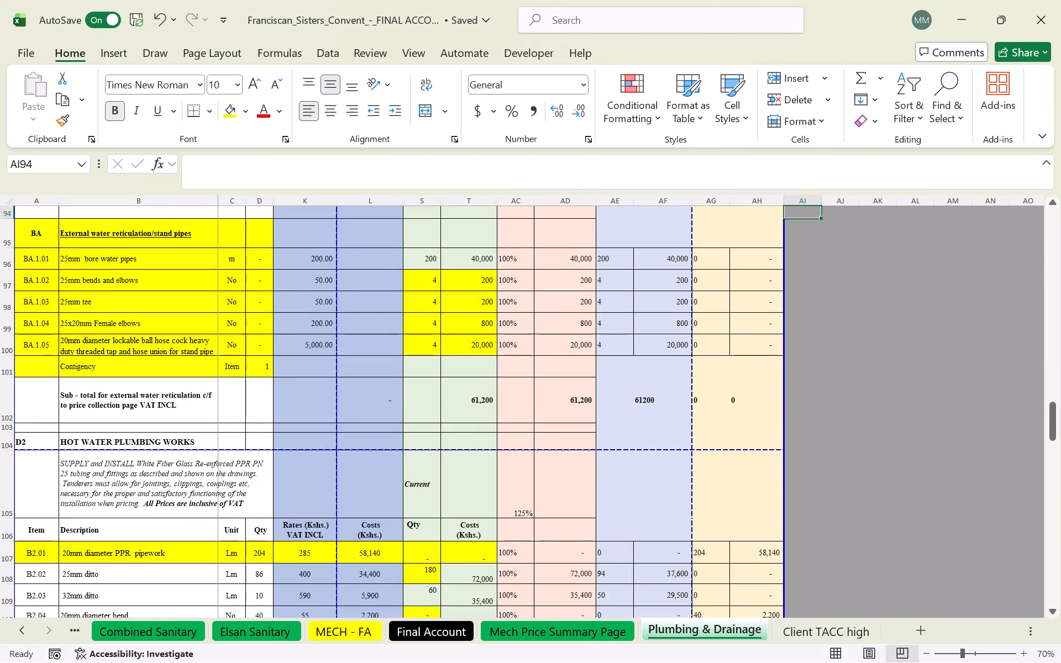
scroll(654, 408, down, 5)
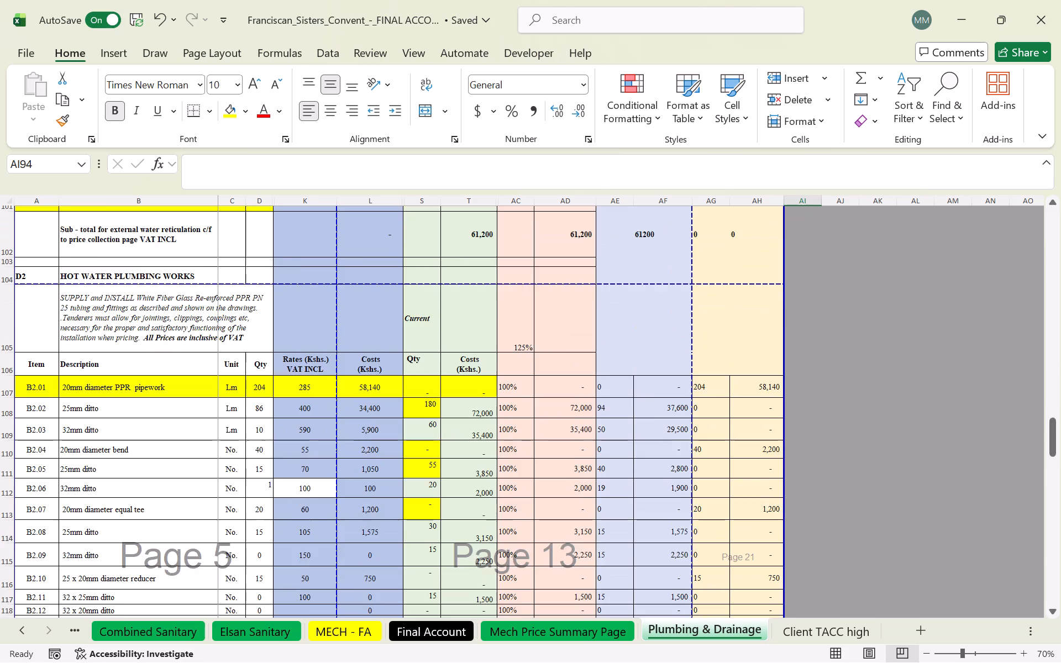
scroll(654, 408, down, 20)
scroll(654, 408, down, 11)
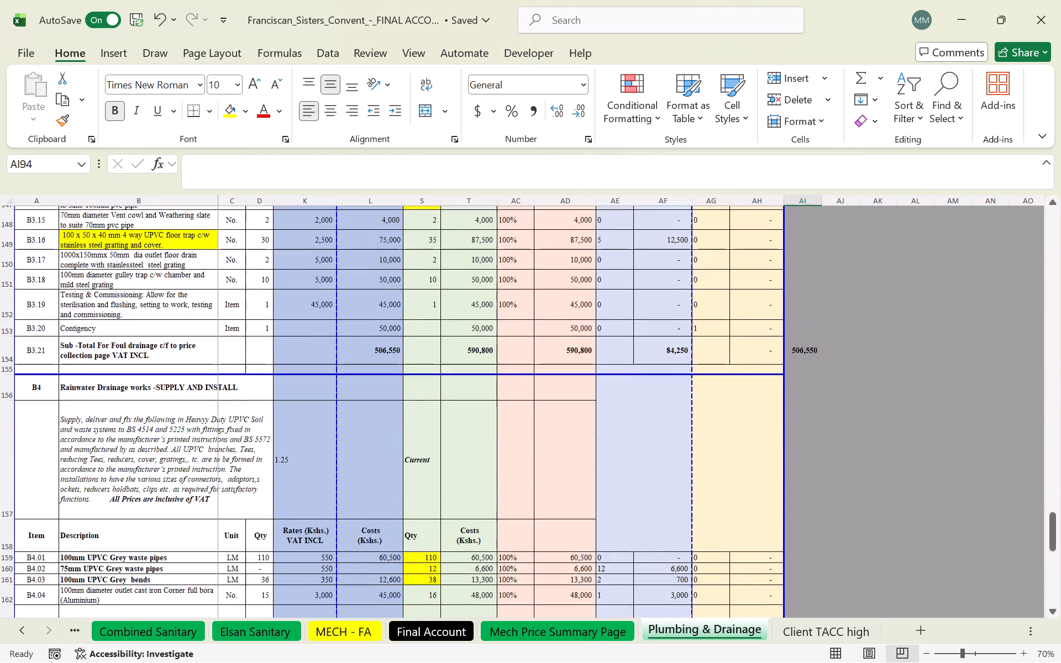
scroll(654, 414, down, 14)
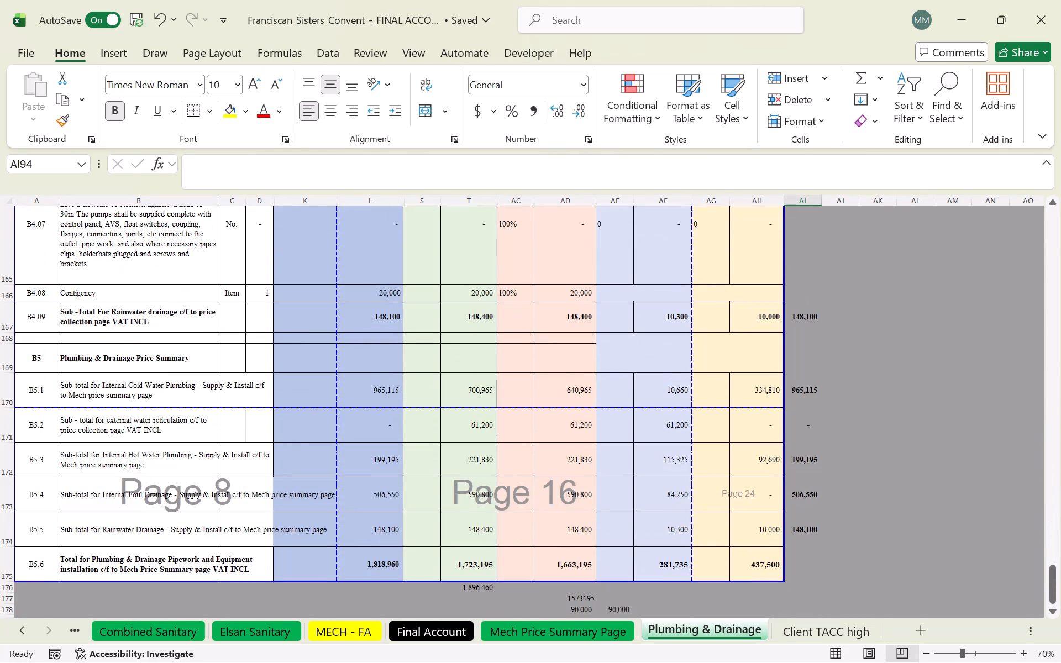
Apply all borders to the Additions and Ommission columns over the range AE3:AH175.
drag(755, 557, 621, 193)
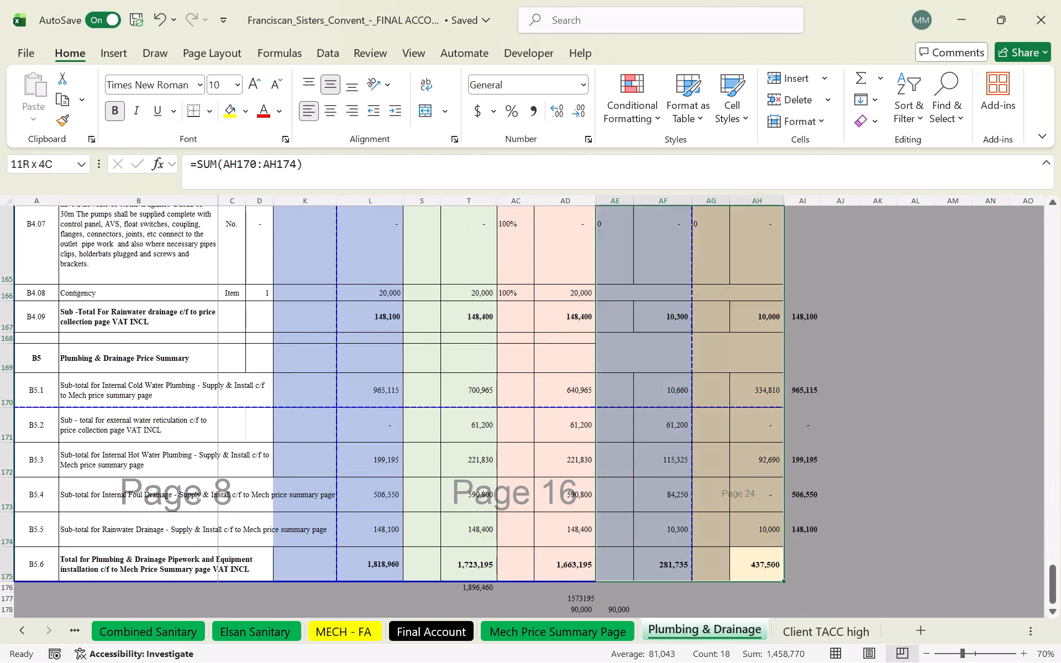
drag(621, 193, 622, 132)
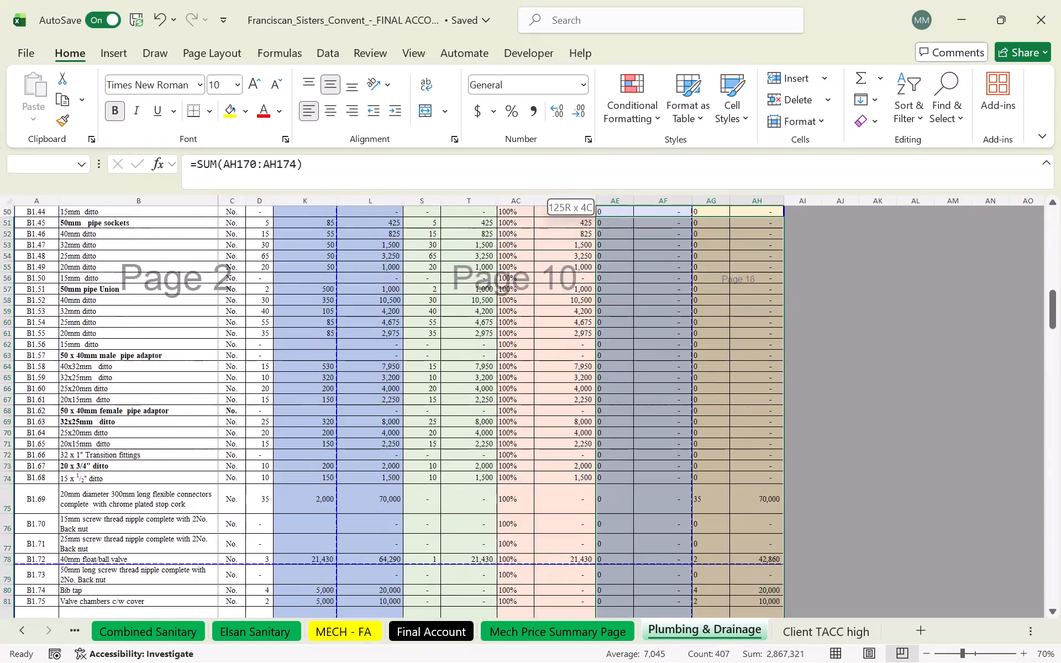
drag(622, 132, 624, 227)
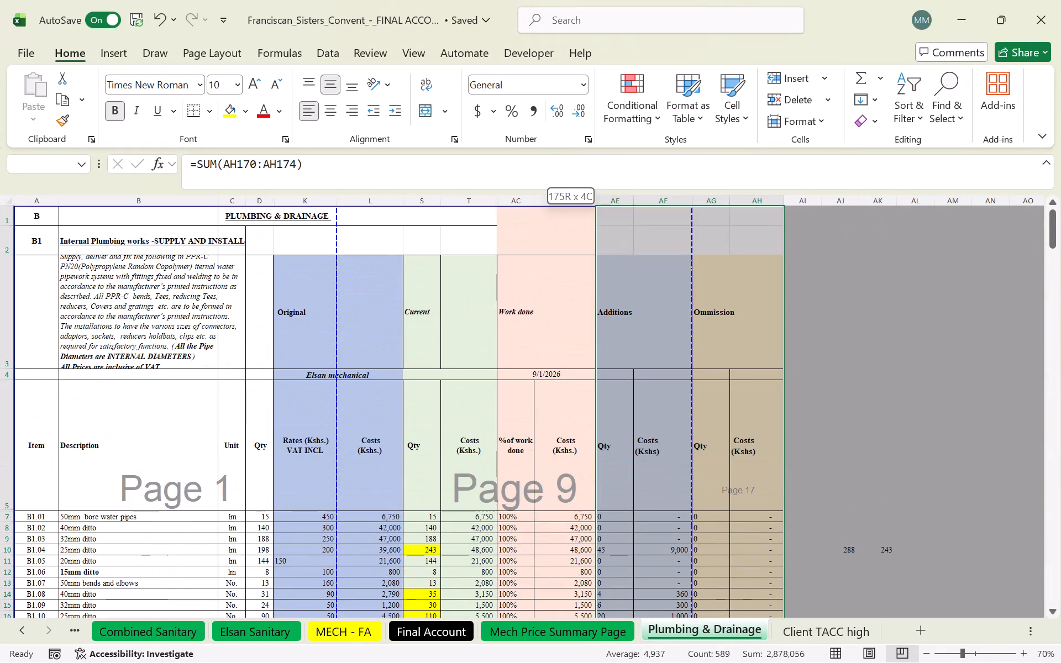
drag(624, 227, 624, 257)
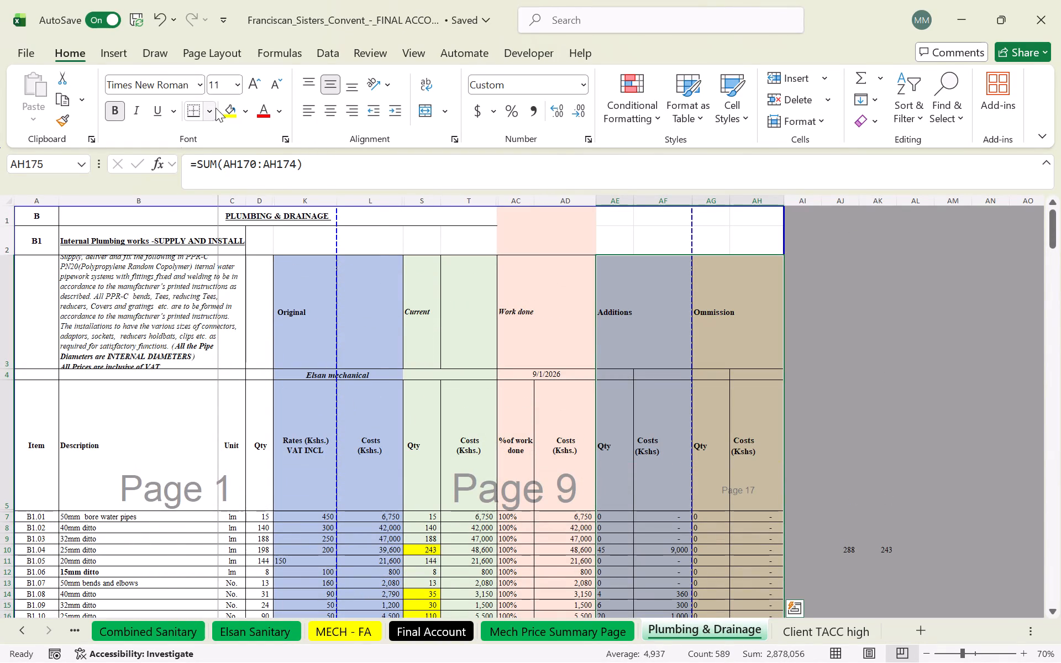
click(216, 108)
click(238, 284)
click(535, 306)
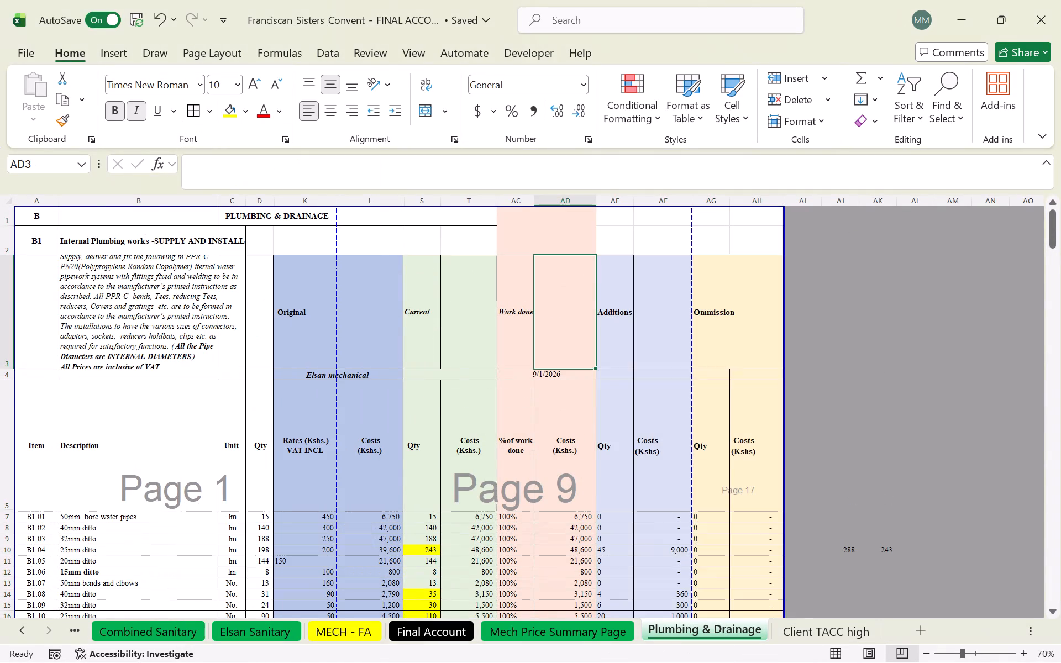
Enter a quantity of 1 in D128 for the hot water plumbing contingency item B2.22.
scroll(638, 252, down, 5)
scroll(639, 252, down, 20)
scroll(639, 252, down, 12)
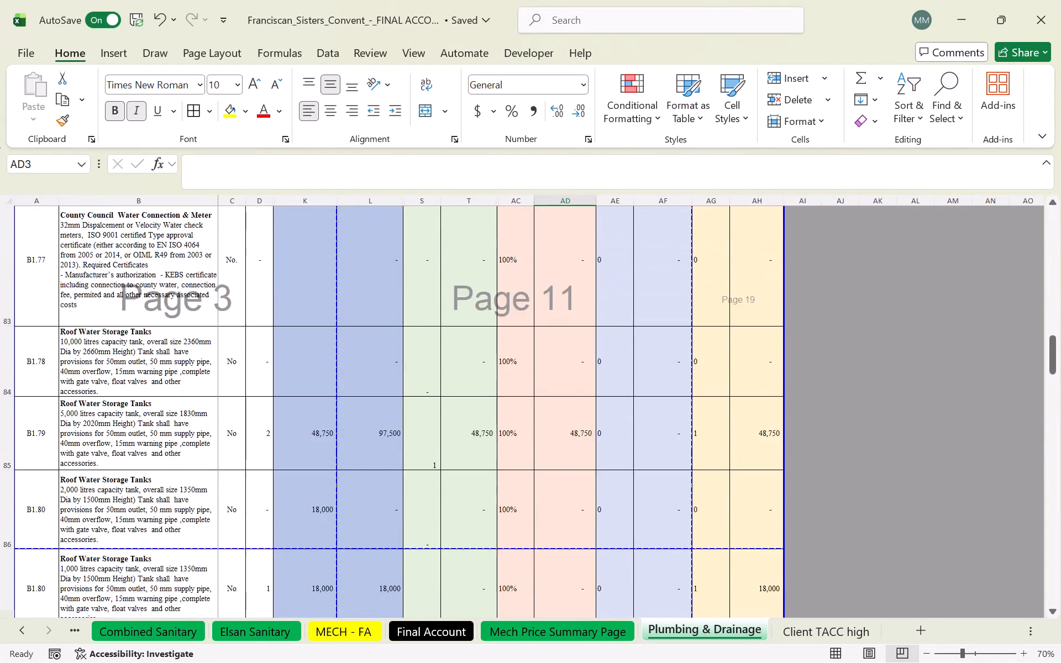
scroll(738, 344, down, 13)
scroll(738, 336, down, 8)
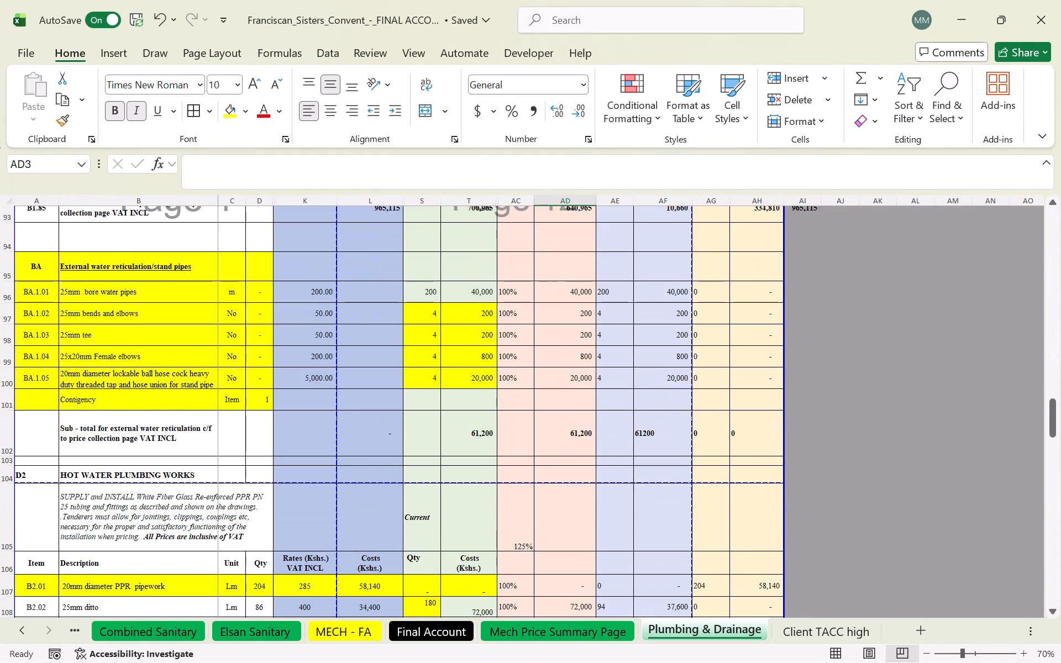
scroll(738, 333, down, 9)
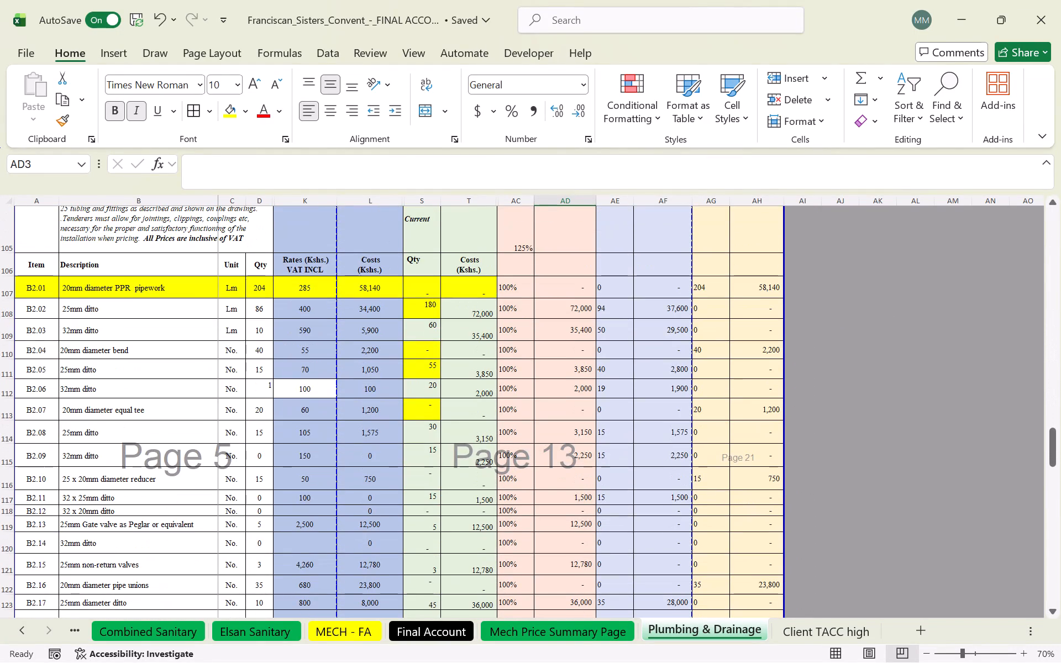
scroll(738, 328, down, 8)
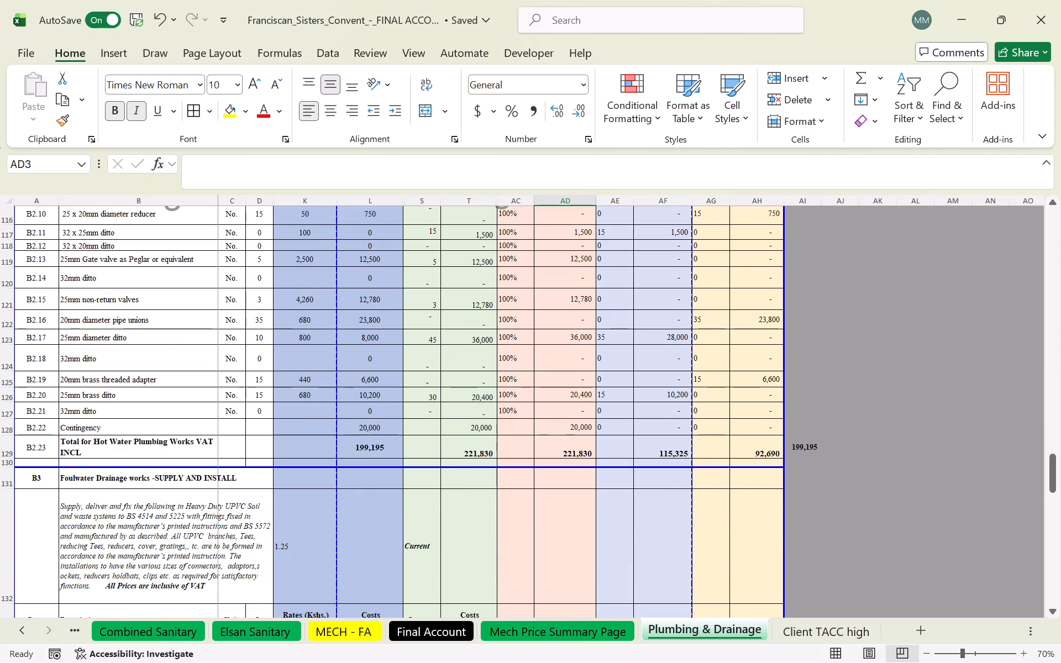
click(262, 429)
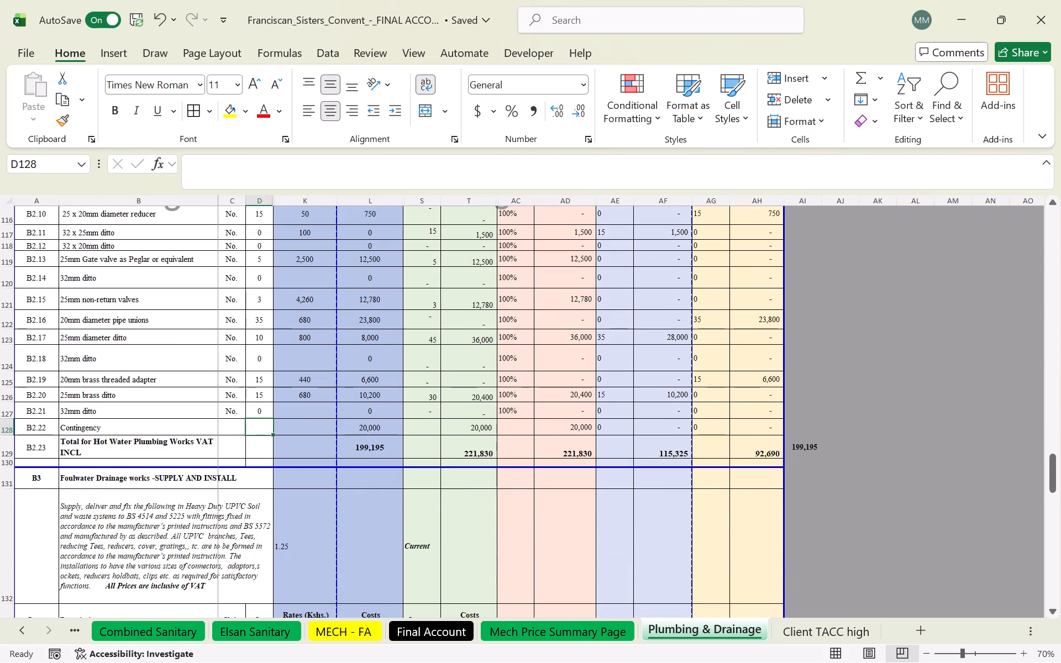
key(1)
click(439, 498)
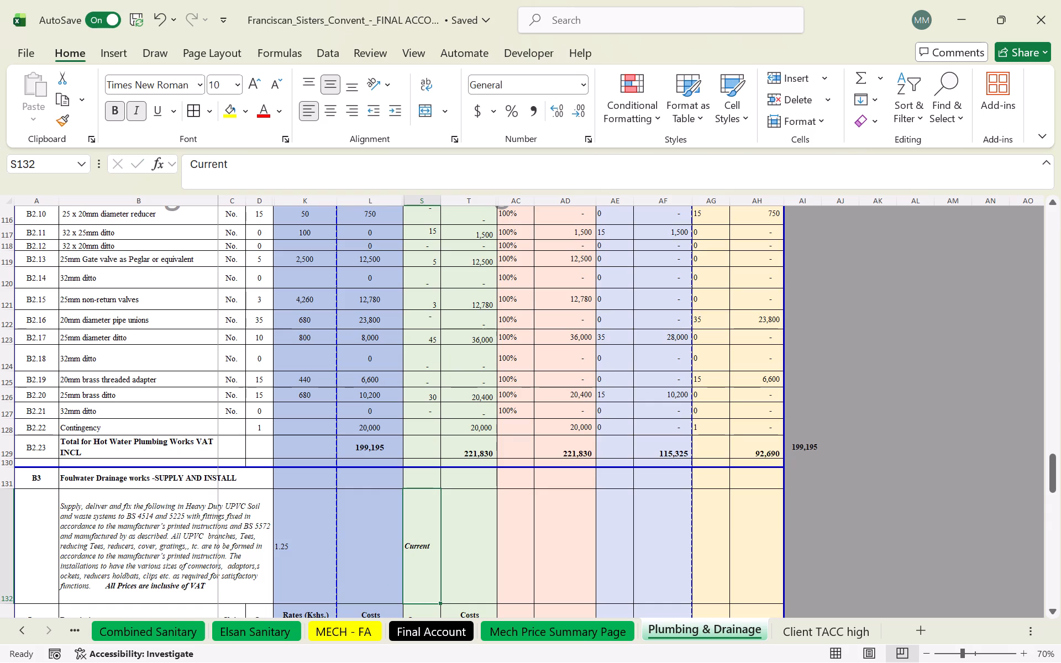
Look back over the internal plumbing, external reticulation and hot water items with their Additions and Ommission entries.
scroll(739, 411, up, 14)
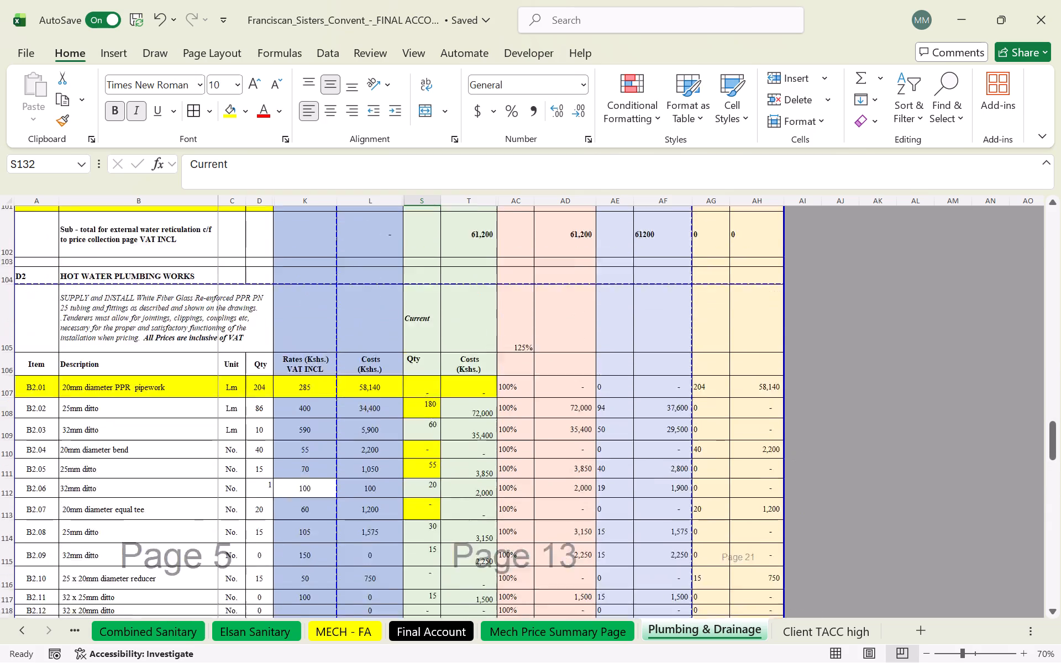
scroll(753, 390, up, 20)
scroll(753, 390, up, 20)
scroll(753, 390, up, 5)
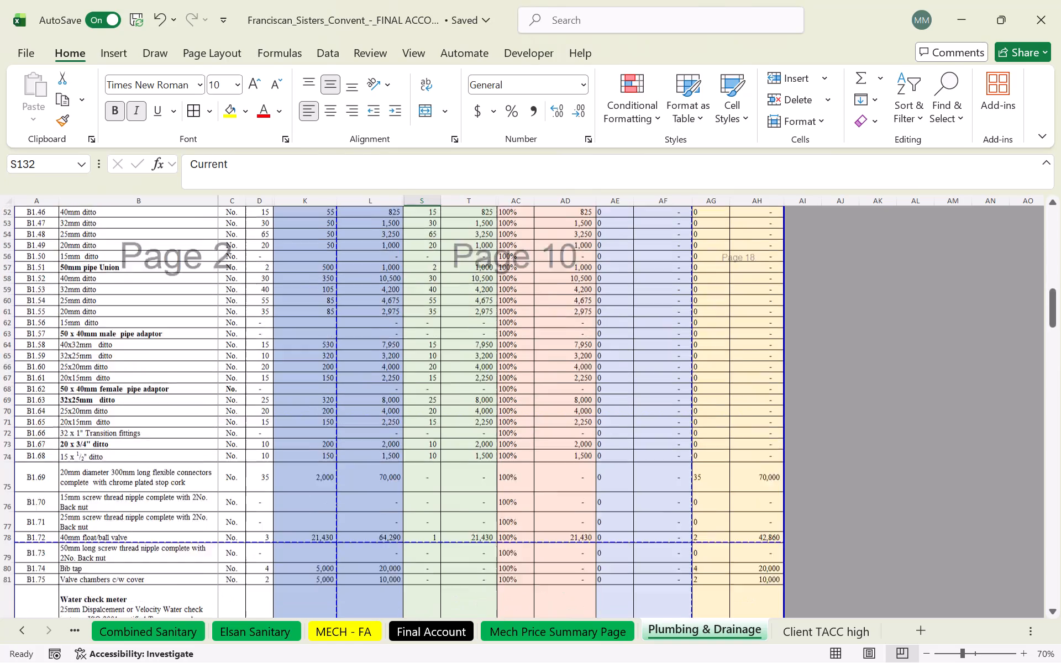
scroll(739, 376, up, 18)
scroll(739, 377, down, 16)
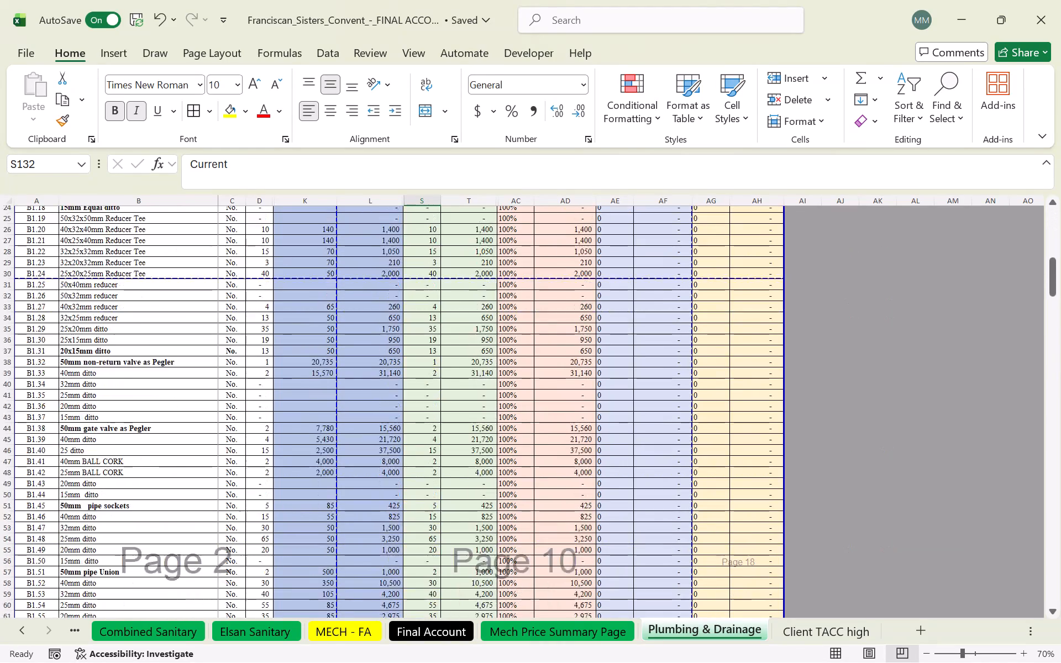
scroll(739, 377, down, 20)
scroll(739, 377, down, 17)
scroll(739, 377, down, 8)
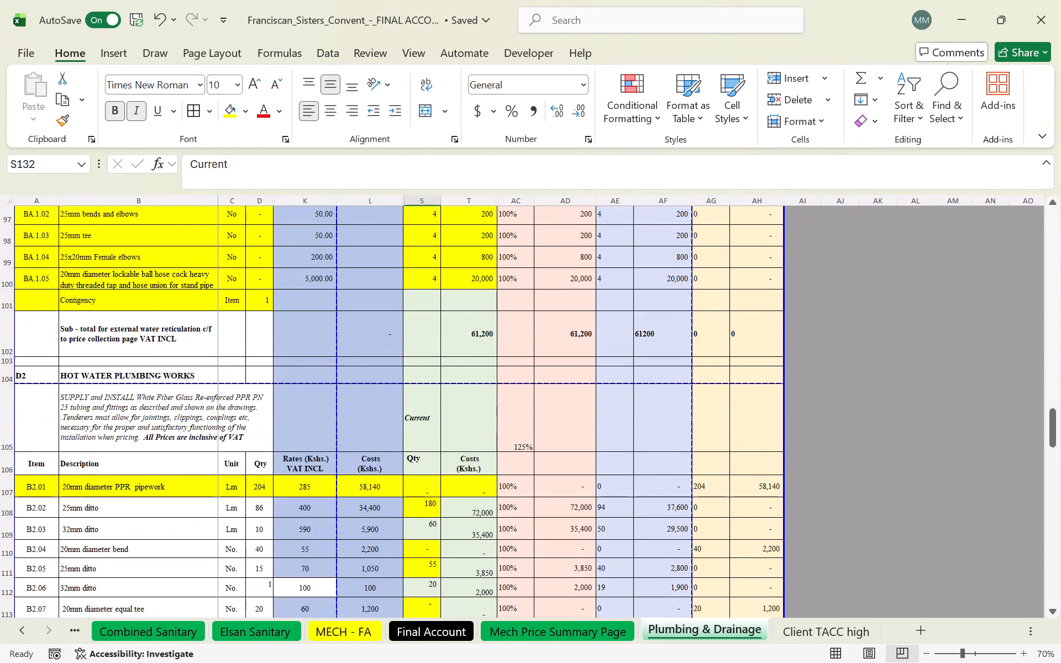
scroll(739, 377, down, 14)
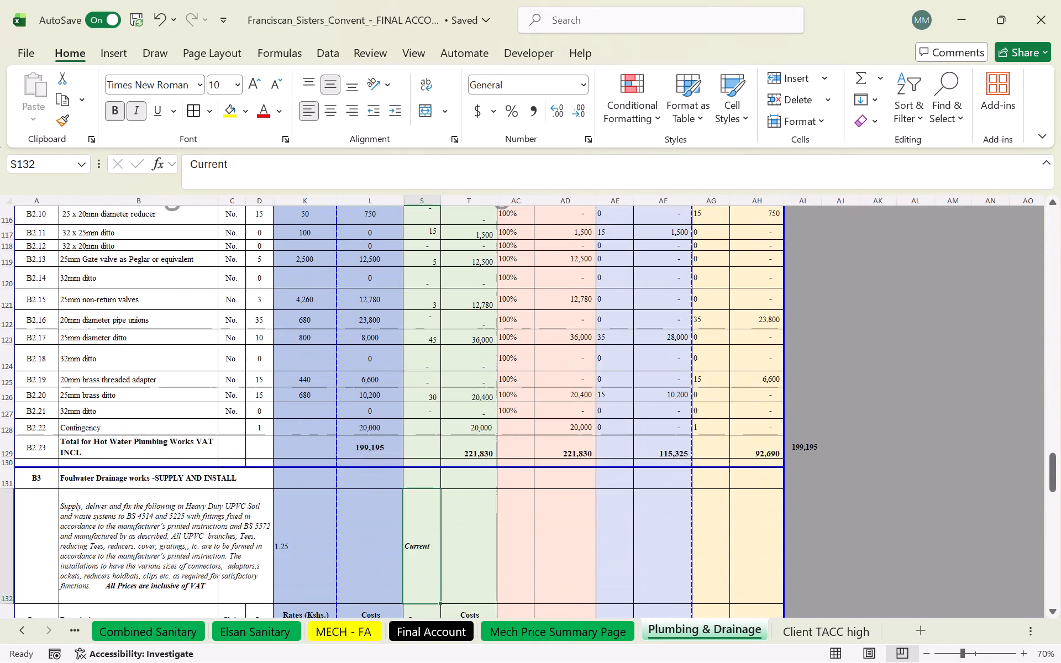
scroll(739, 377, down, 3)
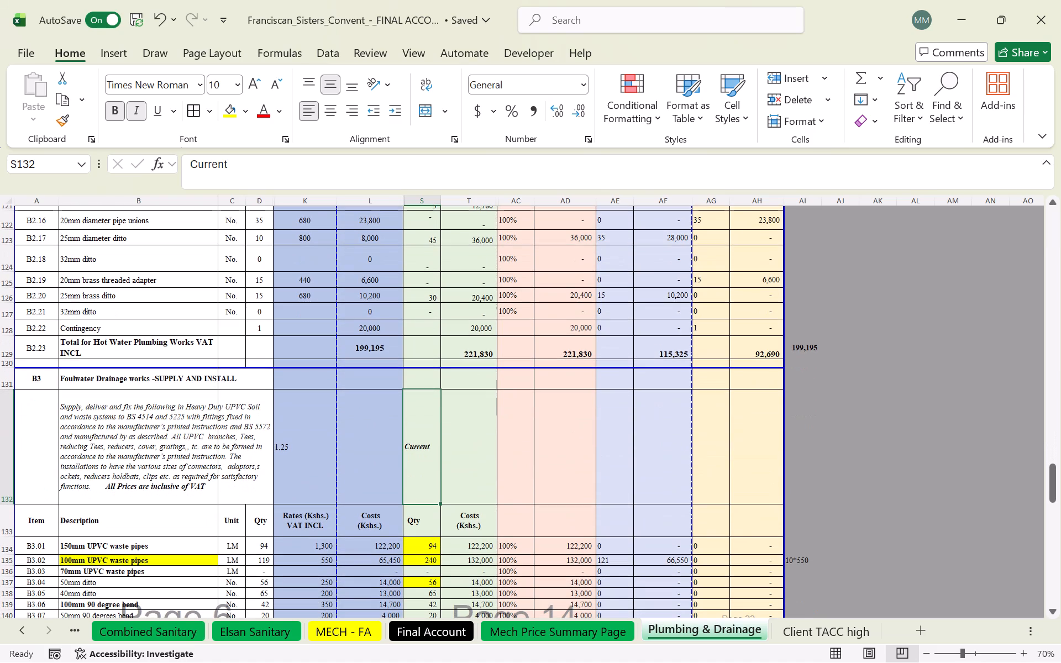
scroll(733, 387, up, 1)
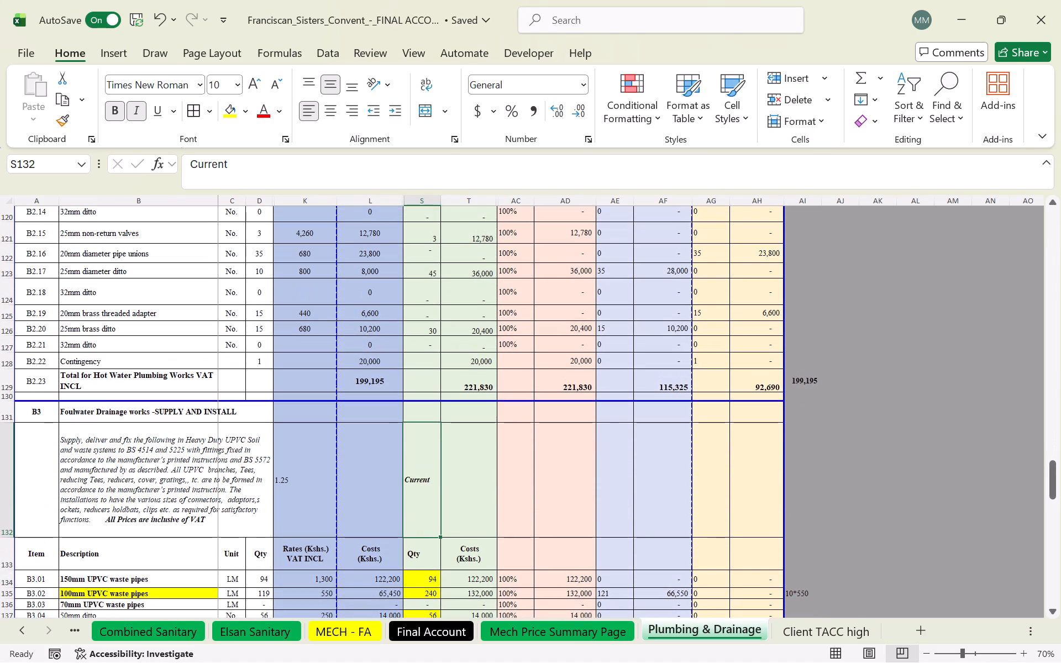
Check the Ommission cost formula in AH128 and enter a rate of 20000 in K128 for the hot water contingency.
click(757, 346)
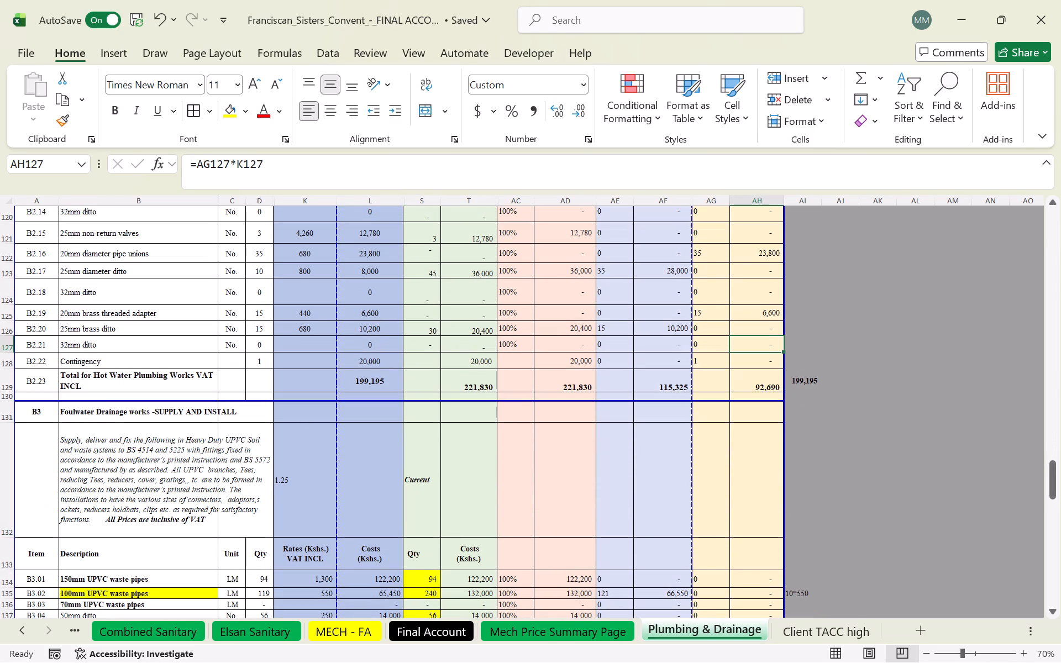
double_click(756, 362)
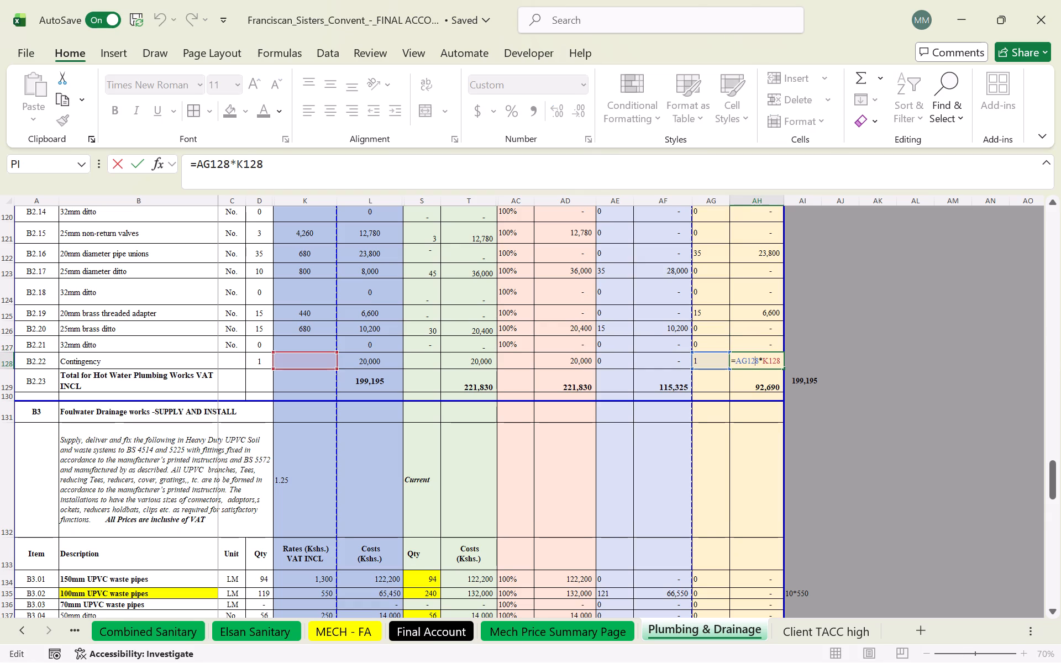
key(Escape)
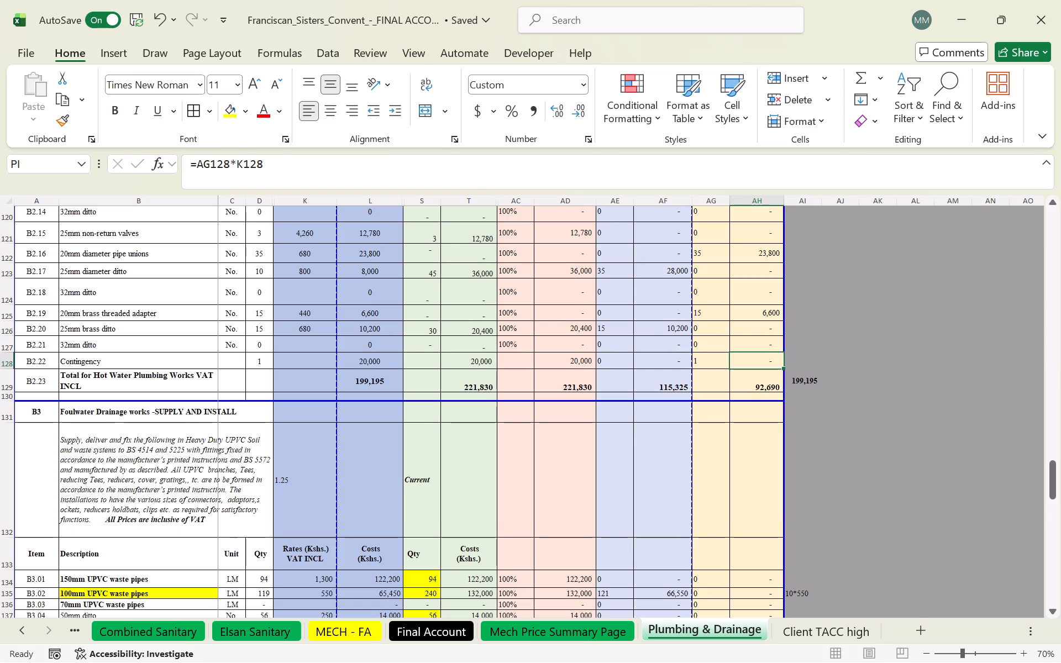
click(321, 359)
text(2000)
key(0)
click(395, 427)
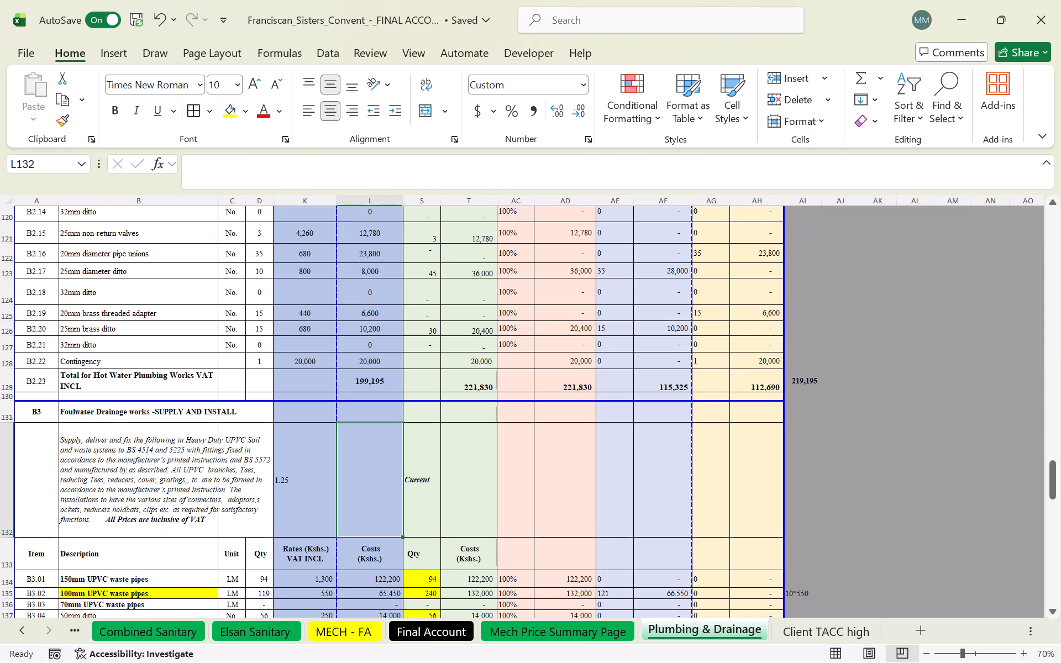
Check the cross-check formula in AI129 and clear the hot water contingency's Work done cost in AD128.
double_click(809, 385)
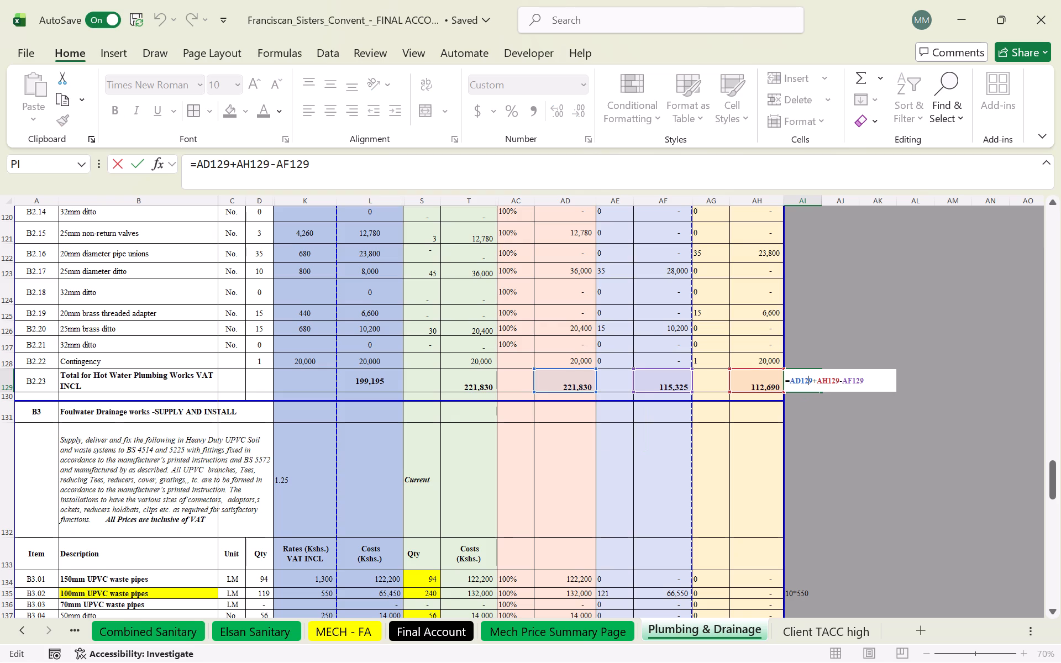
key(Escape)
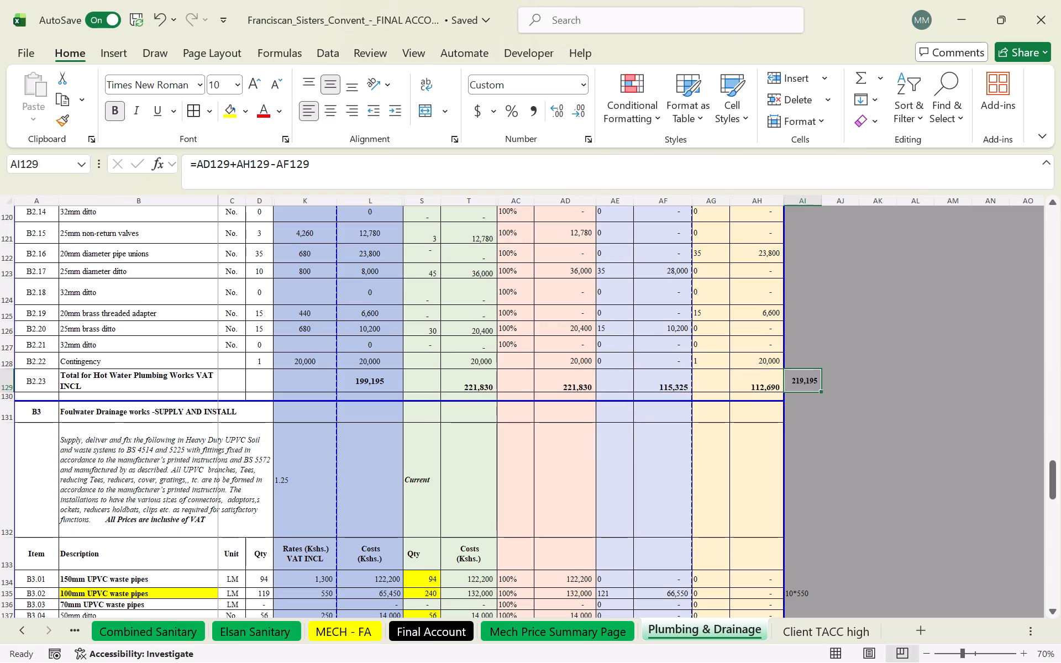
click(585, 366)
key(Delete)
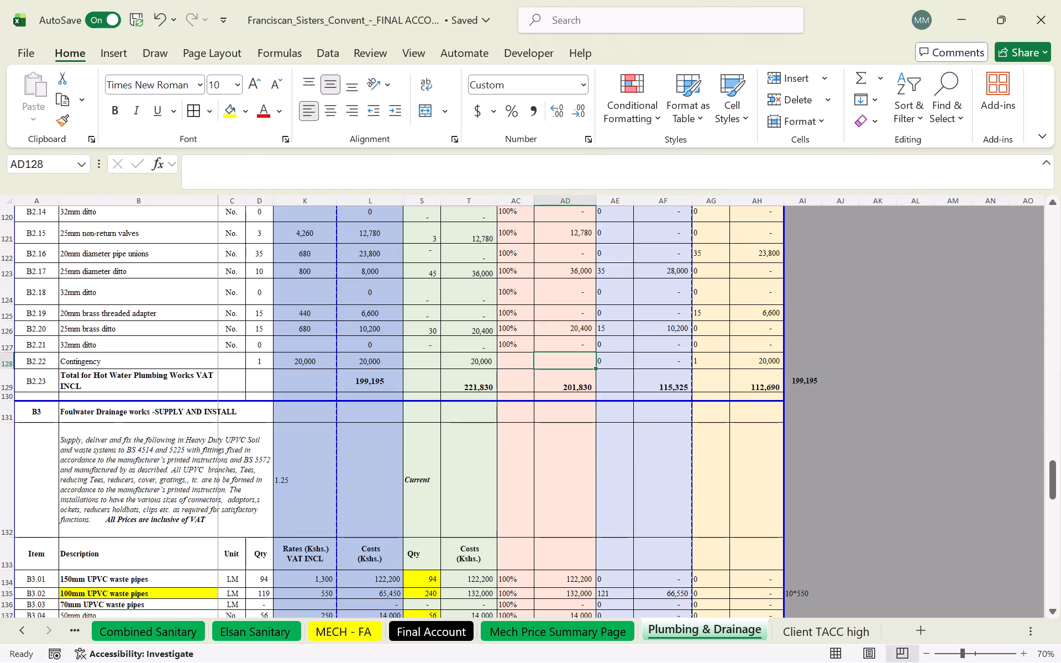
click(848, 447)
Check the Ommission cost formula in AH153, enter a rate of 50000 in K153 for the foul drainage contingency and clear its Work done cost in AD153.
scroll(751, 371, down, 2)
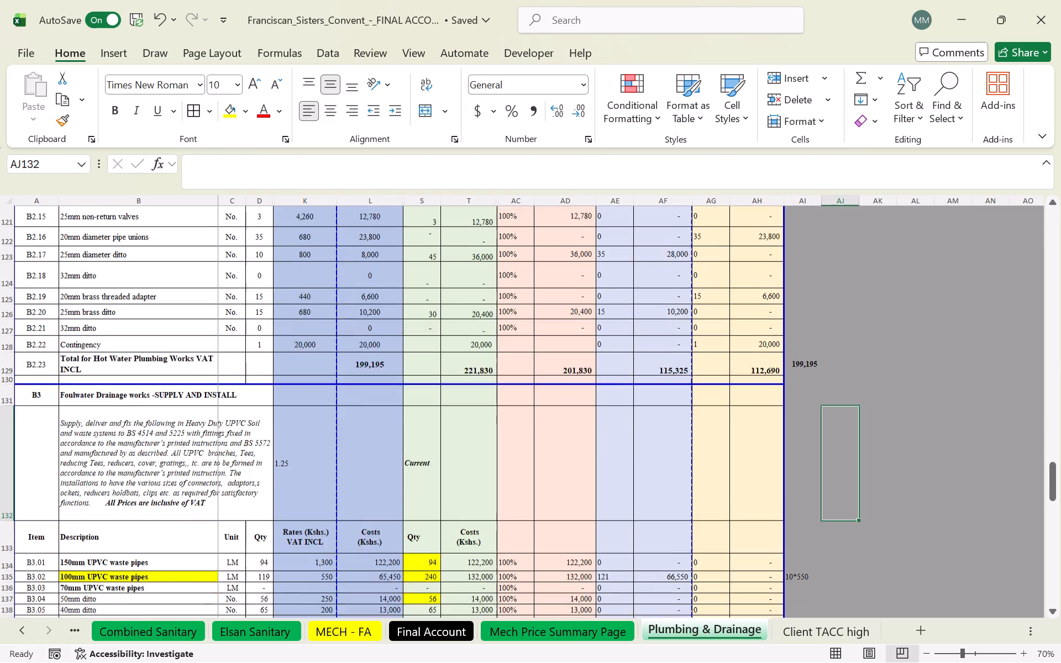
scroll(751, 371, down, 13)
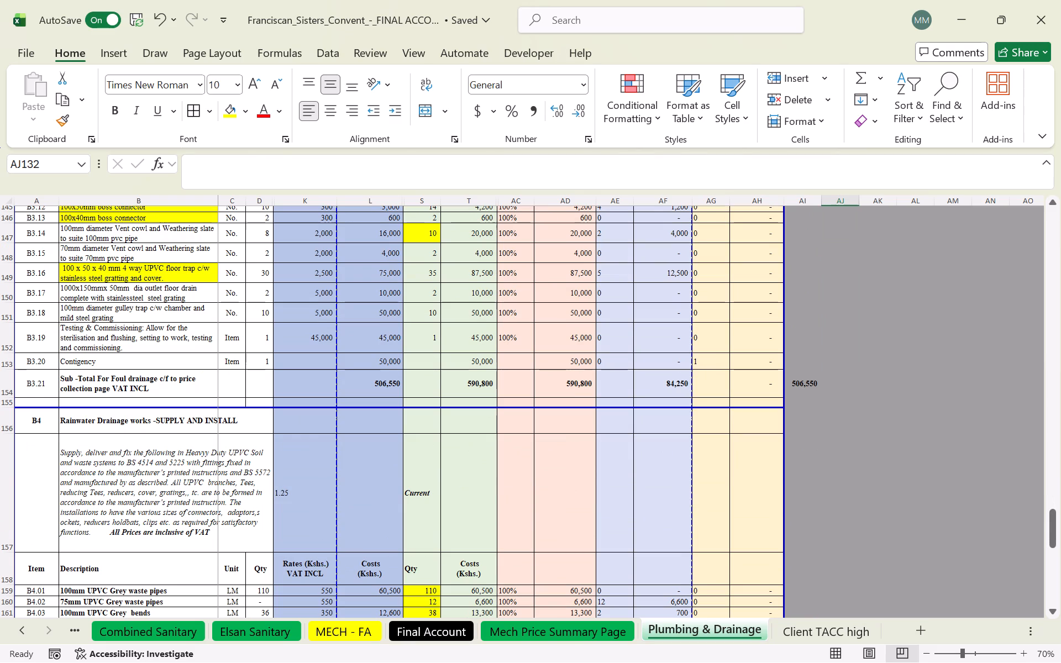
click(747, 364)
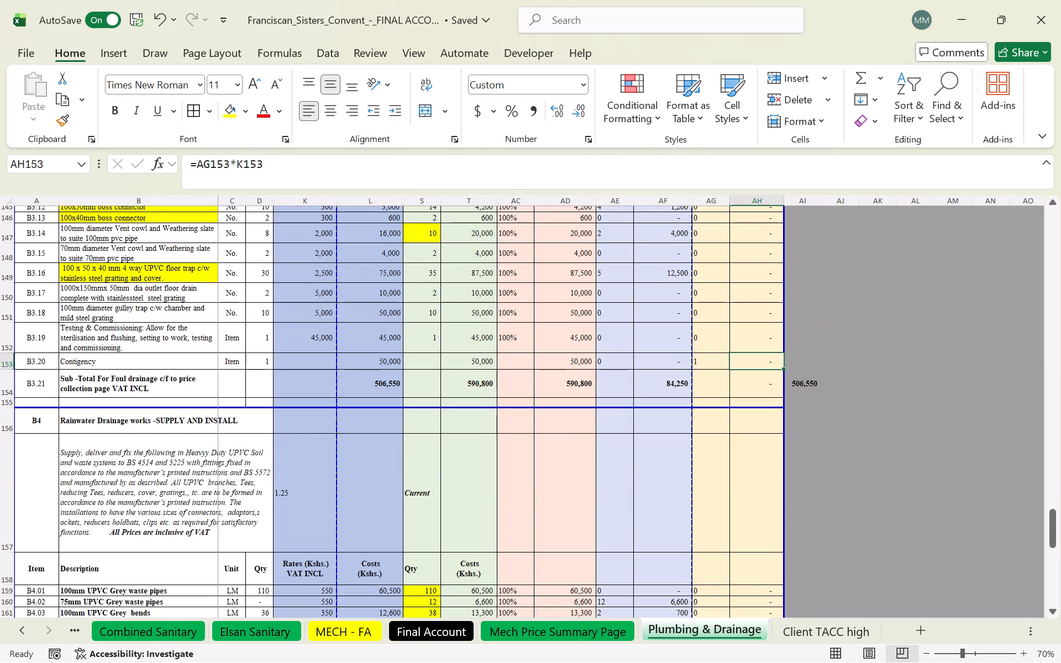
double_click(747, 364)
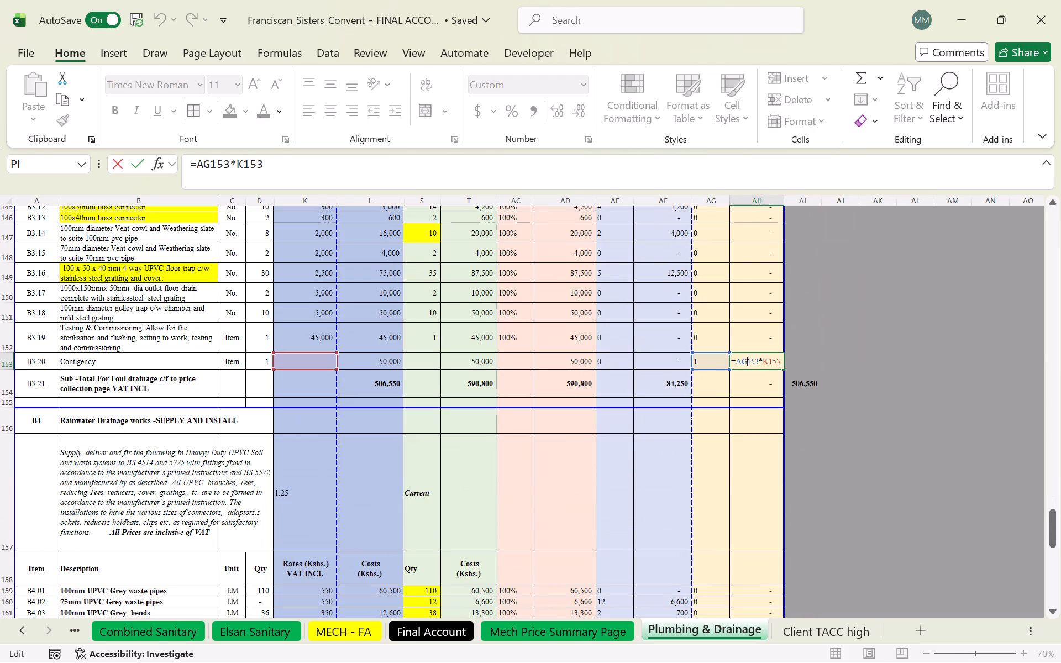
key(Escape)
click(319, 366)
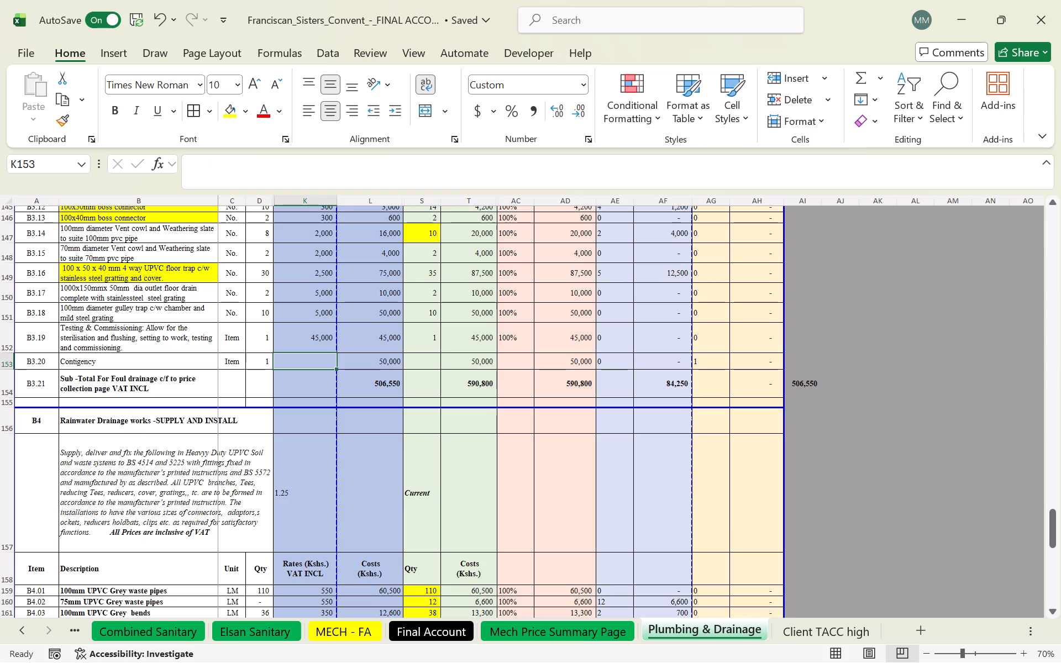
text(50000)
click(445, 455)
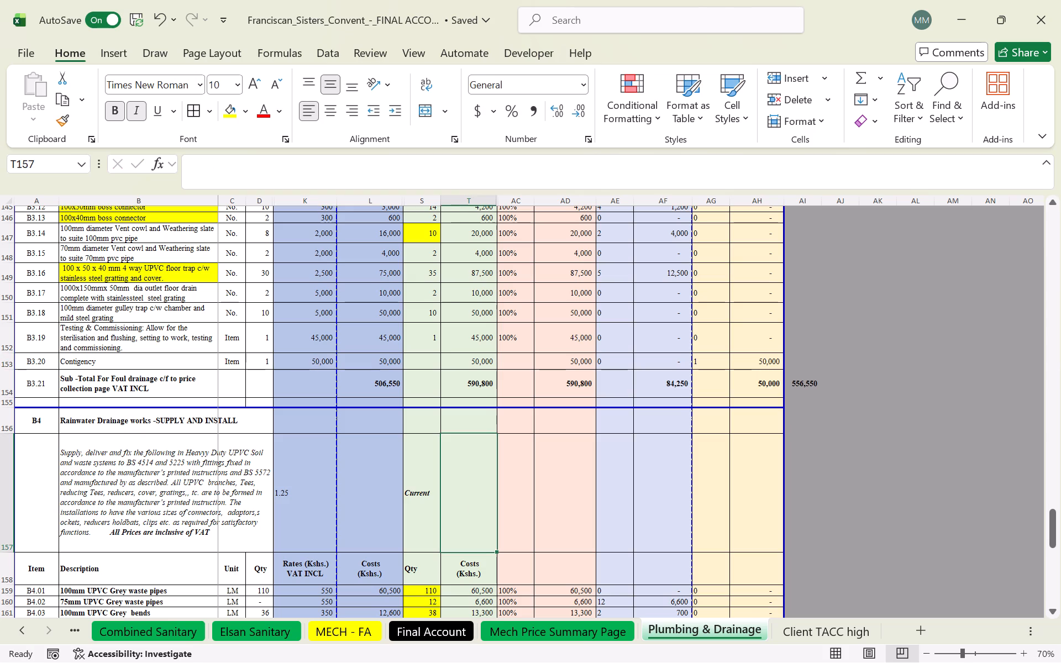
click(552, 365)
key(Delete)
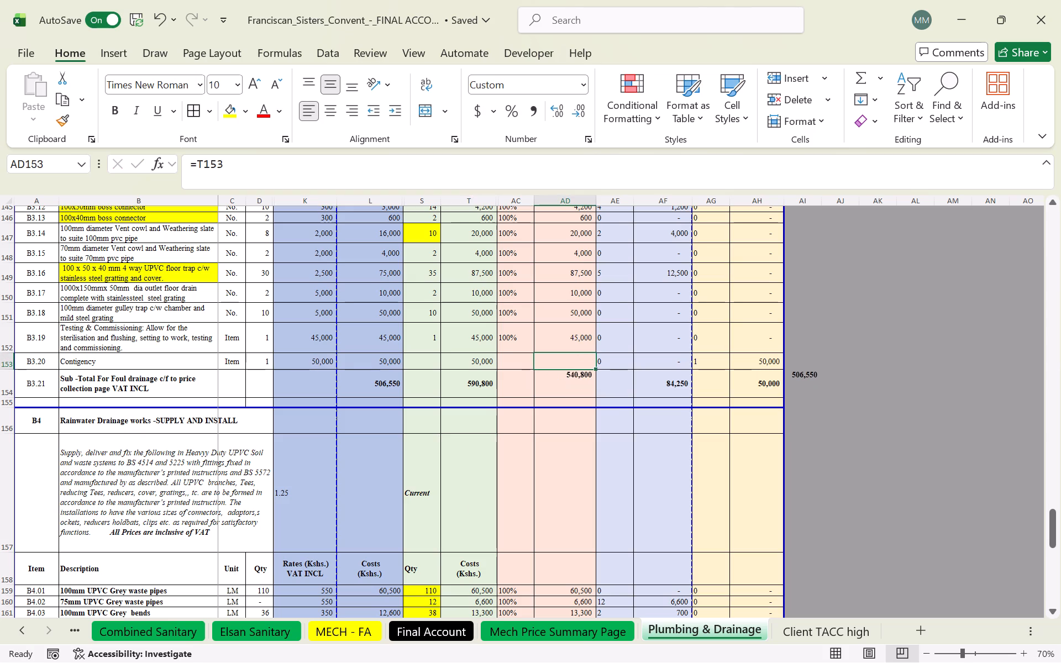
click(629, 466)
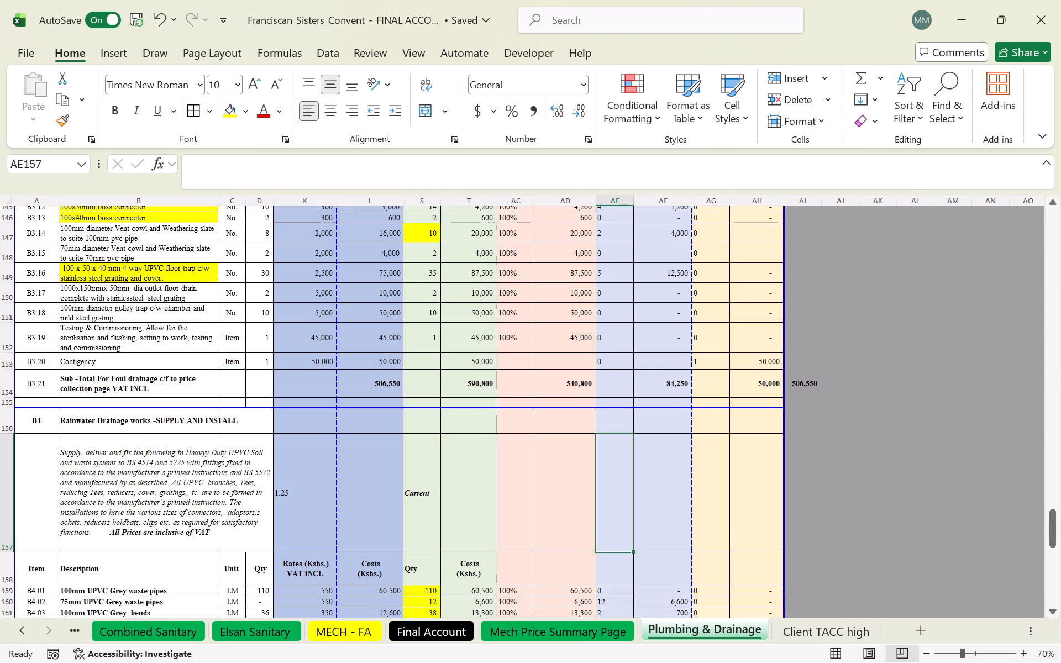
Enter an Ommission quantity of 1 in AG166 for rainwater contingency B4.08 and fill the cost formula from AH165 down to AH166.
scroll(679, 358, down, 13)
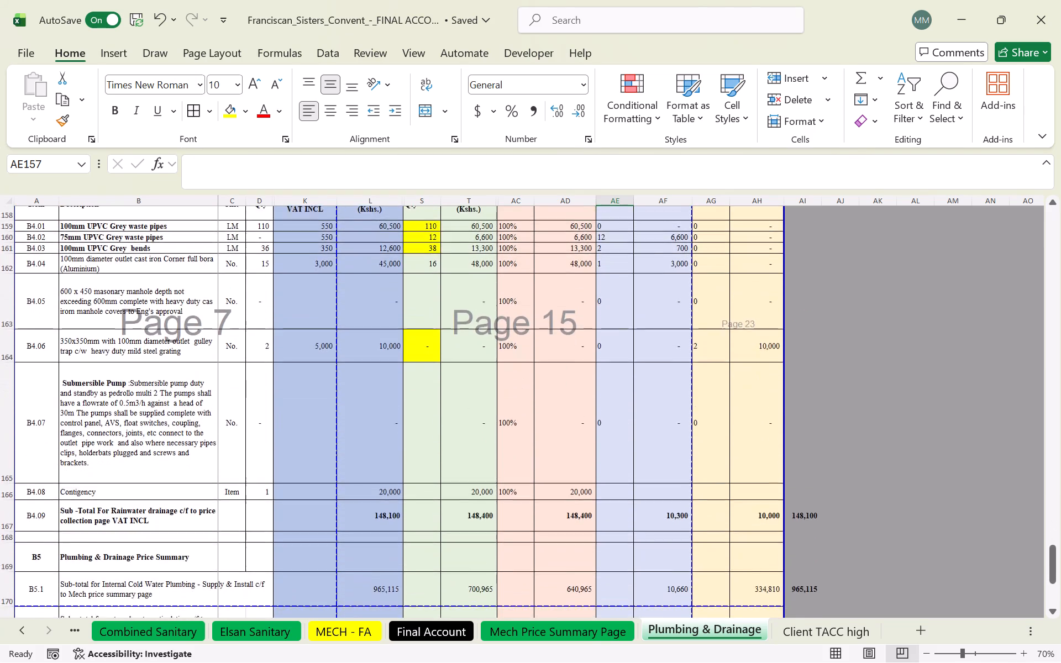
scroll(677, 359, down, 1)
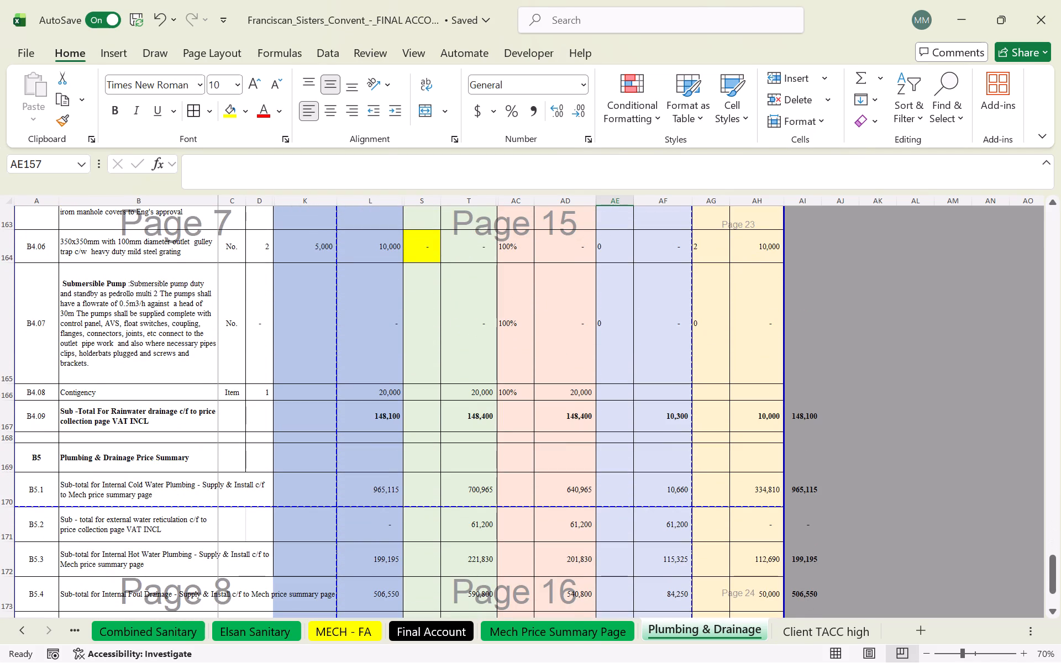
click(704, 393)
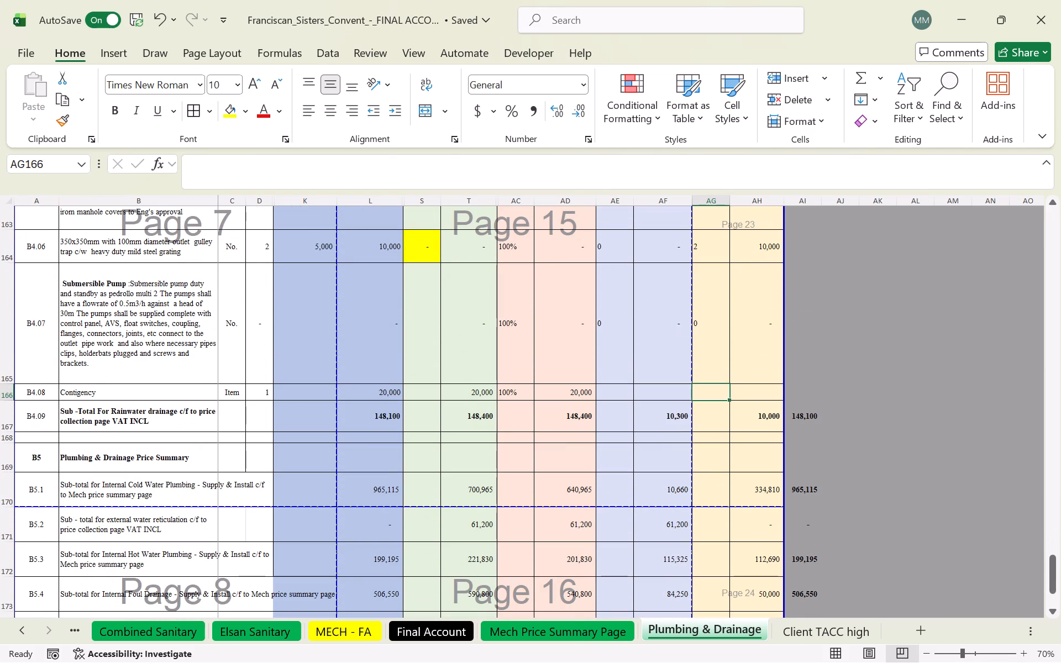
key(1)
click(754, 395)
click(759, 375)
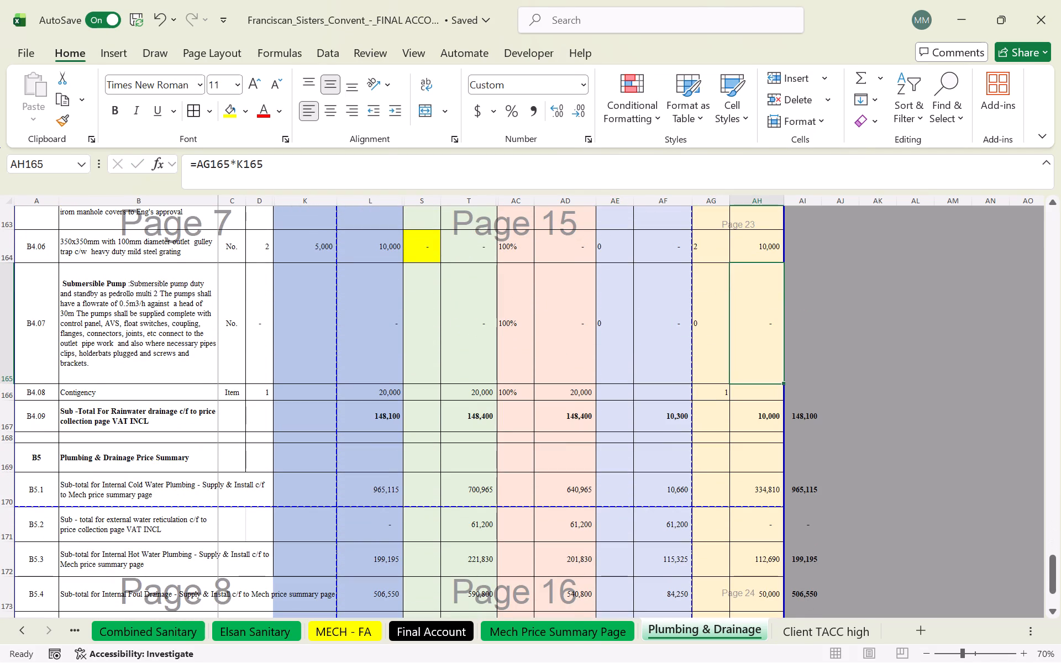
drag(780, 382, 780, 396)
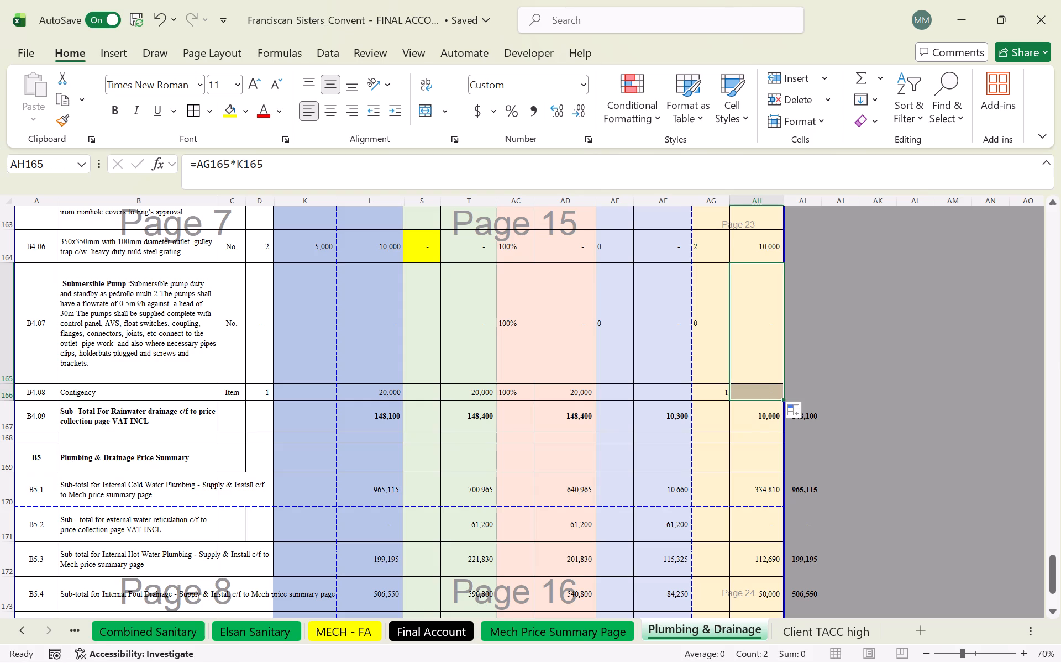
click(818, 377)
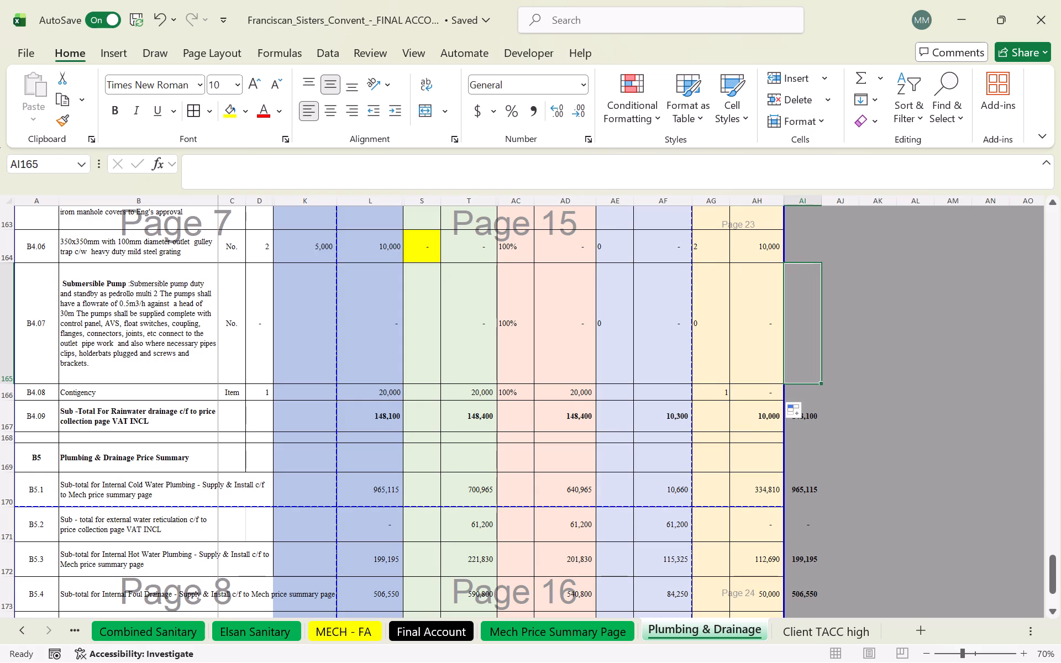
Enter a rate of 20000 in K166 for the rainwater drainage contingency and clear its Work done cost in AD166.
click(306, 393)
text(2000)
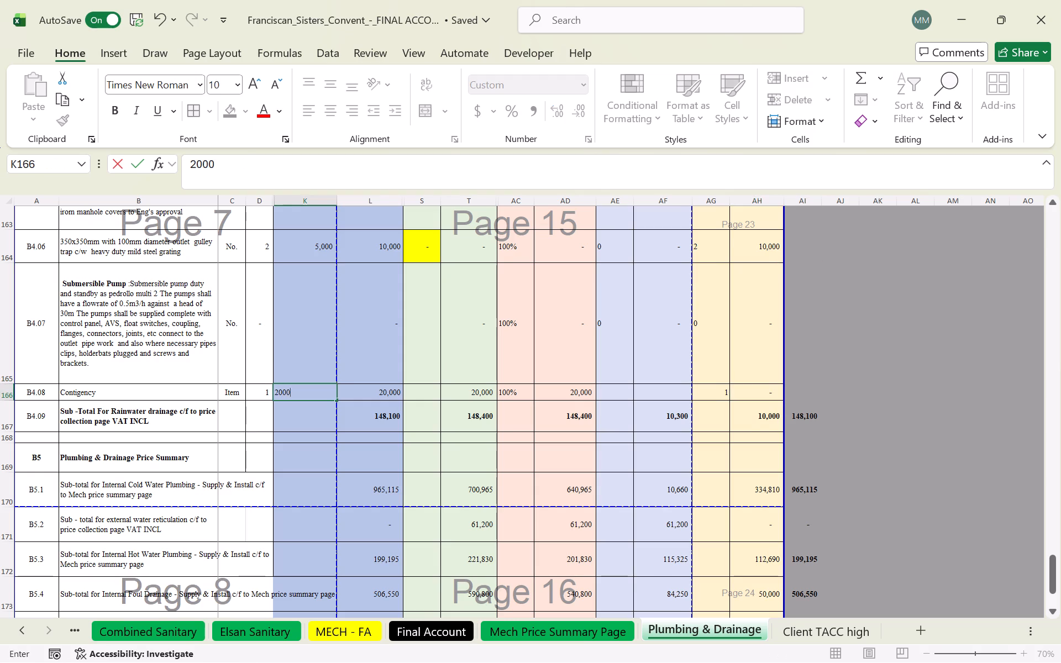
key(0)
click(448, 495)
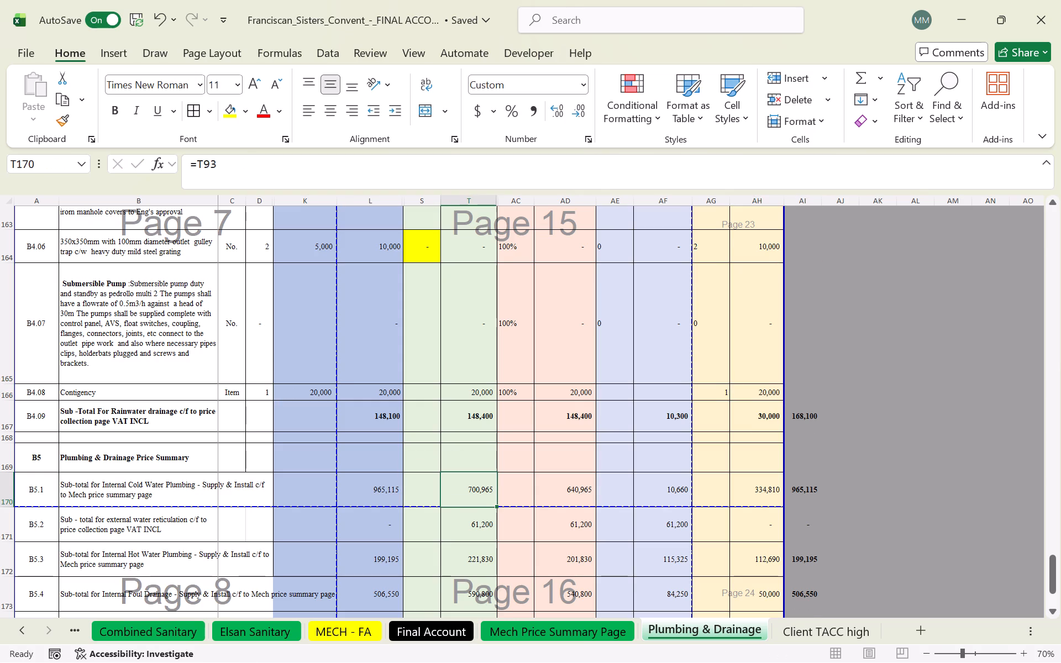
click(565, 396)
key(Delete)
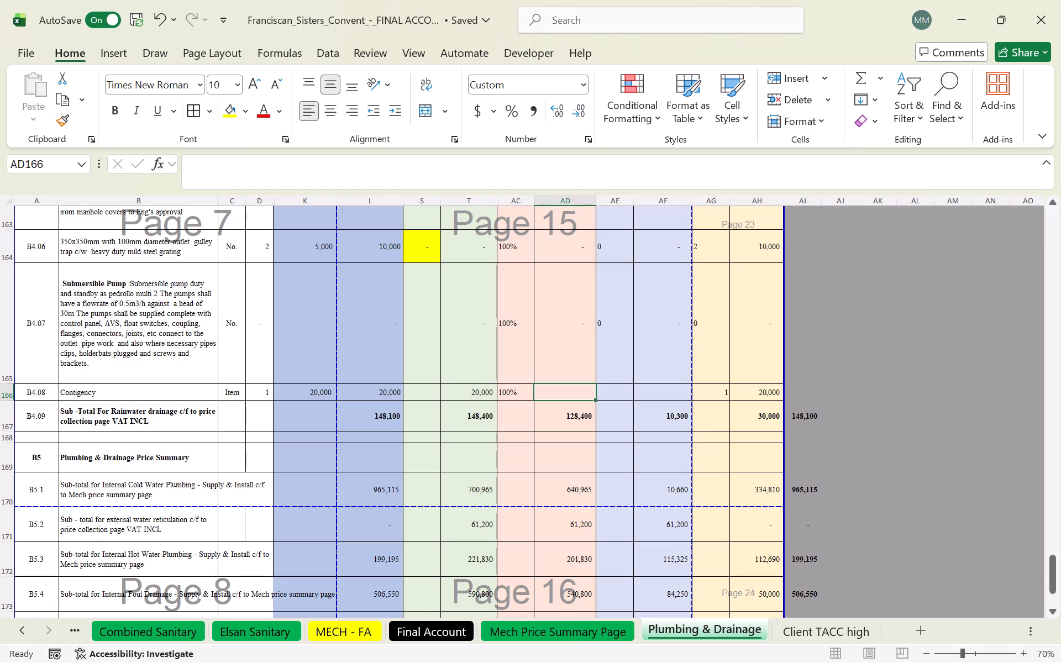
click(582, 455)
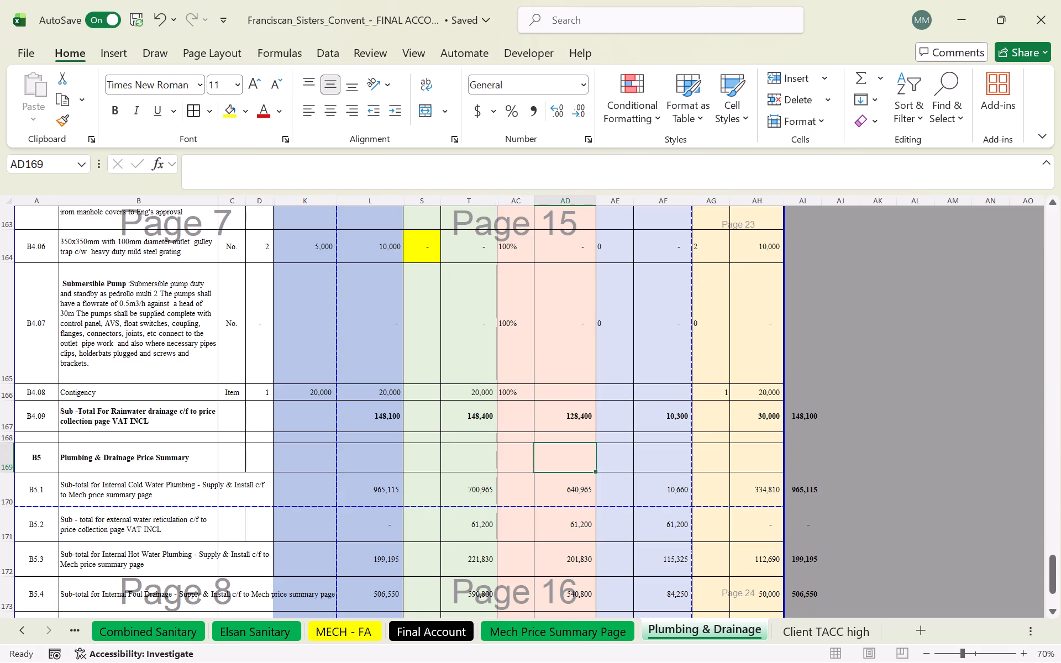
Remove the column colour fills from the blank spacer row 168, from A to AH, above the Plumbing & Drainage Price Summary.
scroll(712, 378, down, 1)
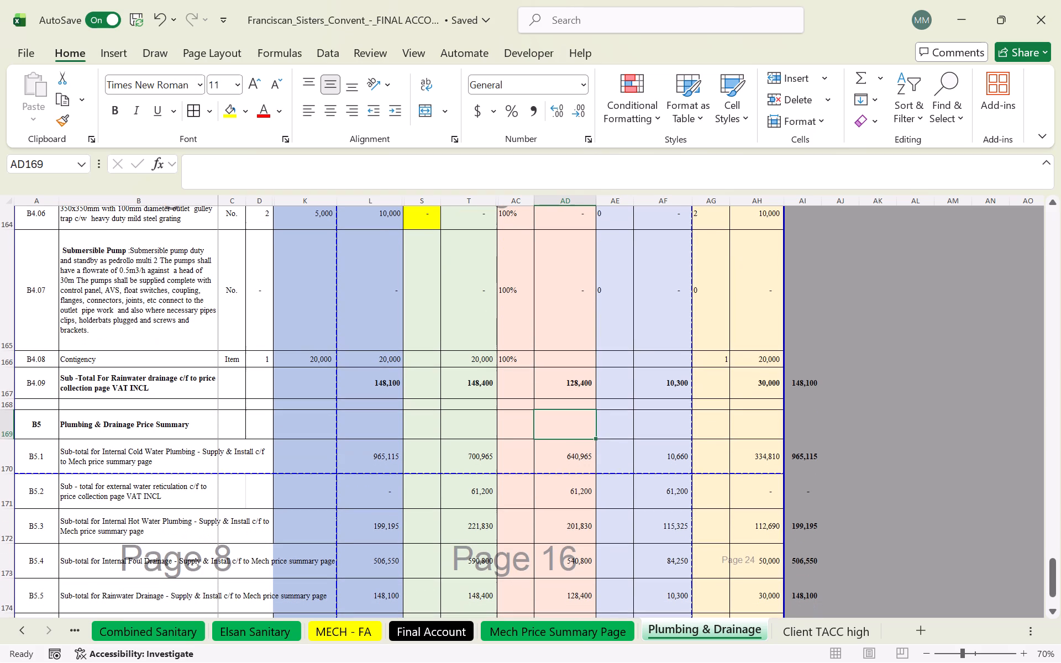
drag(55, 404, 442, 404)
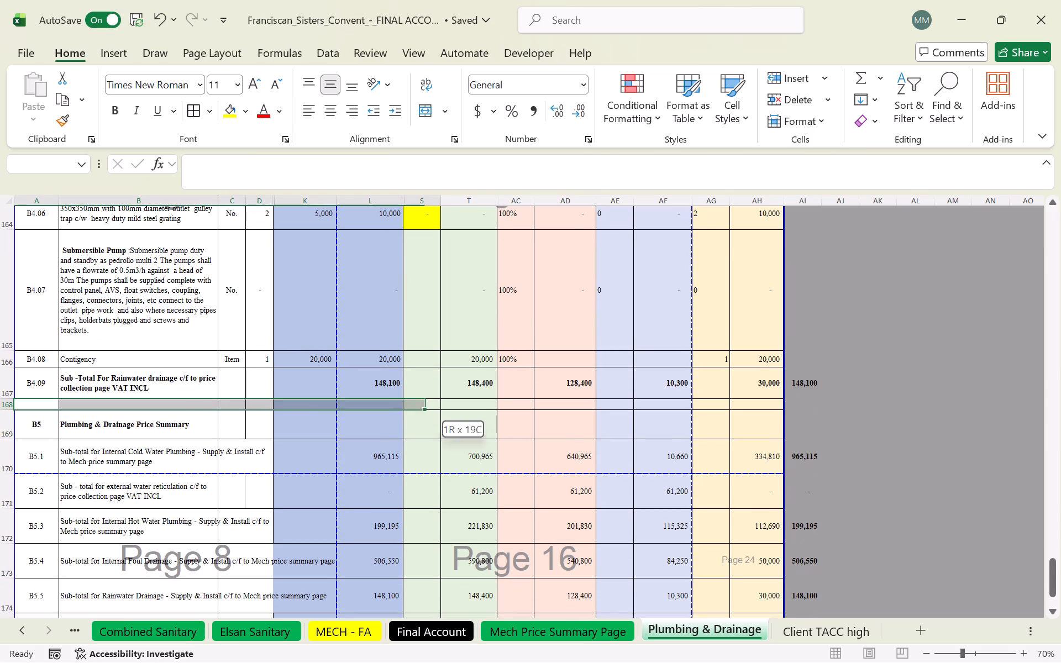
drag(442, 404, 749, 404)
click(250, 108)
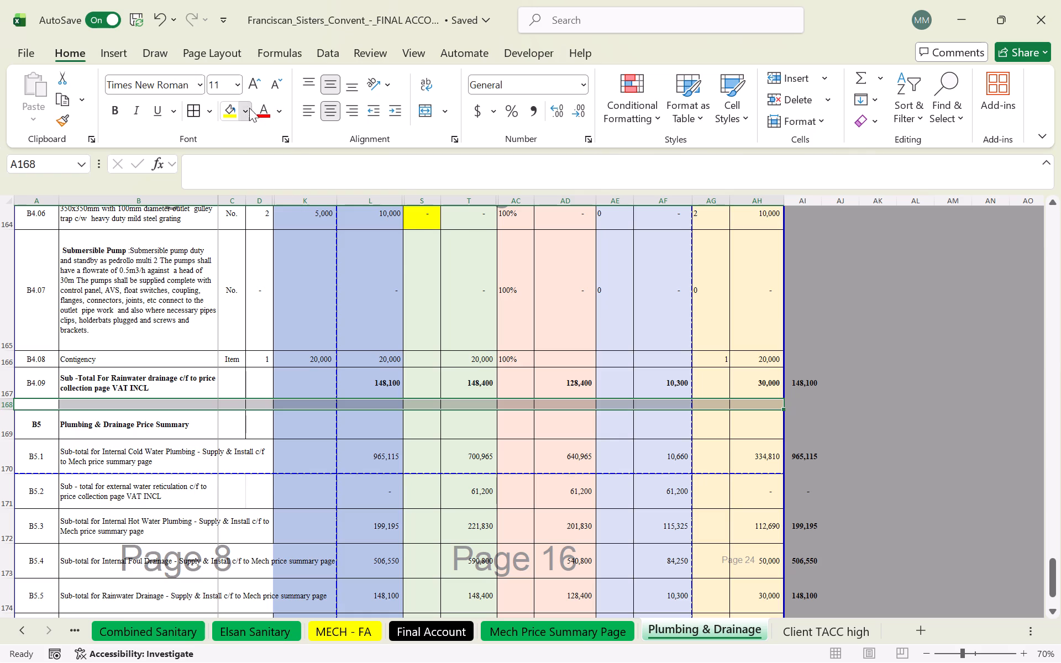
click(320, 446)
click(434, 485)
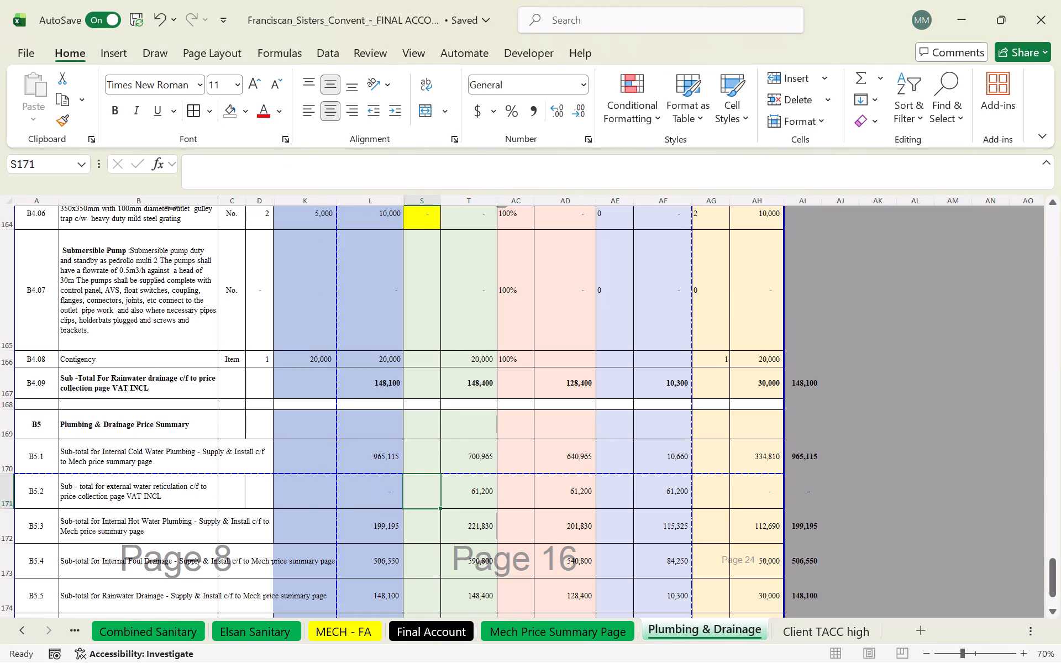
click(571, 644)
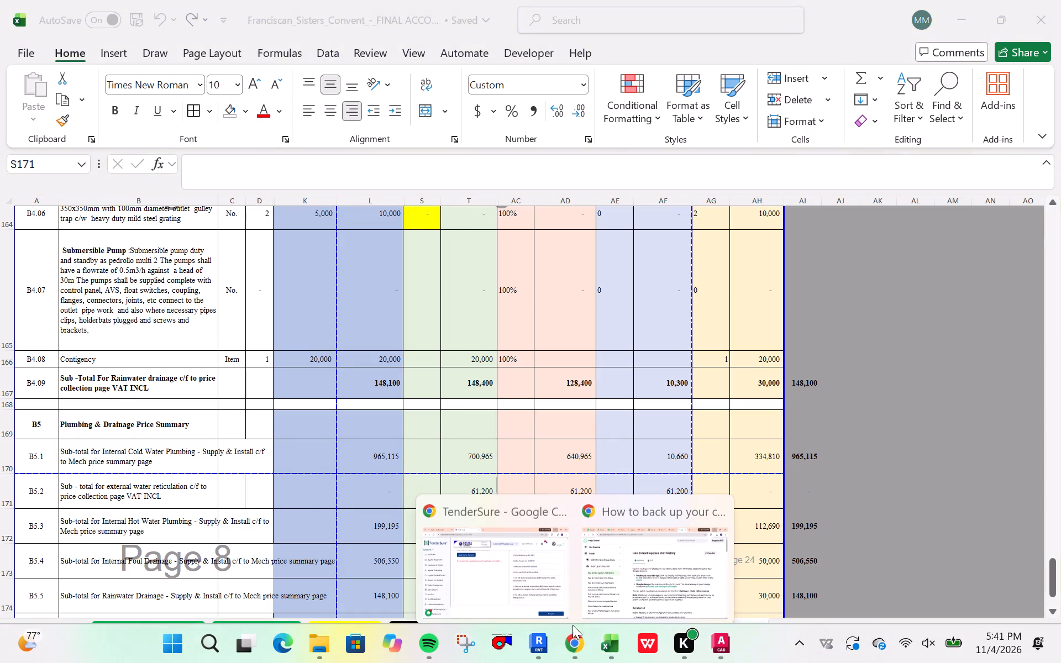
Switch to the Chrome window showing the TenderSure M-Pesa payment page.
click(520, 576)
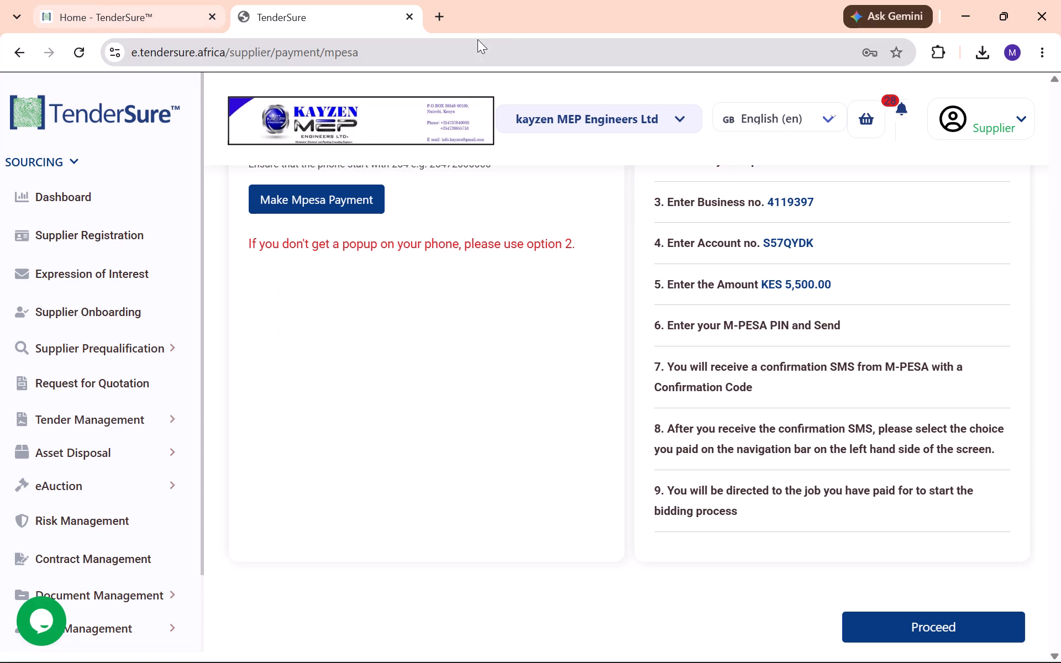
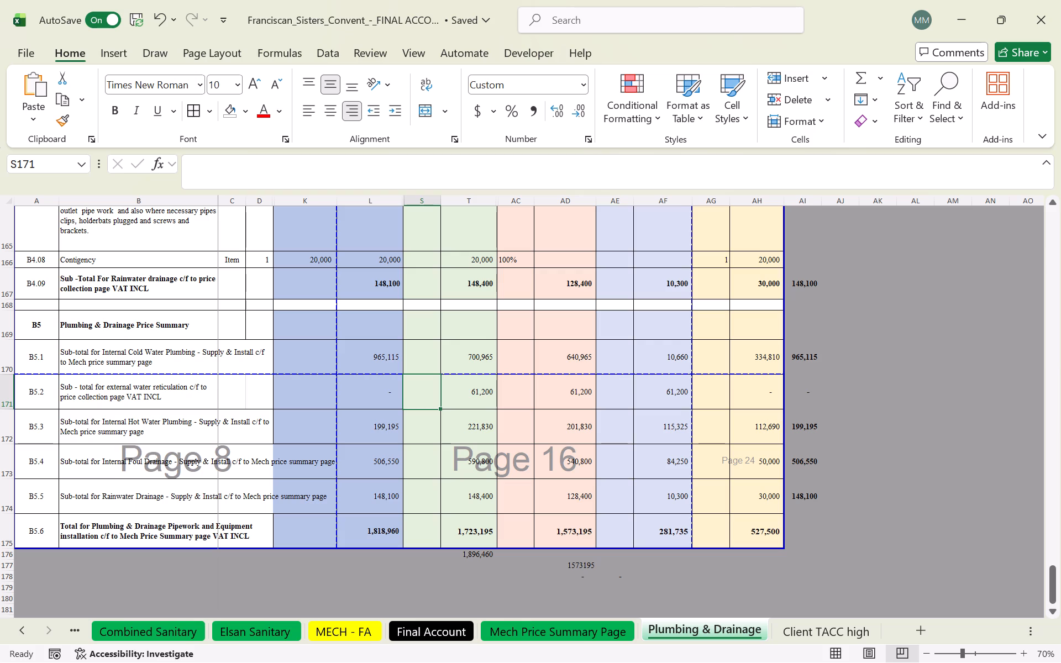
Fill the cross-check formula from AI174 down to AI175 for the Plumbing & Drainage total row B5.6.
click(806, 531)
drag(805, 495, 807, 500)
drag(820, 514, 819, 540)
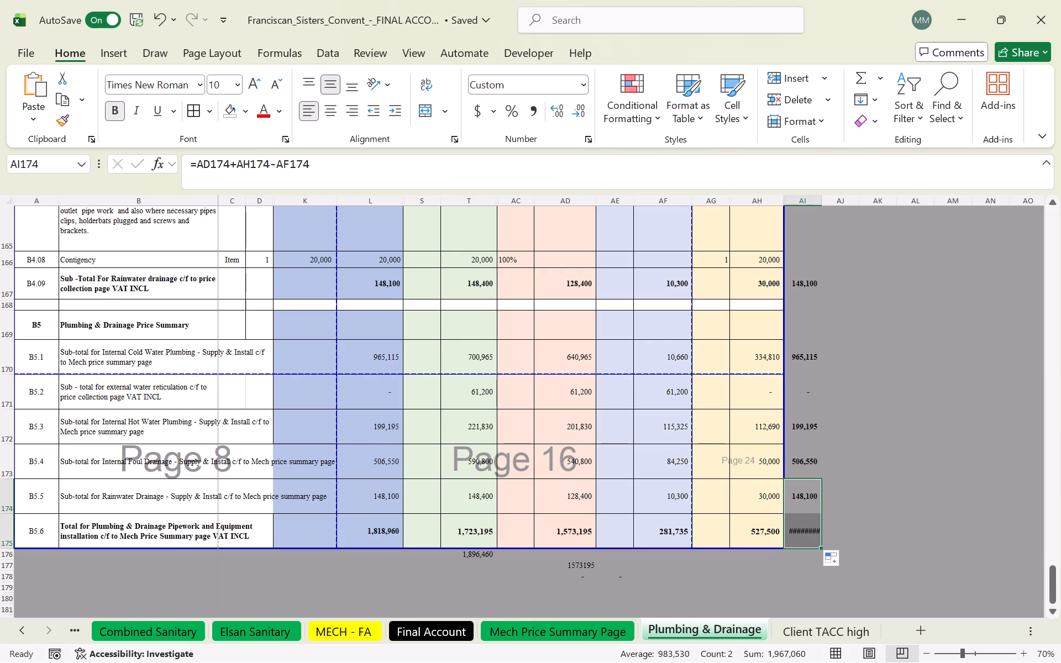
Widen column AI on the Plumbing & Drainage sheet so the row 175 cross-check total fits.
drag(821, 203, 829, 211)
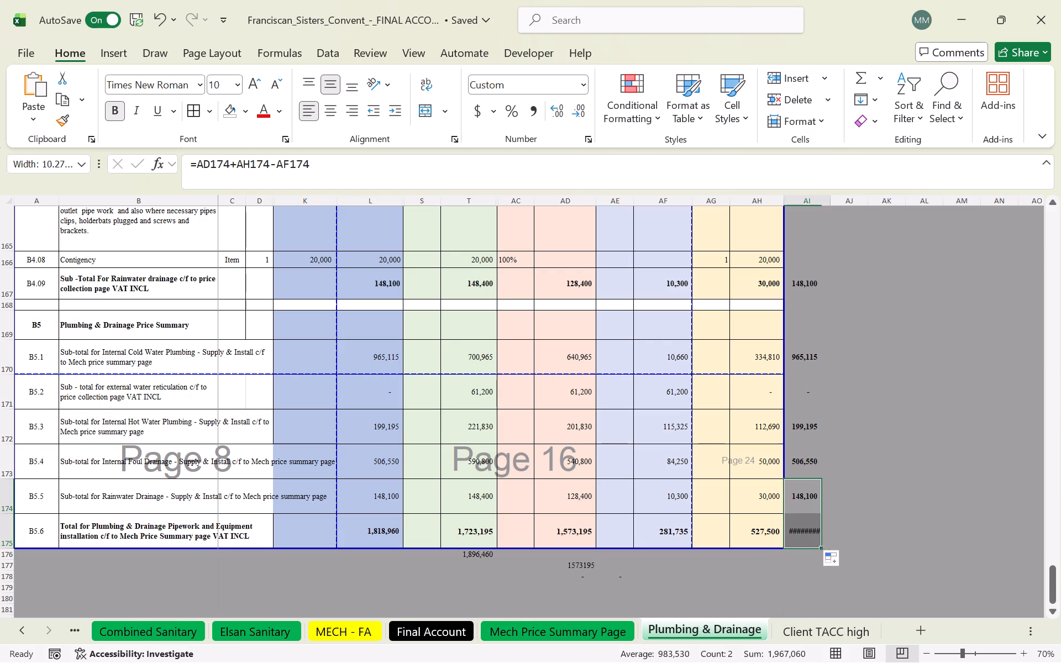
click(892, 481)
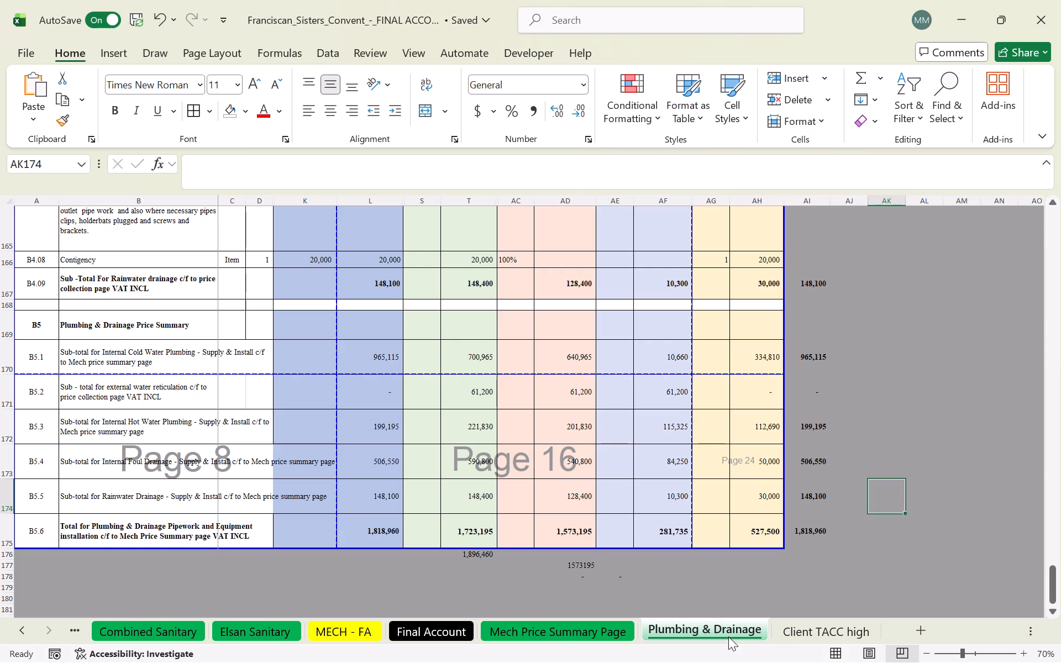
Trace the Work done amount on the MECH - FA sheet to its source total in P16 of the Mech Price Summary Page.
click(570, 639)
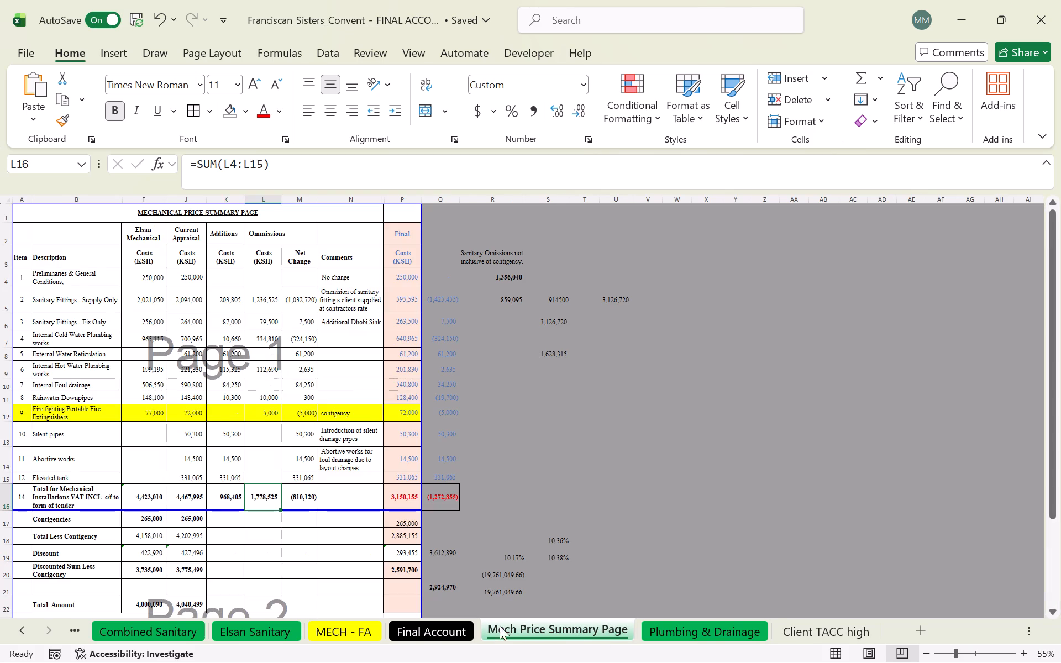
click(419, 631)
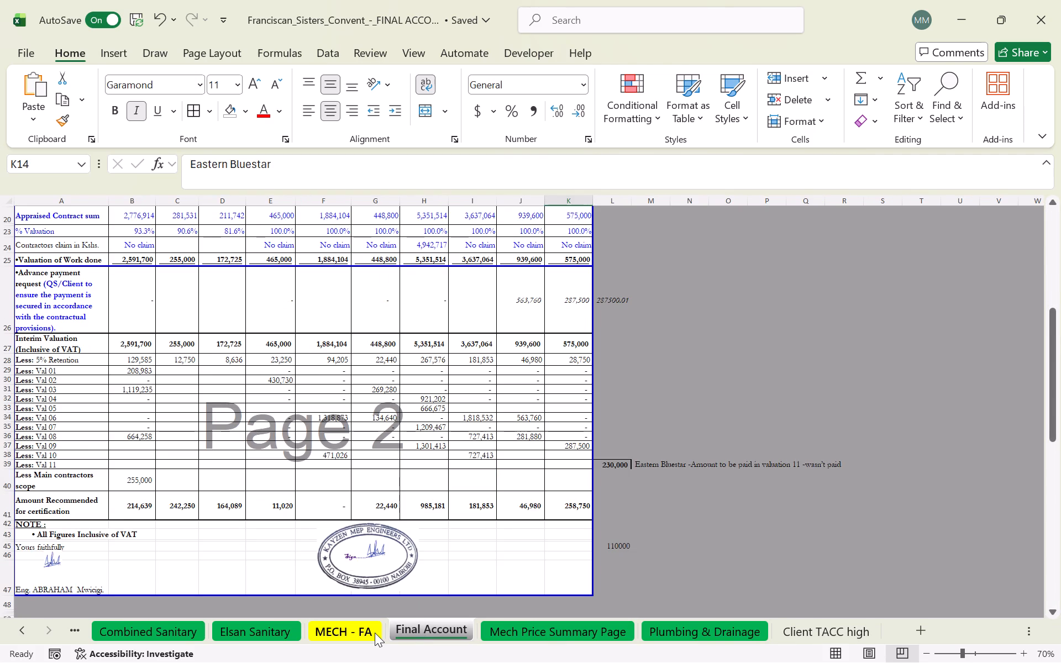
click(372, 633)
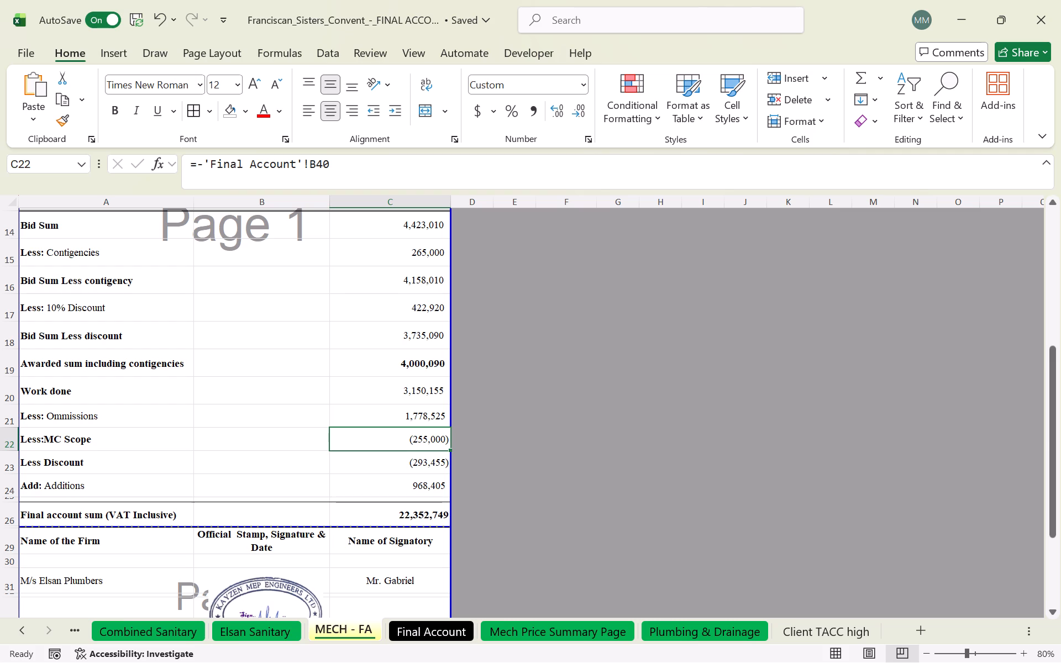
click(409, 391)
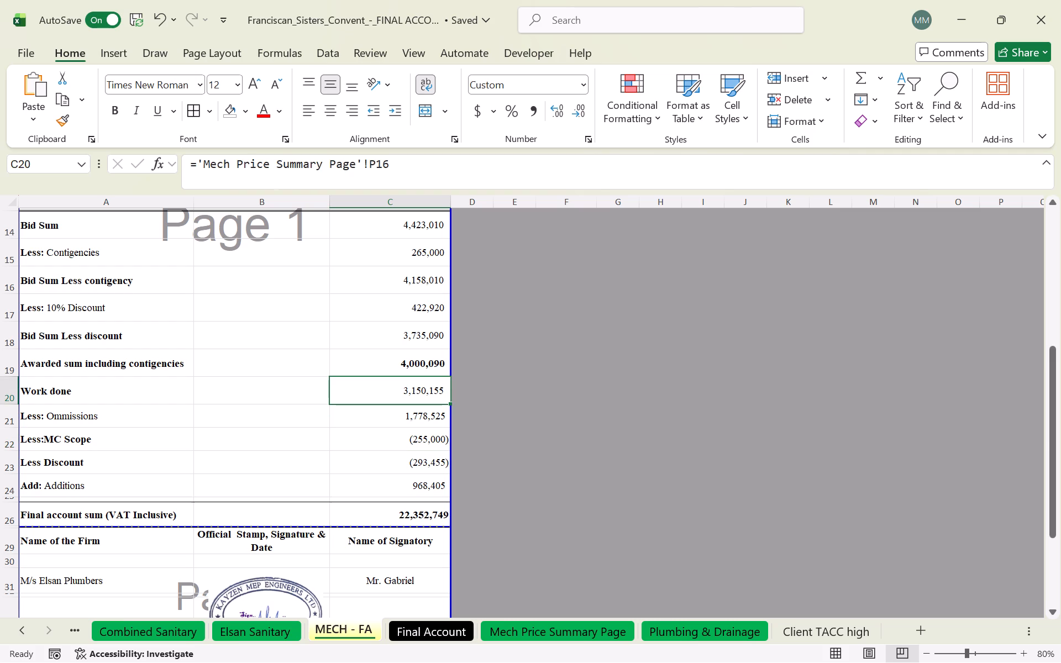
click(599, 629)
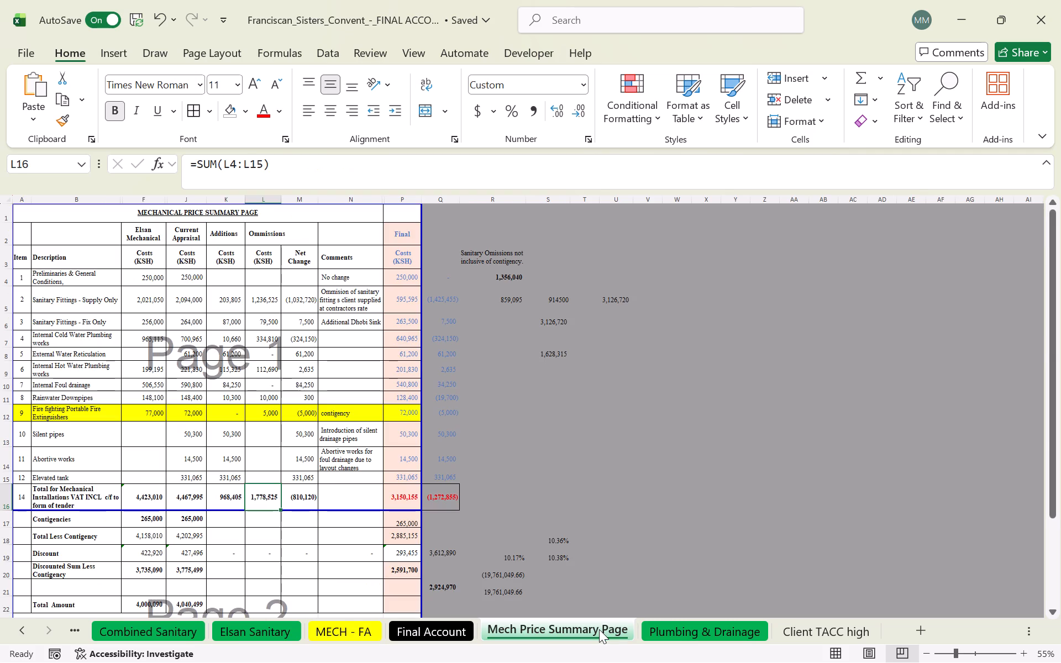
double_click(409, 492)
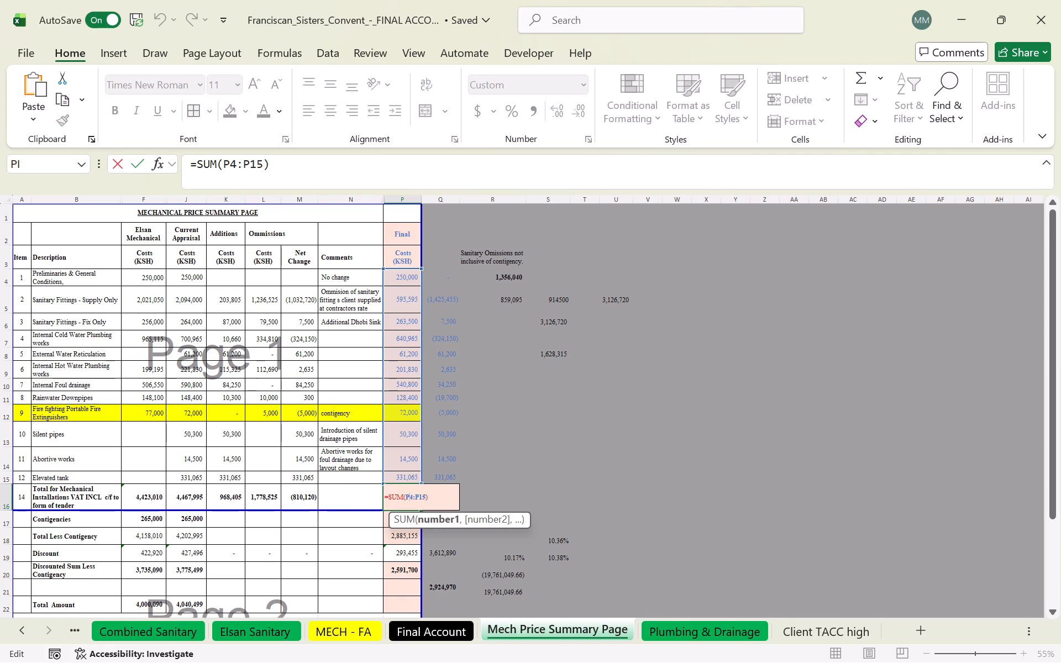
key(Return)
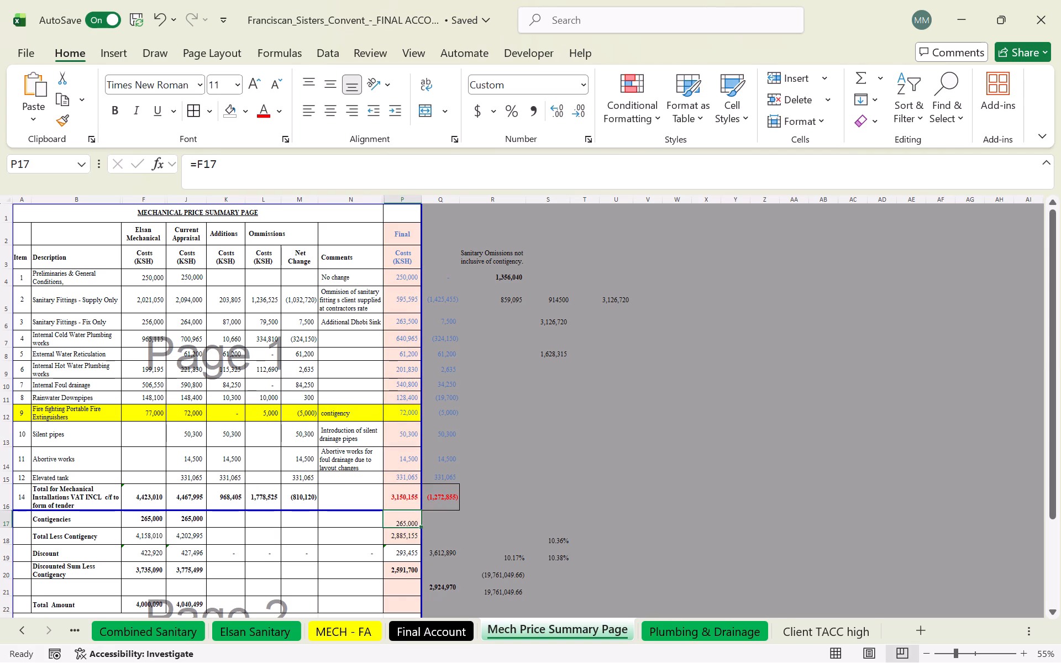
Fill the Ommissions costs for Sanitary Fittings - Supply Only (L5) and Fix Only (L6) in red.
click(227, 297)
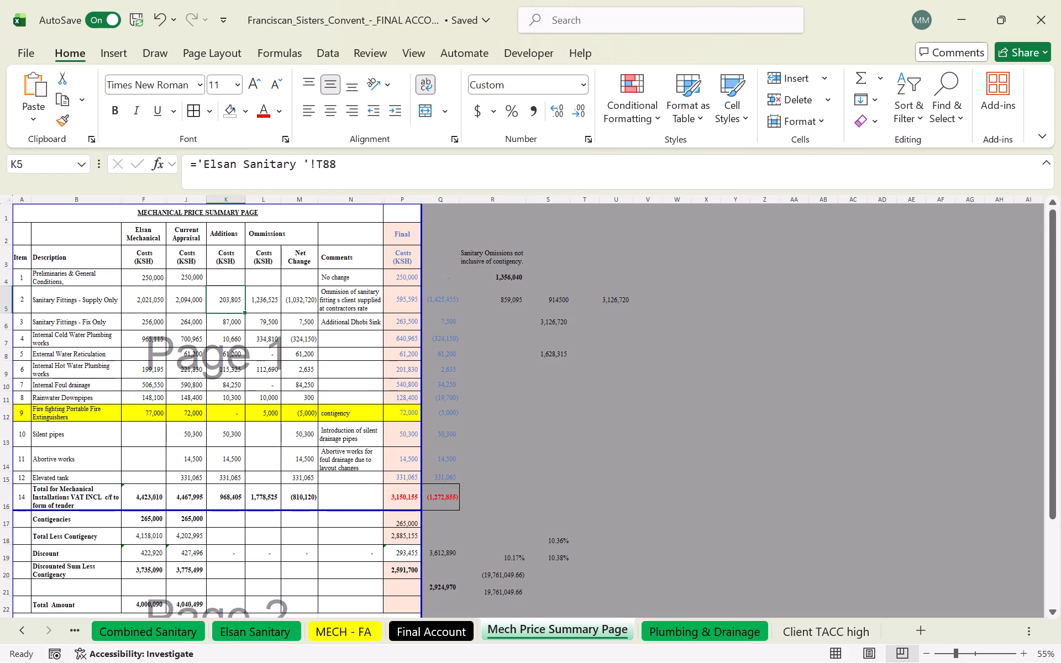
click(256, 303)
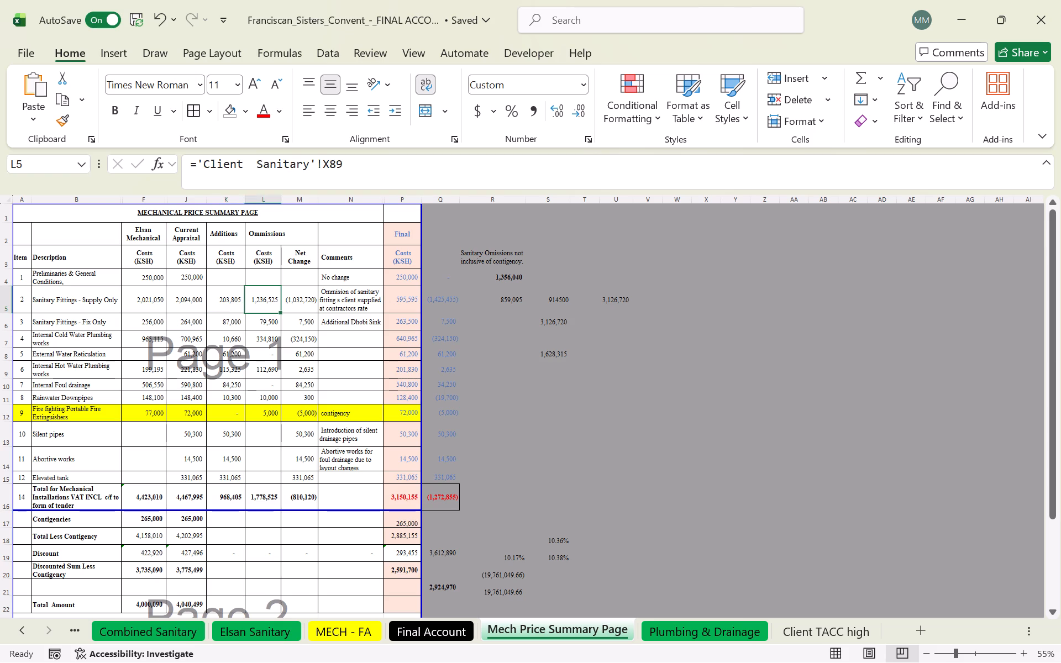
click(246, 108)
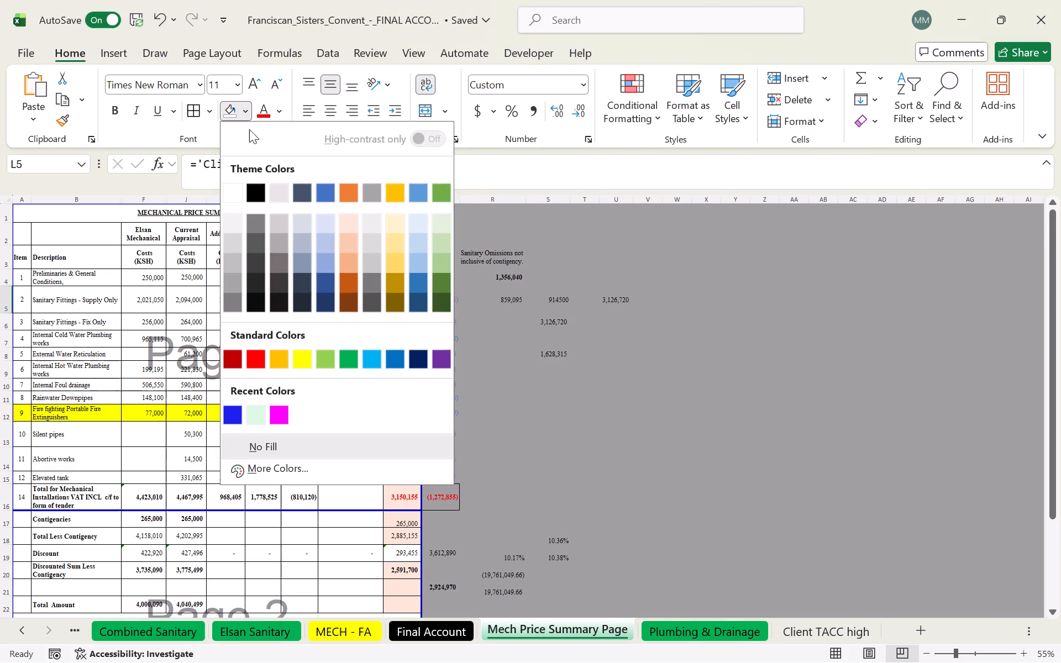
click(253, 354)
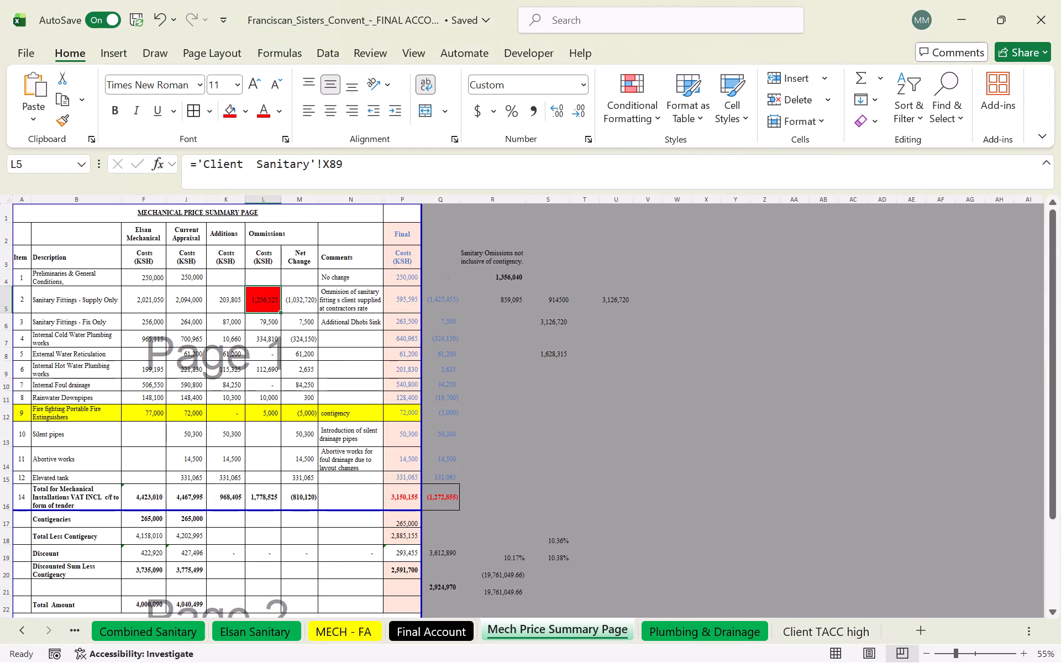
click(264, 324)
click(233, 108)
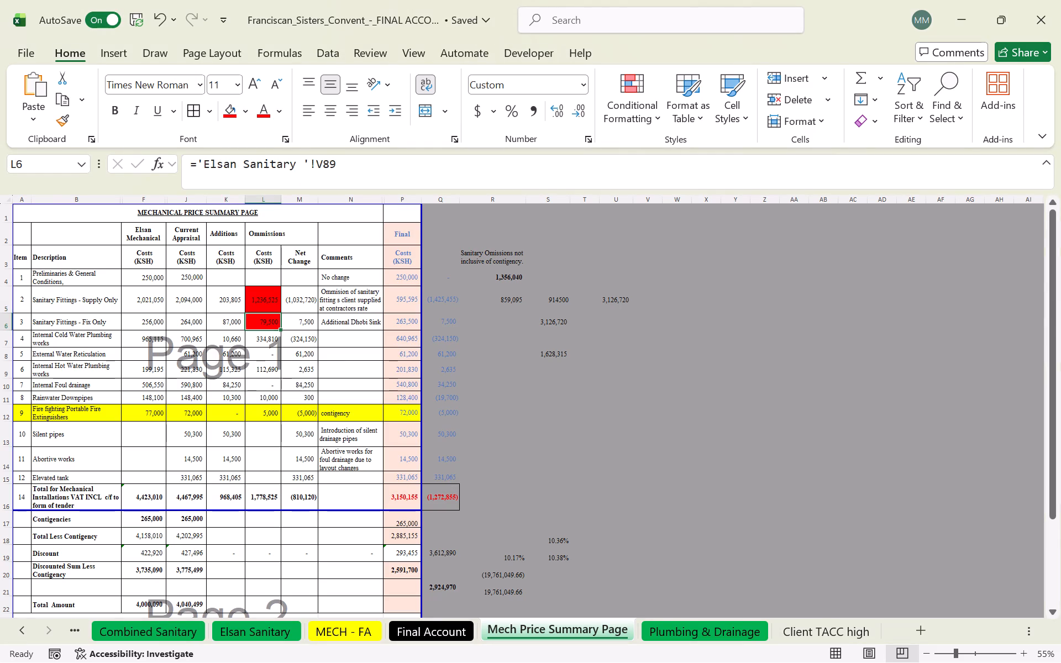
Link the Internal Cold Water Plumbing Ommissions cost in L7 to the internal plumbing sub-total in AH93 of the Plumbing & Drainage sheet.
click(267, 342)
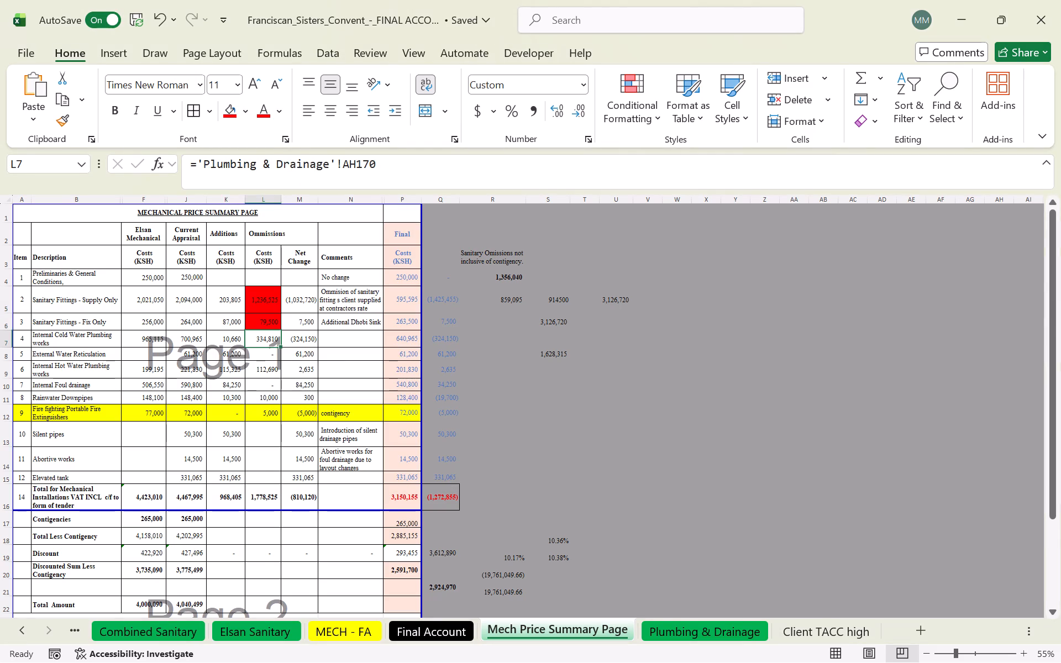
key(equal)
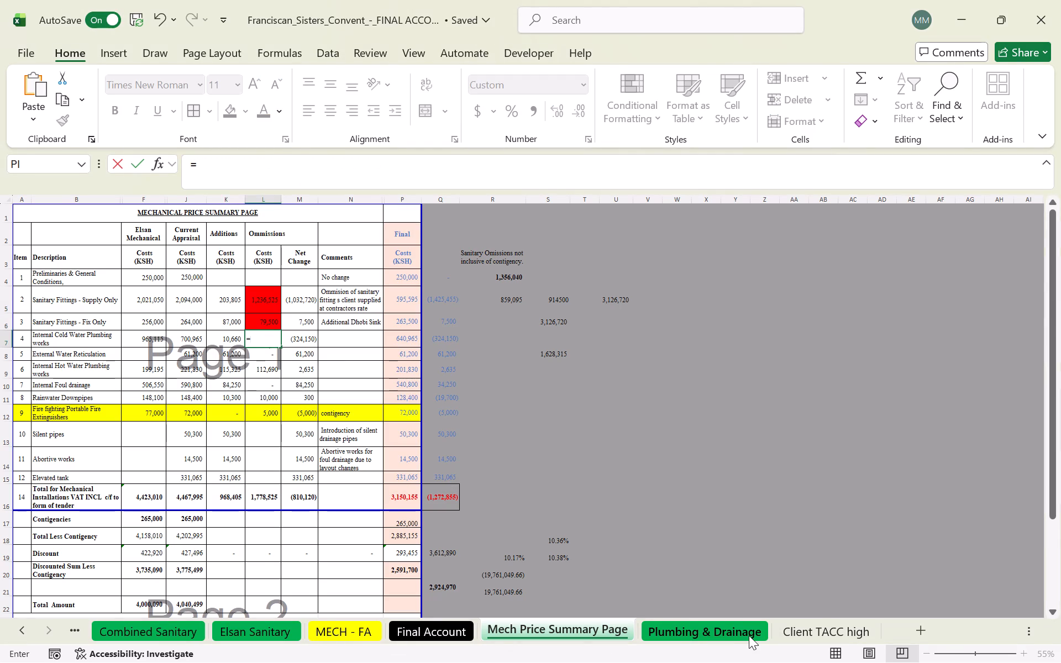
click(734, 634)
scroll(590, 445, up, 6)
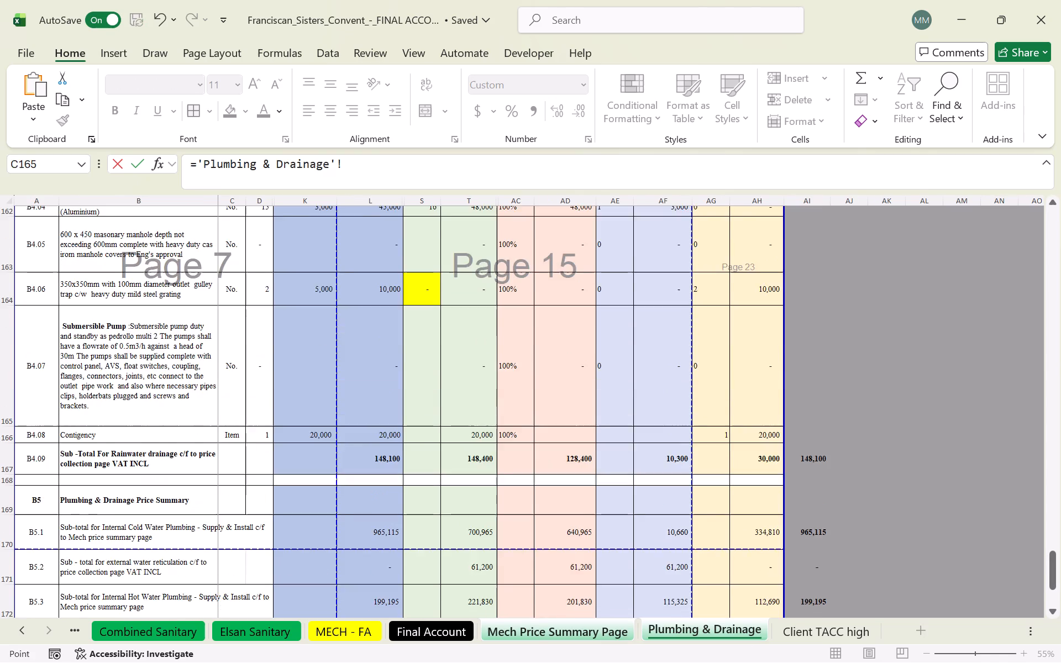
scroll(593, 445, up, 20)
scroll(593, 445, up, 20)
scroll(593, 445, up, 3)
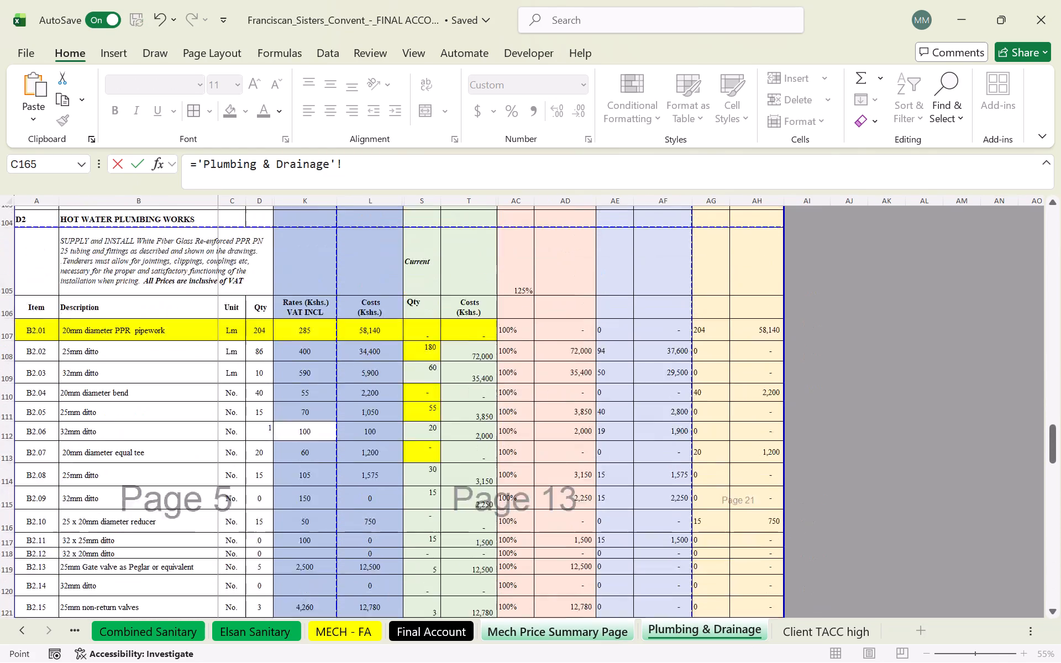
scroll(590, 436, up, 20)
scroll(590, 436, up, 20)
scroll(590, 436, up, 3)
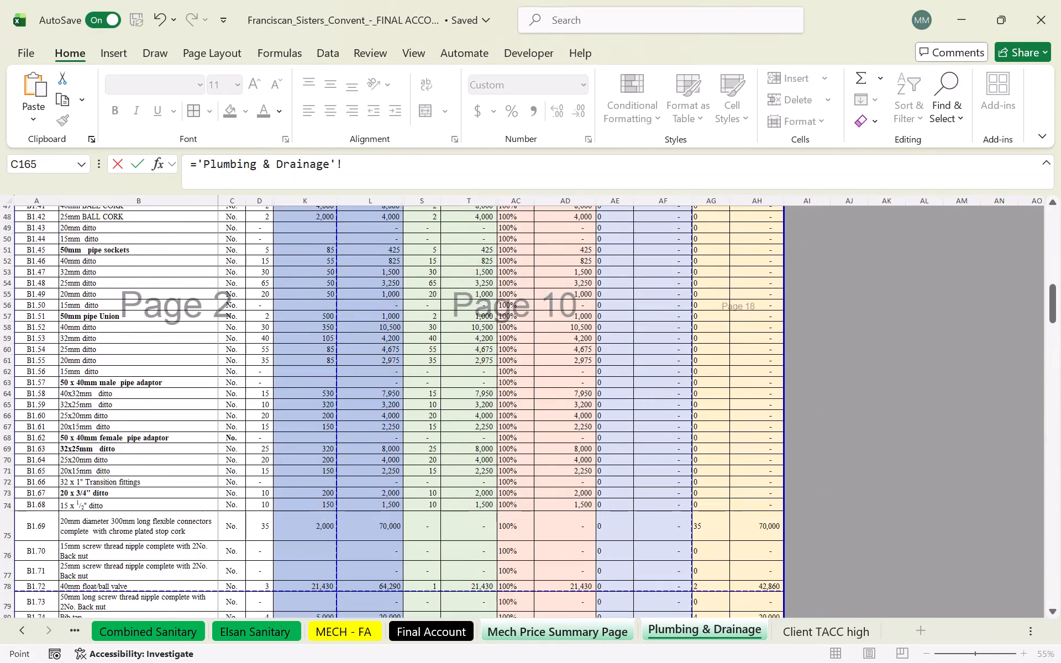
scroll(582, 436, up, 20)
scroll(582, 436, up, 3)
scroll(585, 437, down, 9)
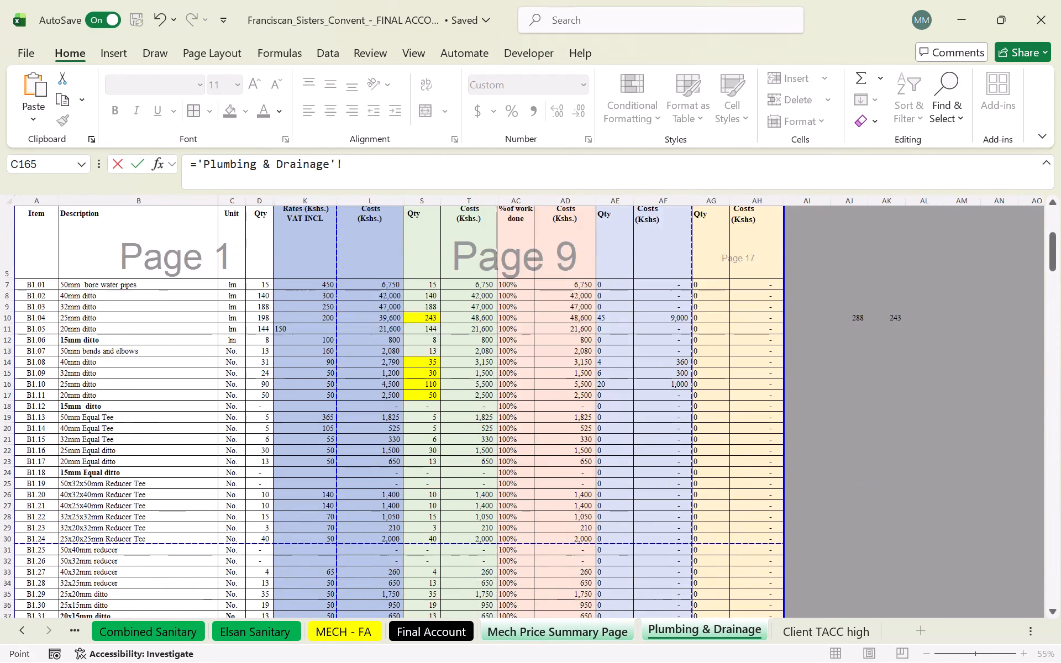
scroll(585, 437, down, 20)
scroll(585, 437, down, 1)
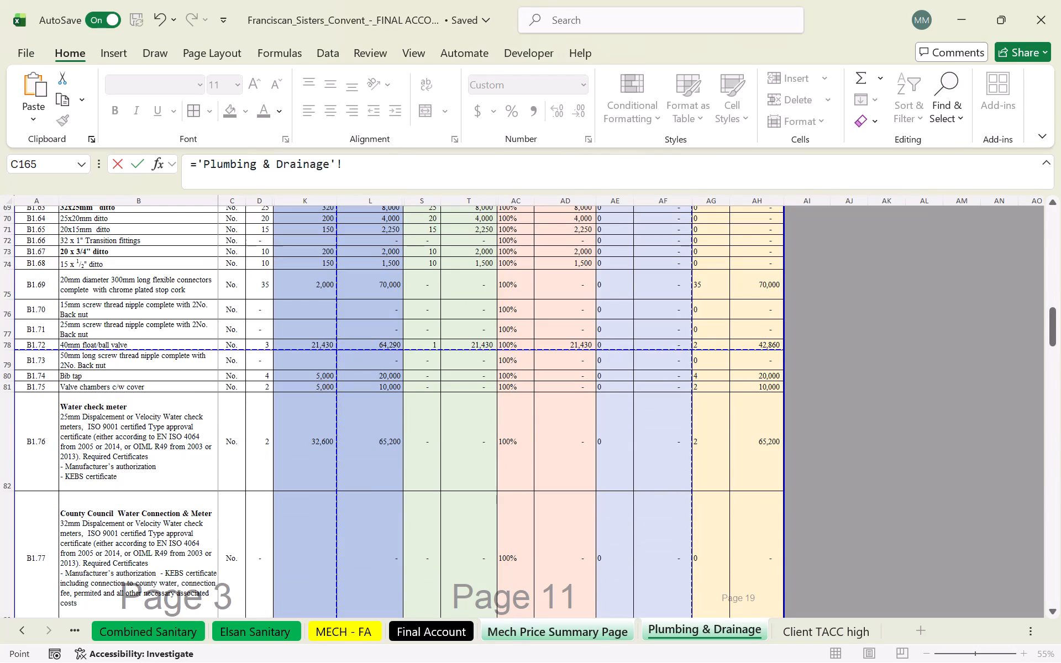
scroll(649, 443, down, 17)
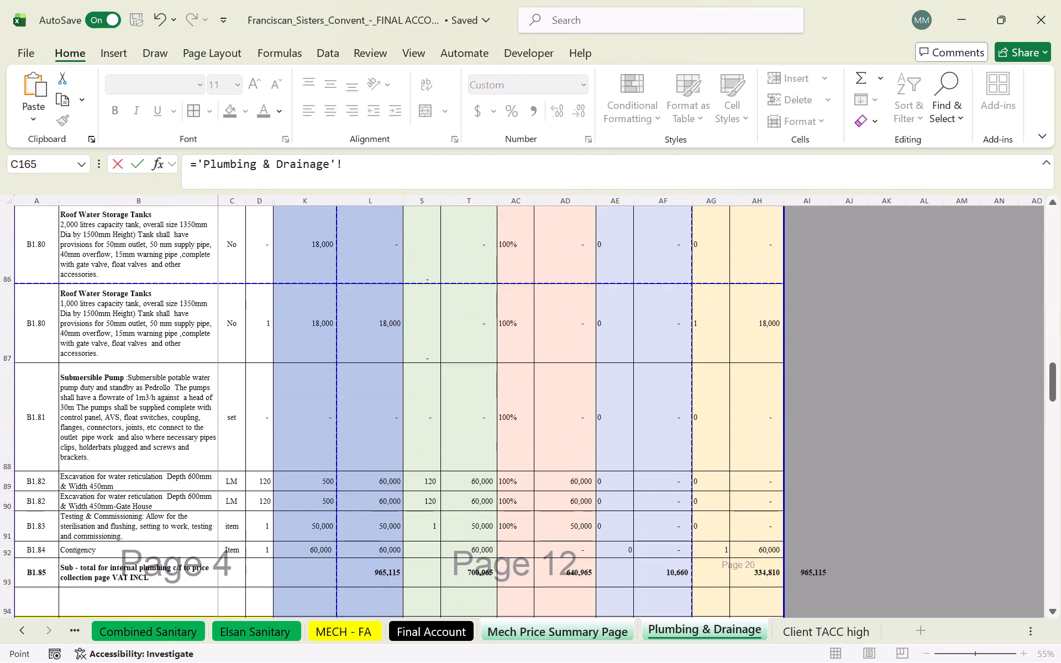
scroll(649, 443, down, 1)
click(774, 544)
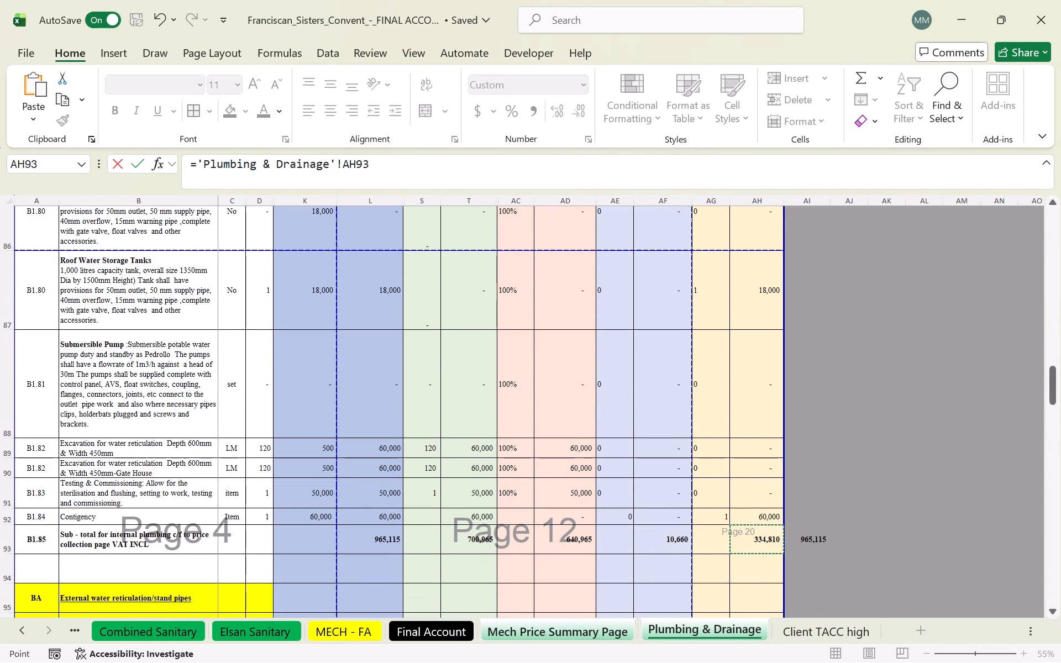
key(Return)
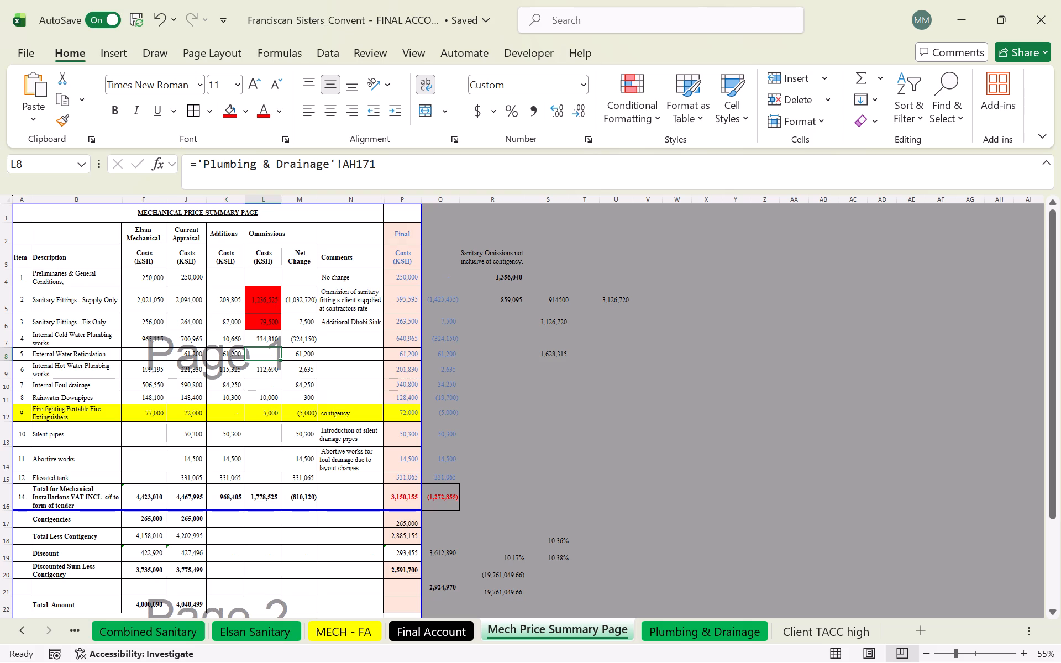
Link the Internal Cold Water Plumbing Additions cost in K7 to the sub-total in AF93 of the Plumbing & Drainage sheet.
click(229, 338)
key(equal)
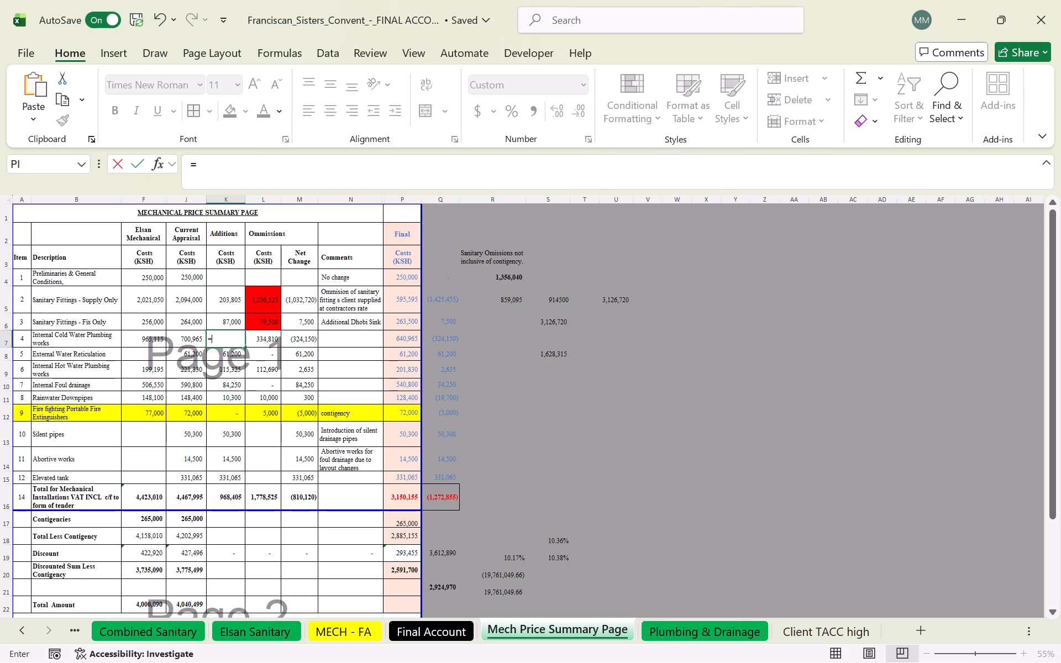
click(732, 626)
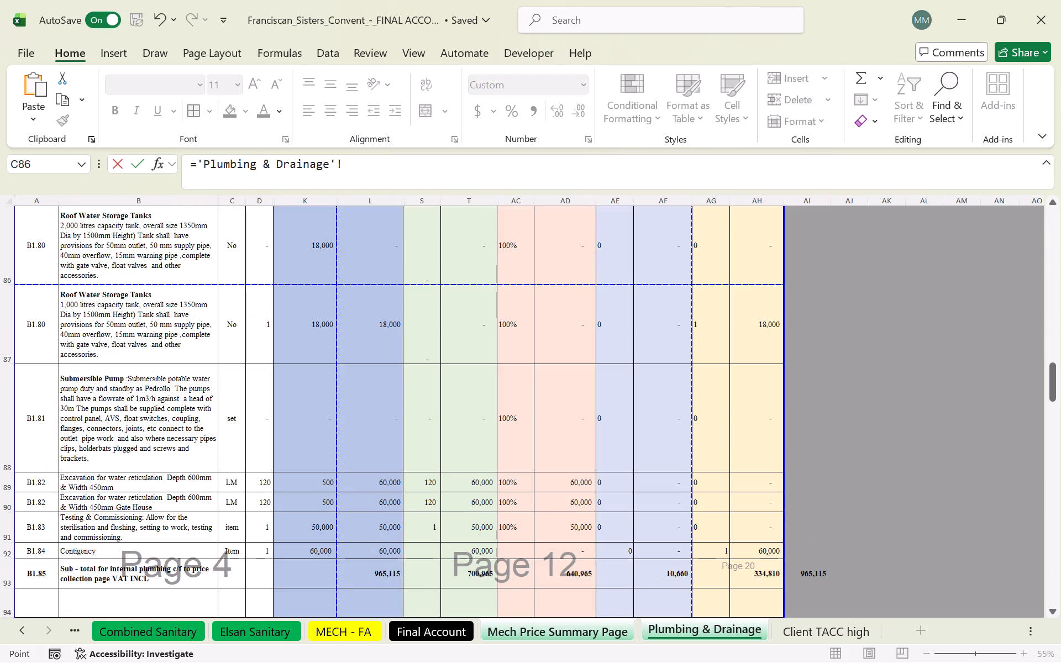
click(677, 571)
key(Return)
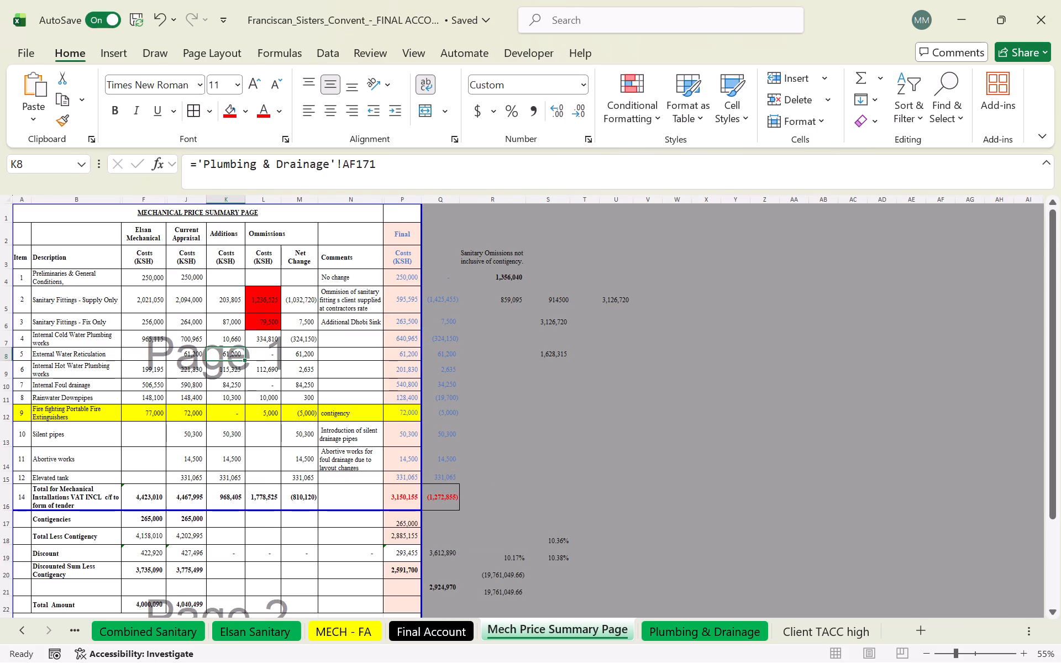
Hide the Current Appraisal column J on the Mech Price Summary Page.
click(184, 198)
right_click(185, 240)
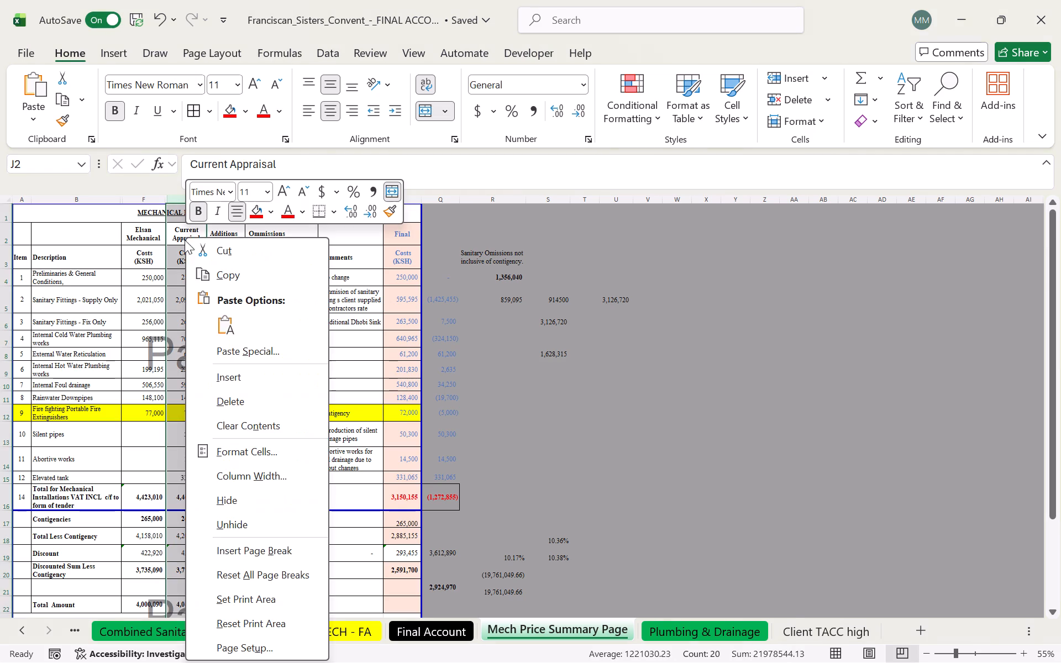
click(267, 491)
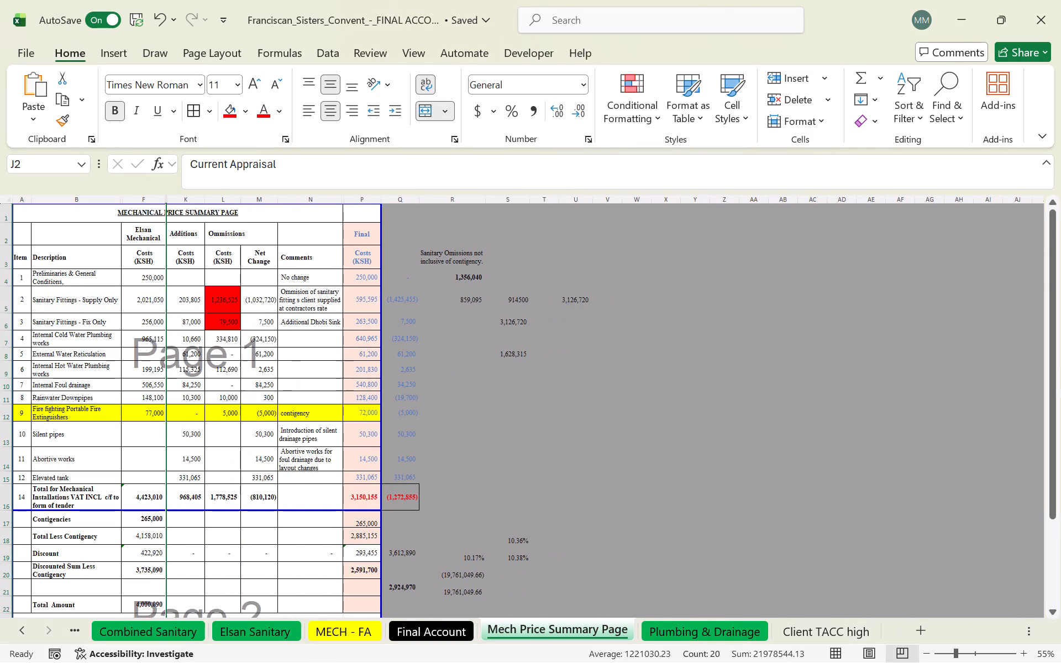
Change the Sanitary Fittings - Supply Only cross-check formula in Q5 to =P5+L5-K5.
click(177, 340)
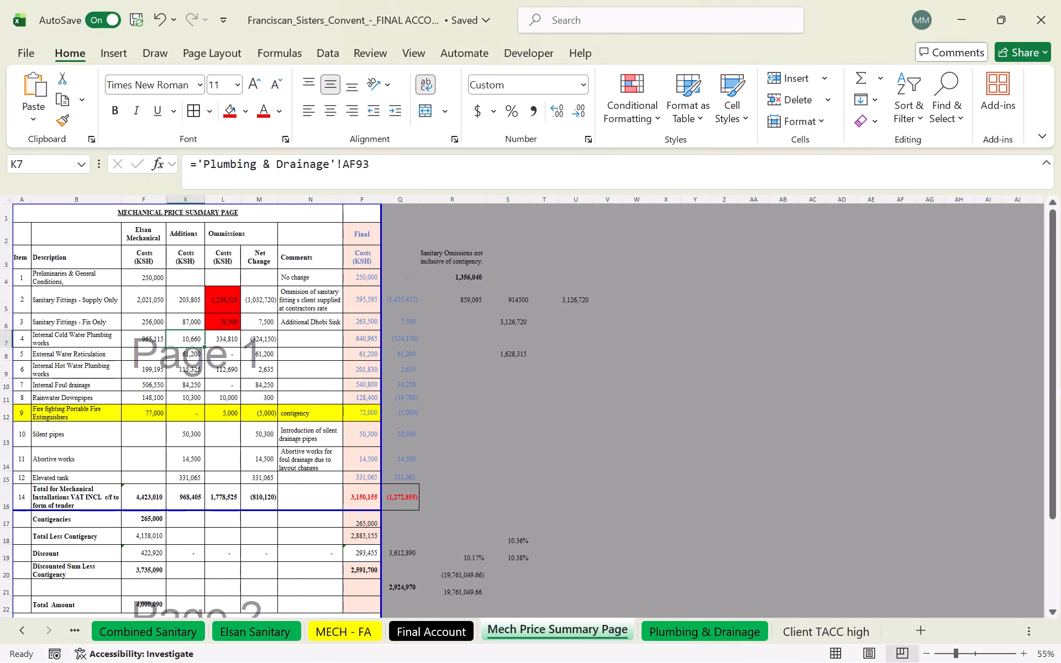
click(220, 341)
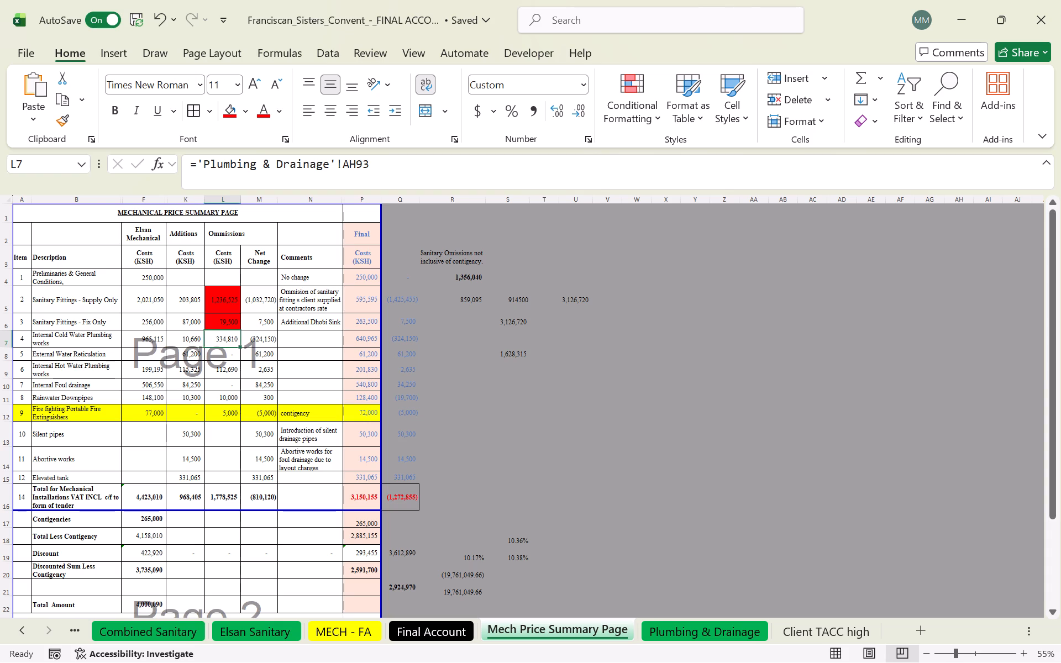
click(157, 339)
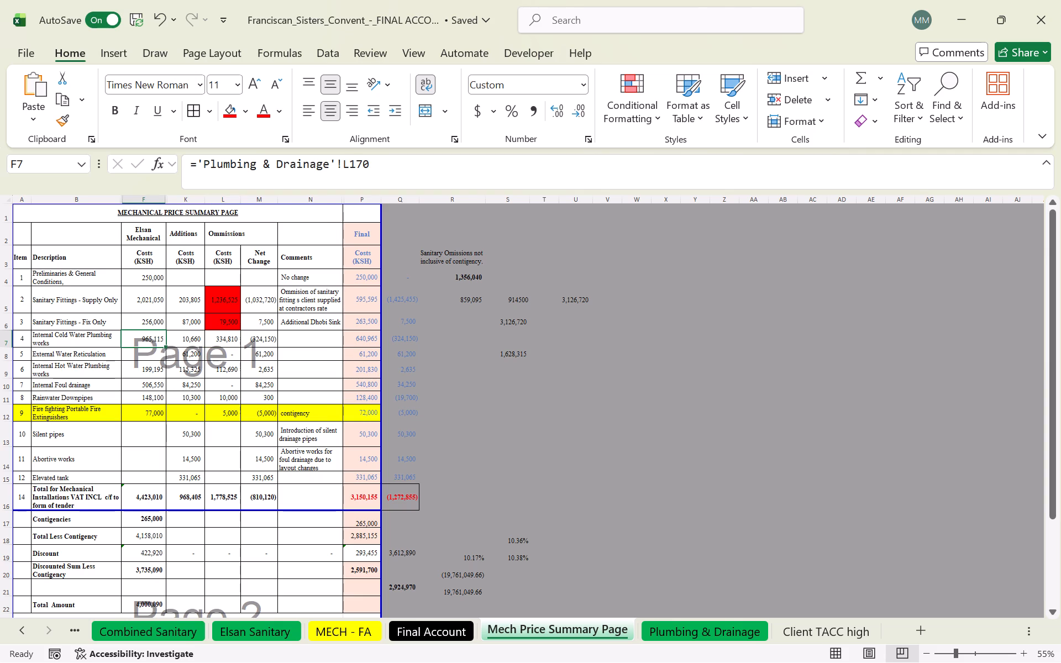
click(402, 339)
click(399, 299)
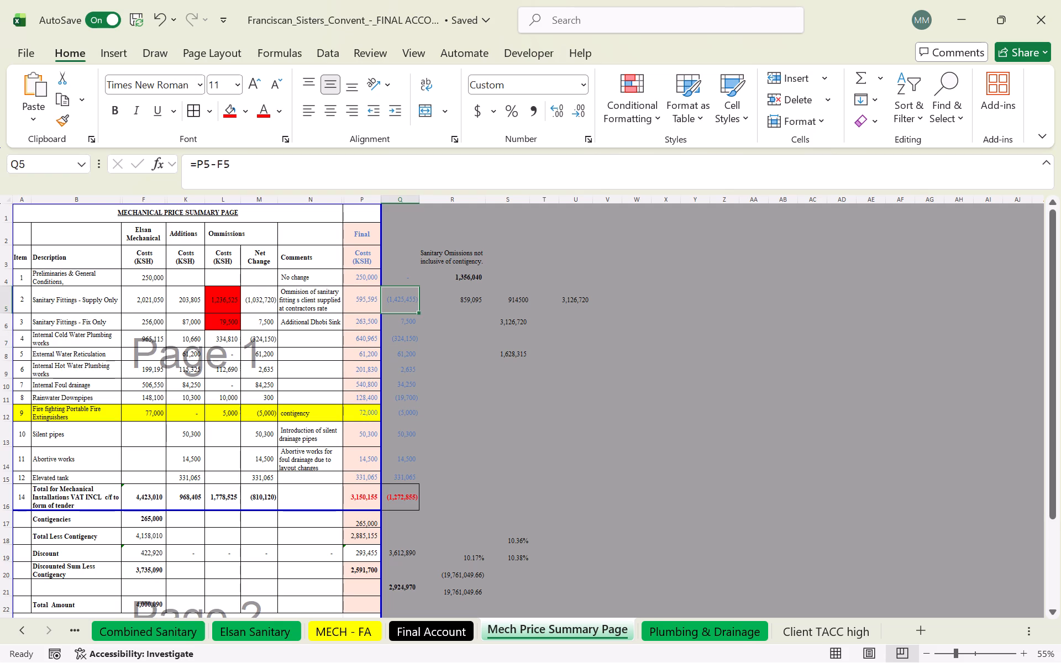
double_click(400, 298)
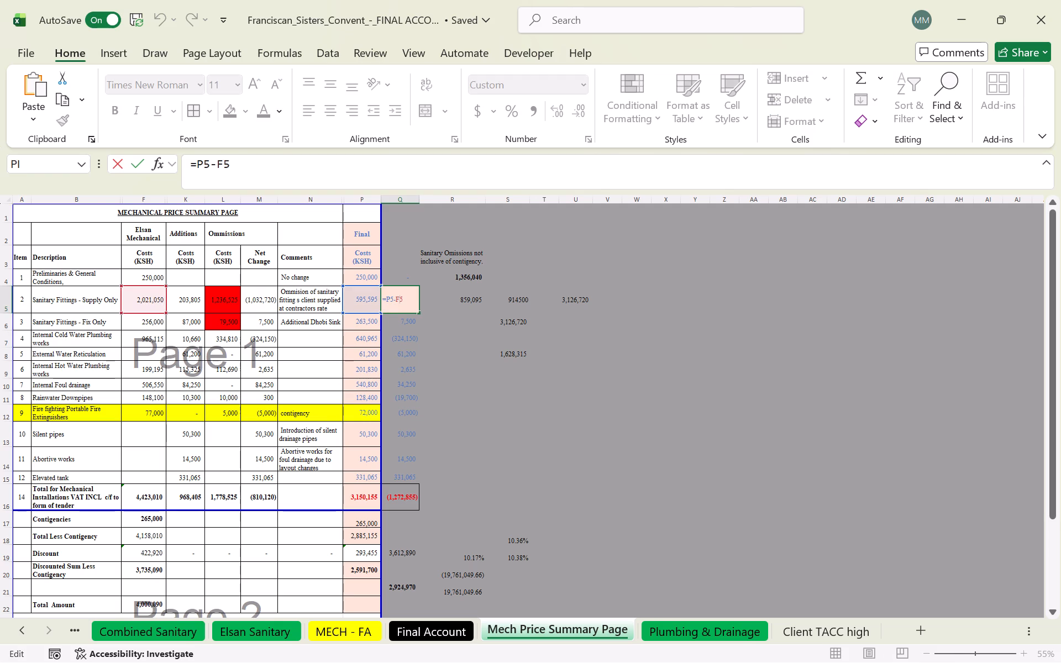
click(408, 299)
key(BackSpace)
key(BackSpace)
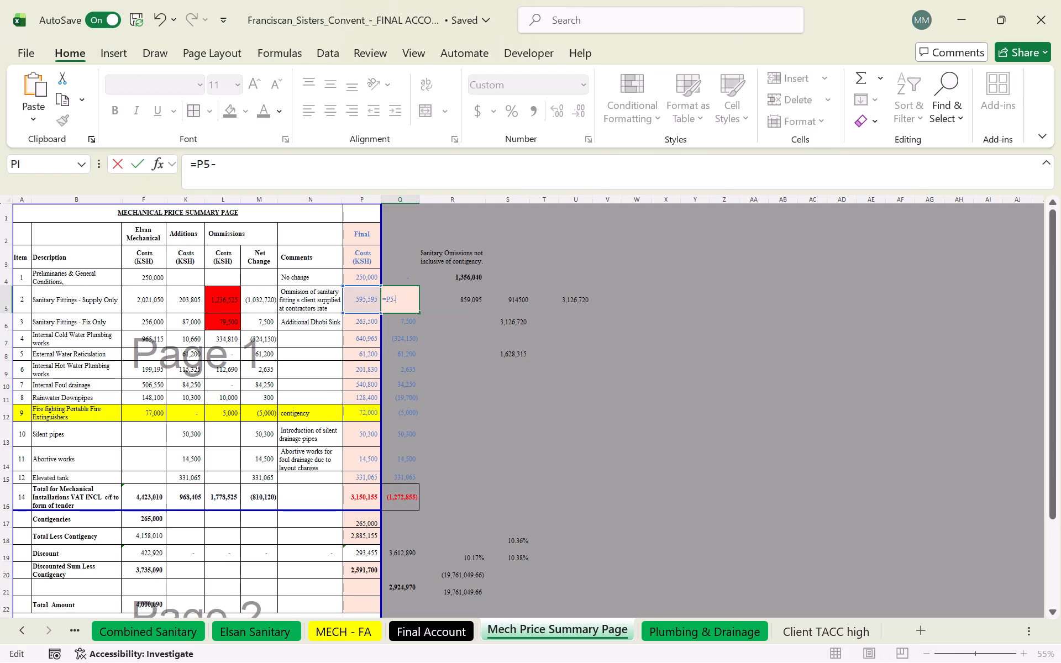
key(BackSpace)
key(plus)
click(209, 302)
key(minus)
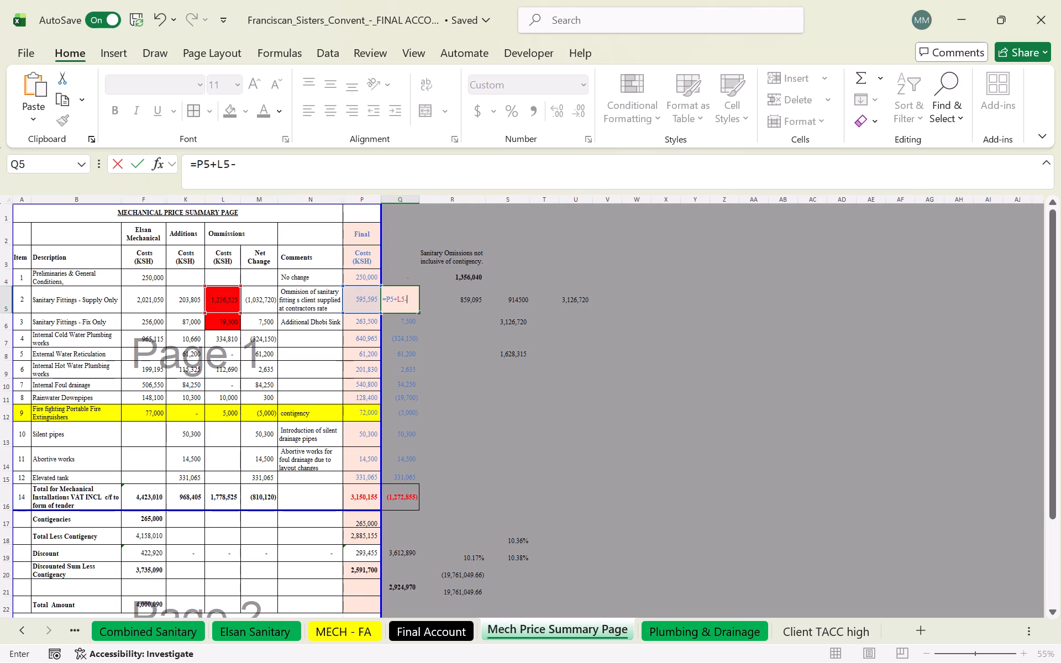
click(175, 302)
key(Return)
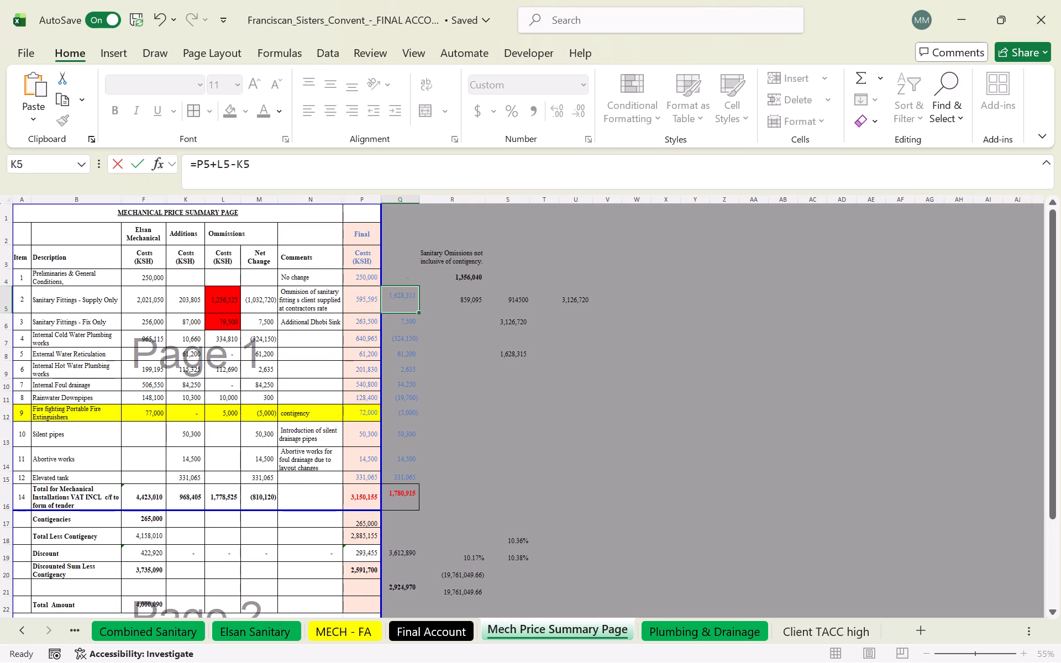
Fill the Q5 cross-check formula down column Q to the mechanical installations total in Q16.
click(407, 303)
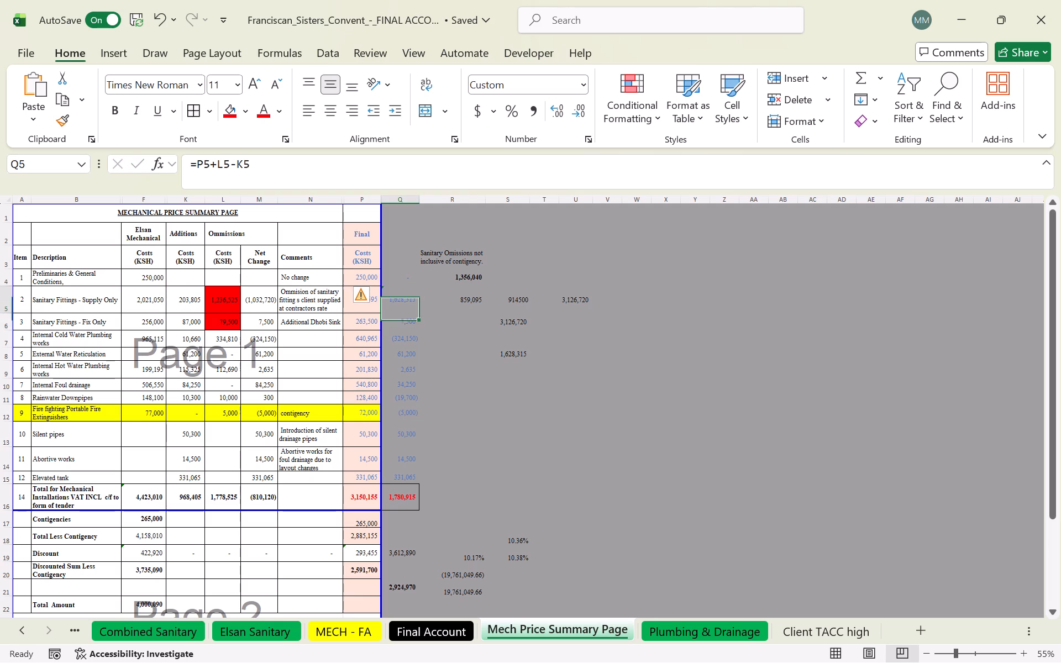
drag(421, 312, 424, 509)
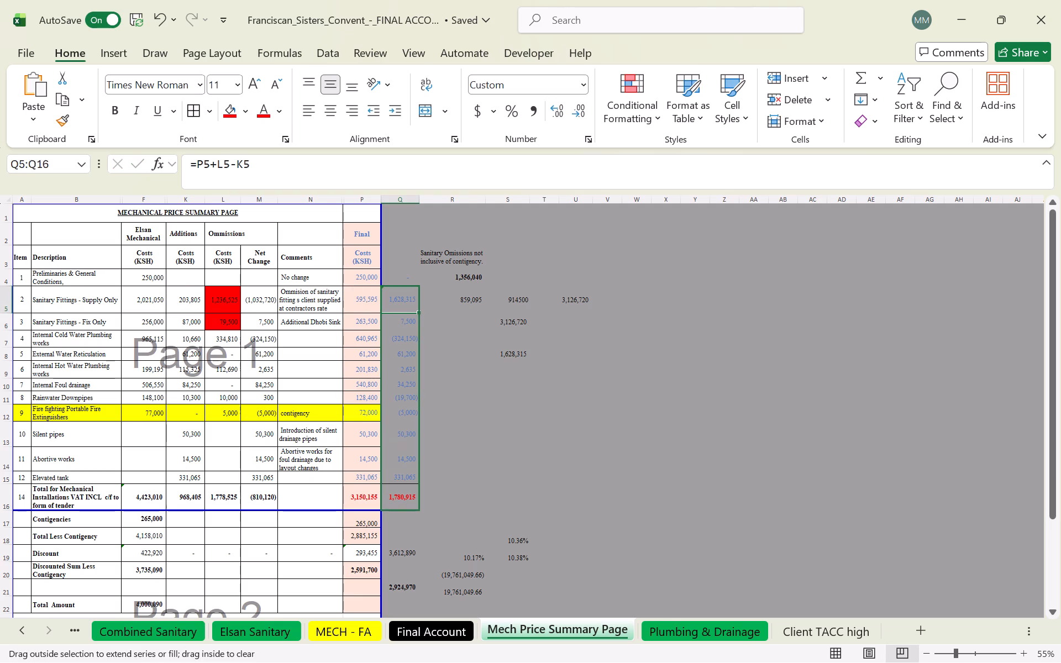
click(464, 449)
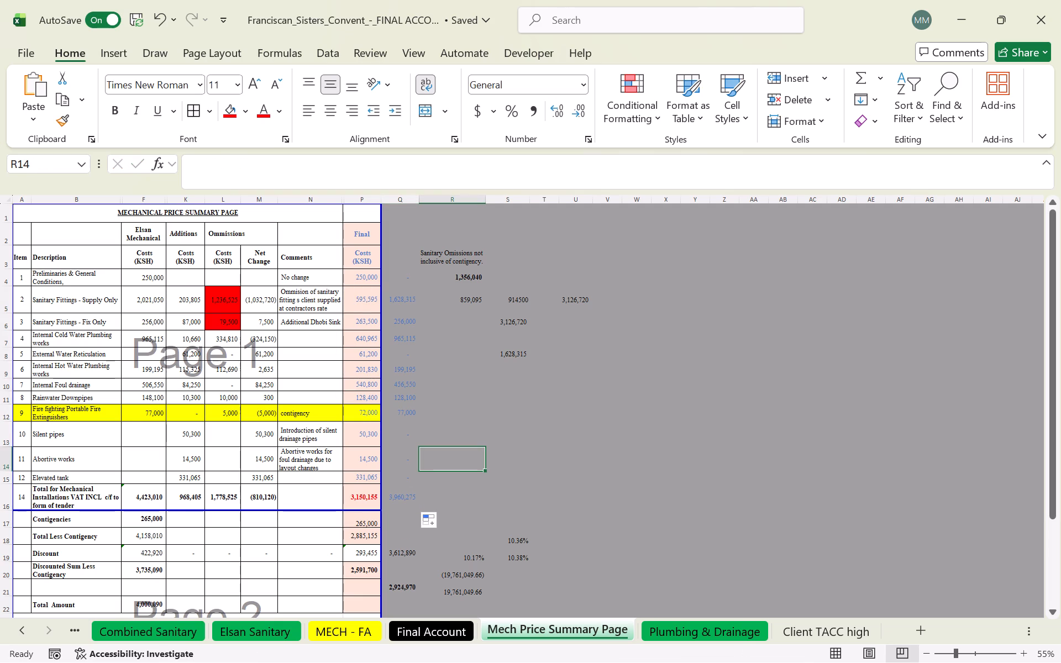
Compare the column Q cross-checks for rows 6 to 10 with the original Elsan costs and review their source links.
click(405, 322)
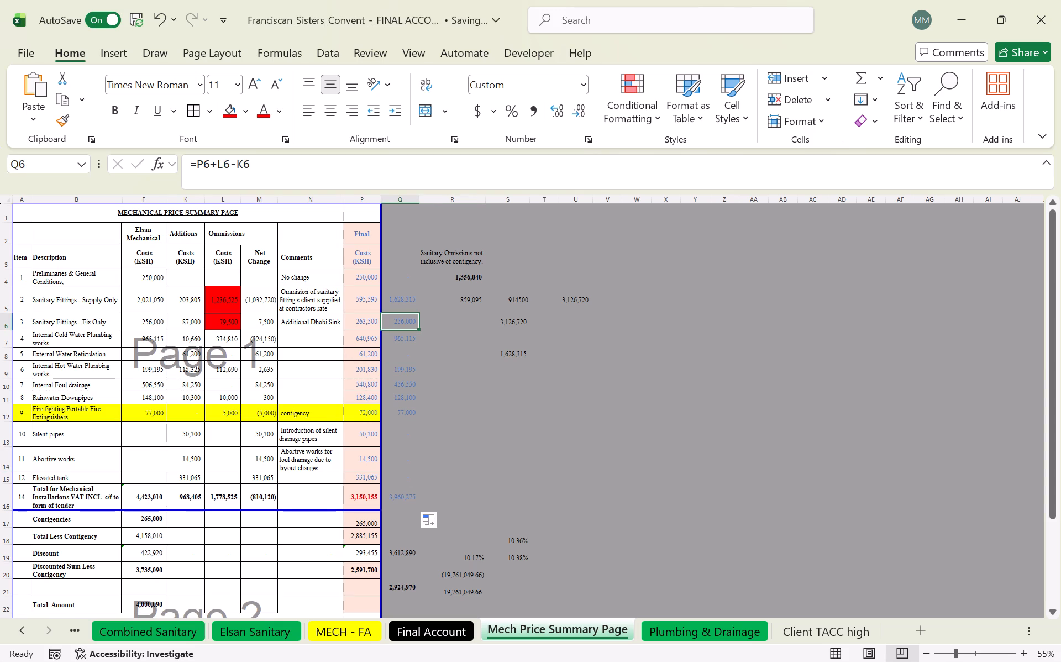
click(400, 339)
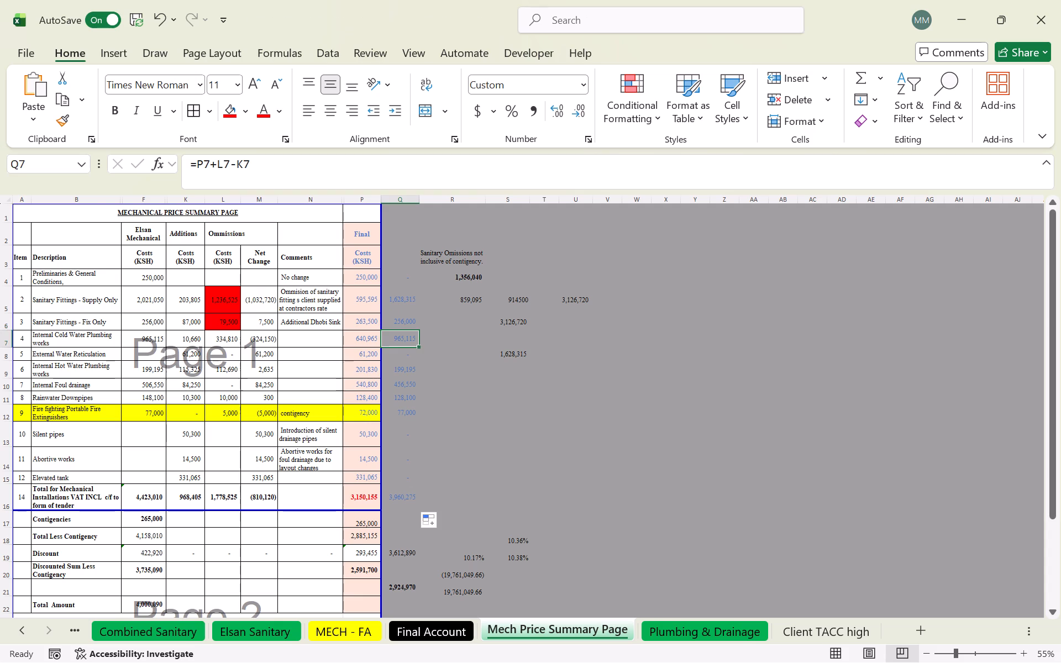
click(407, 361)
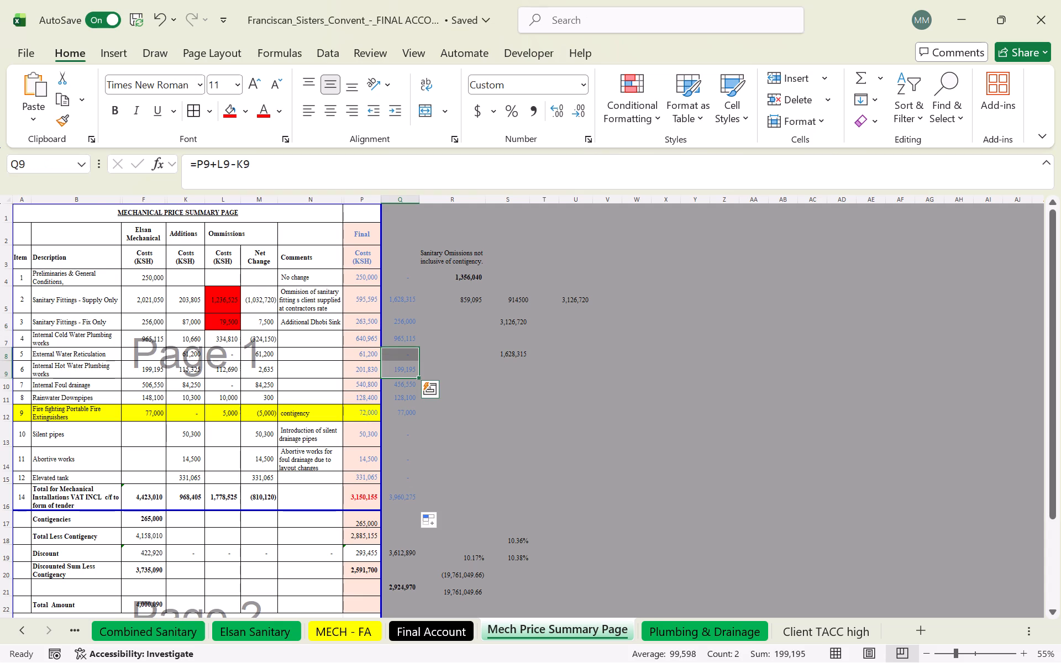
click(486, 385)
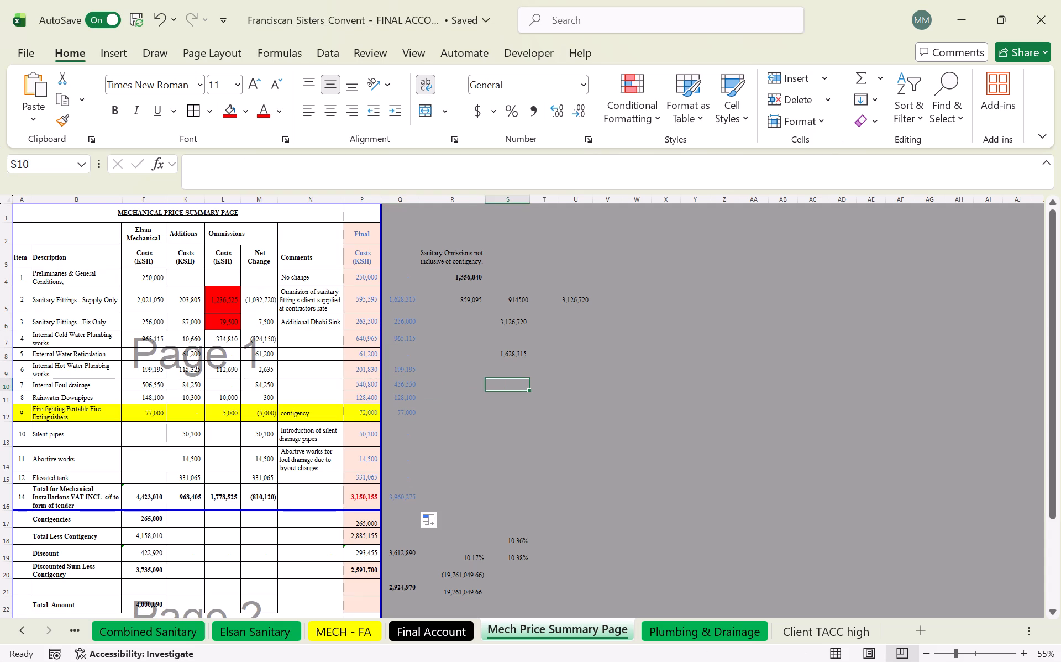
click(399, 369)
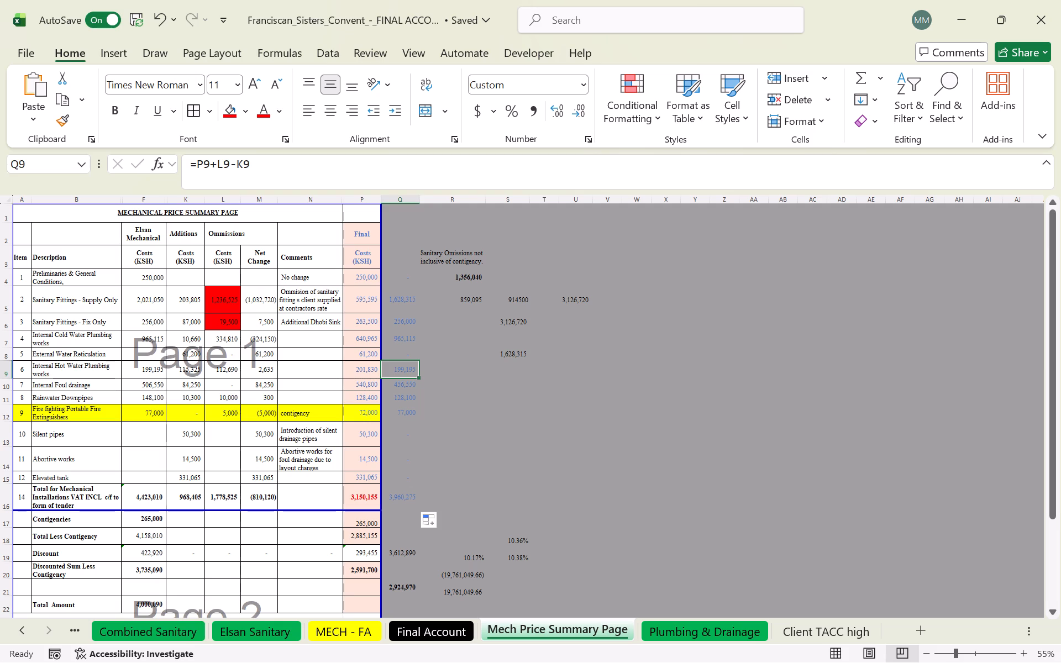
click(409, 385)
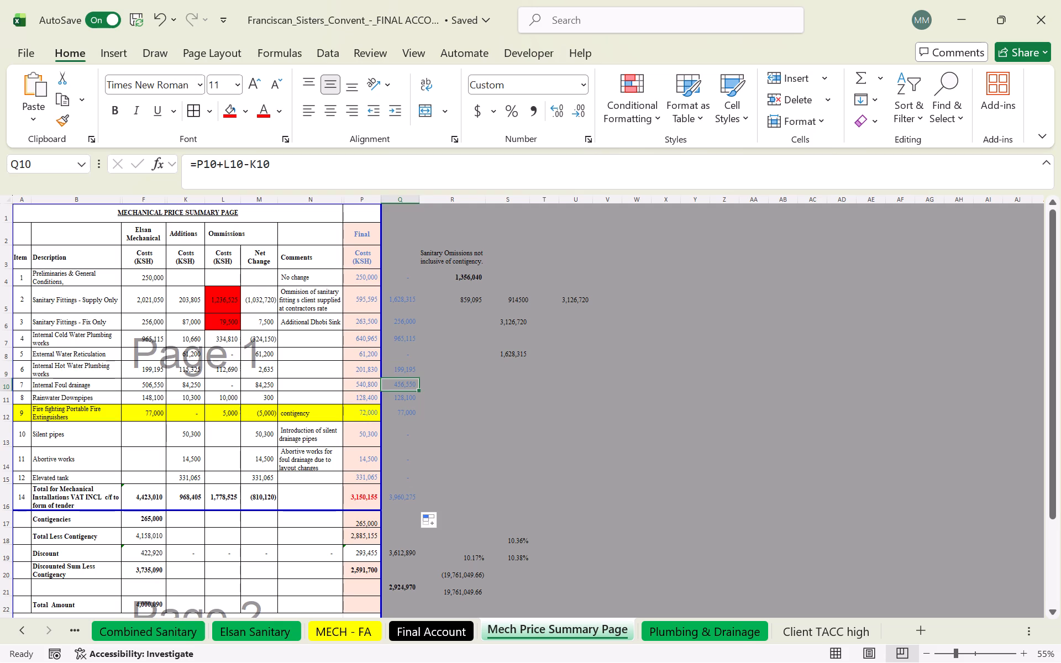
click(690, 632)
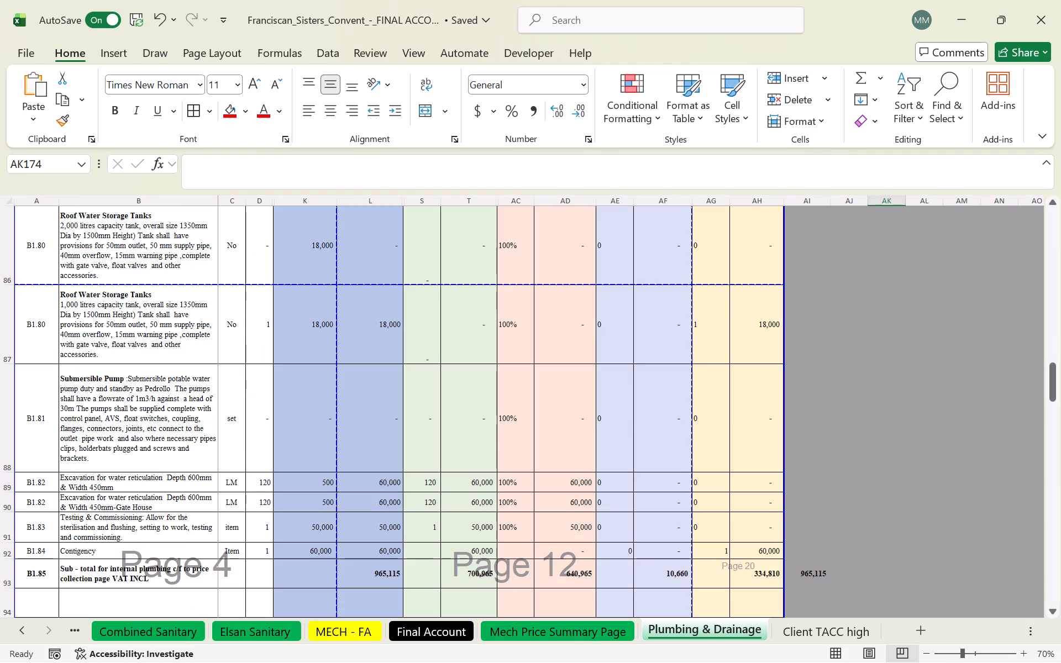
click(597, 635)
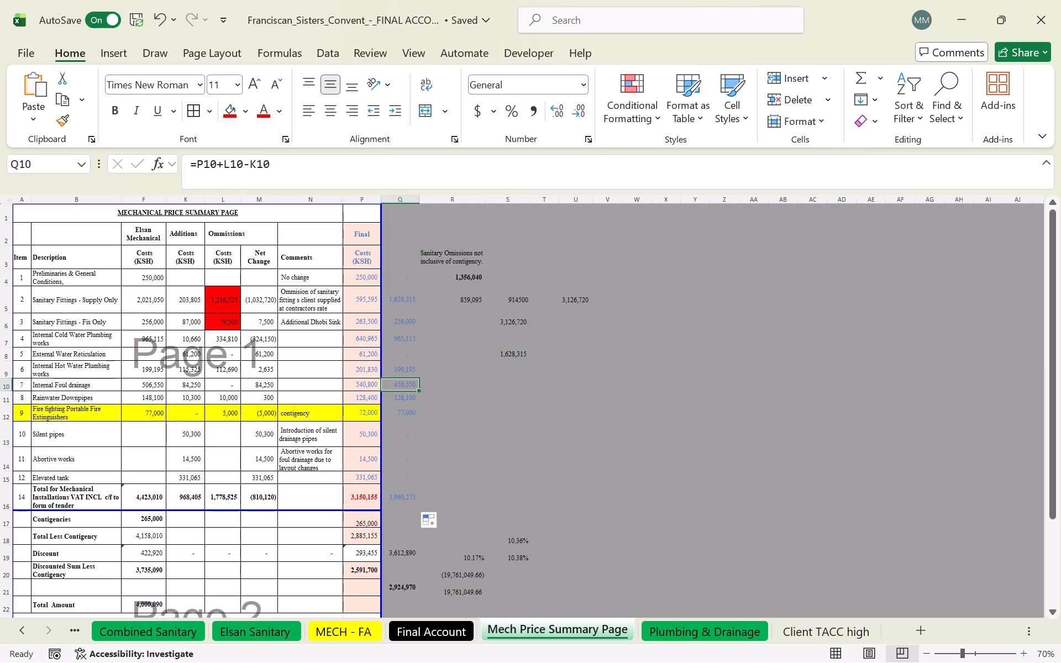
click(182, 373)
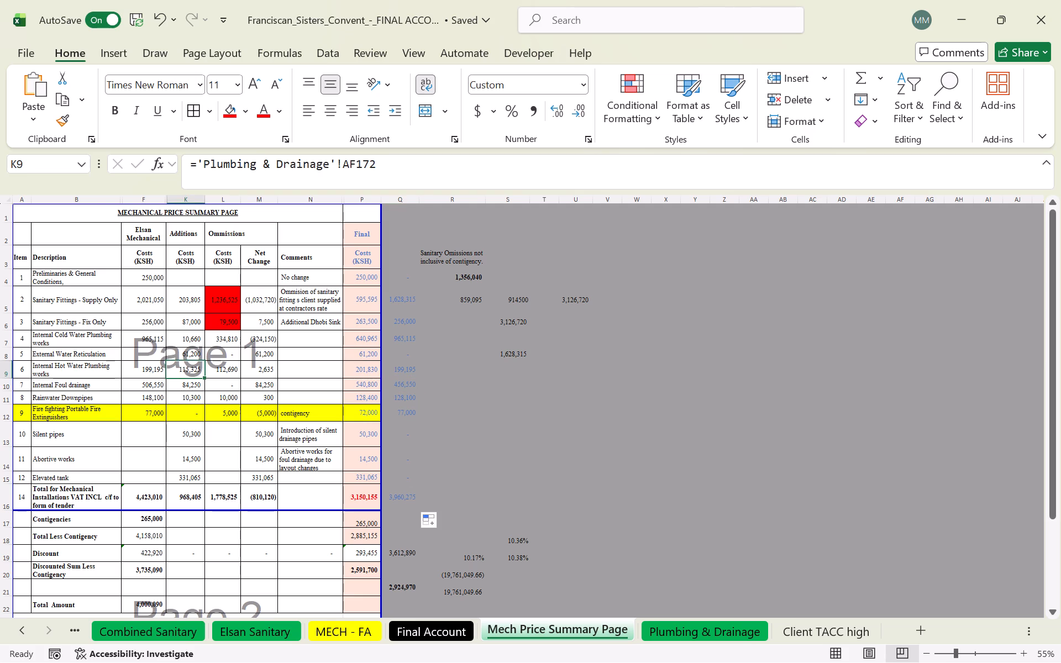
Link the Internal Foul drainage Additions cost in K10 to the foul drainage sub-total in AF154 of the Plumbing & Drainage sheet.
click(190, 386)
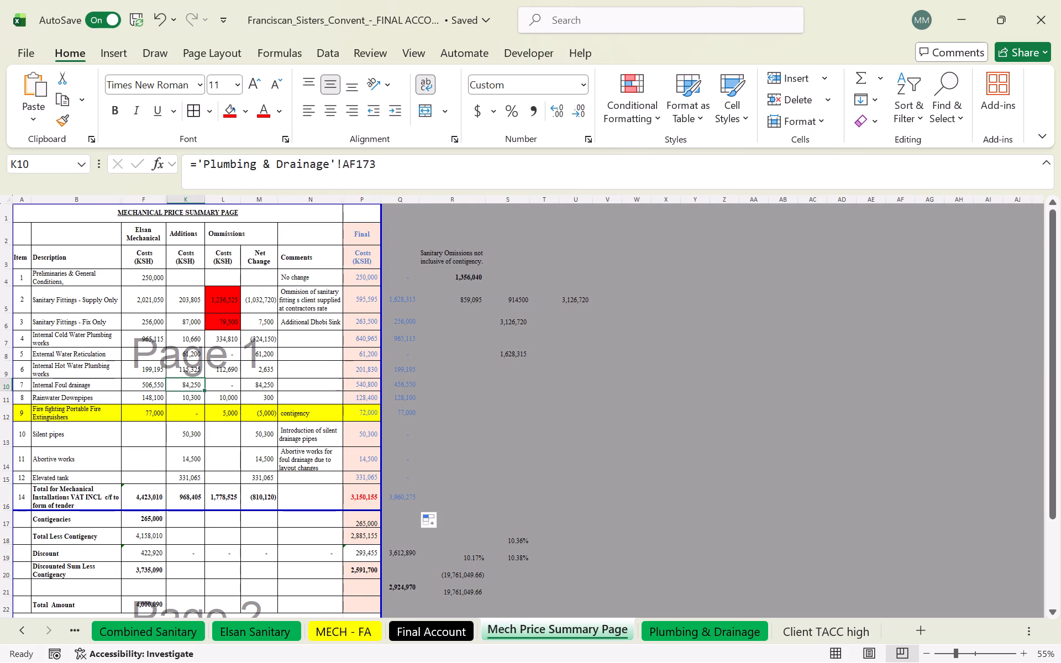
key(equal)
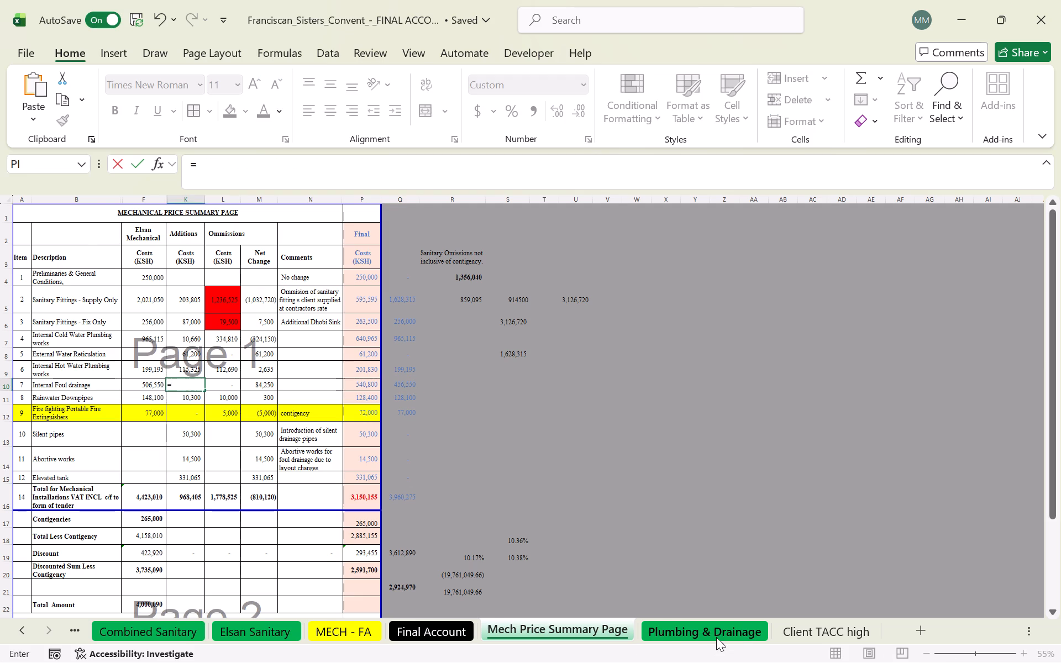
click(717, 631)
scroll(375, 380, down, 16)
scroll(533, 370, down, 3)
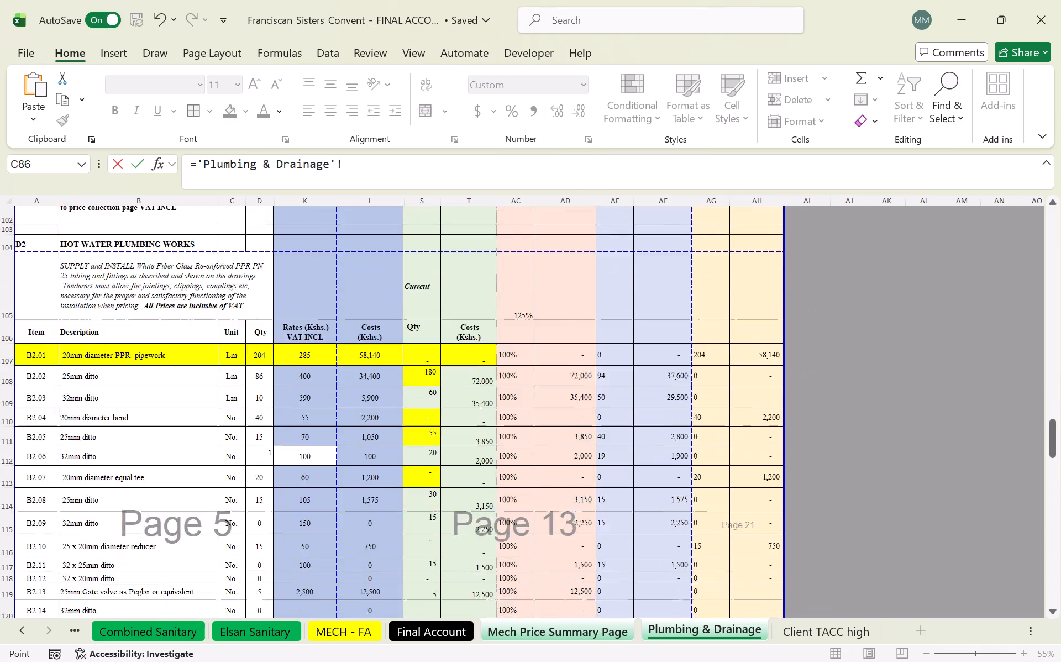
scroll(533, 370, down, 18)
scroll(534, 370, down, 7)
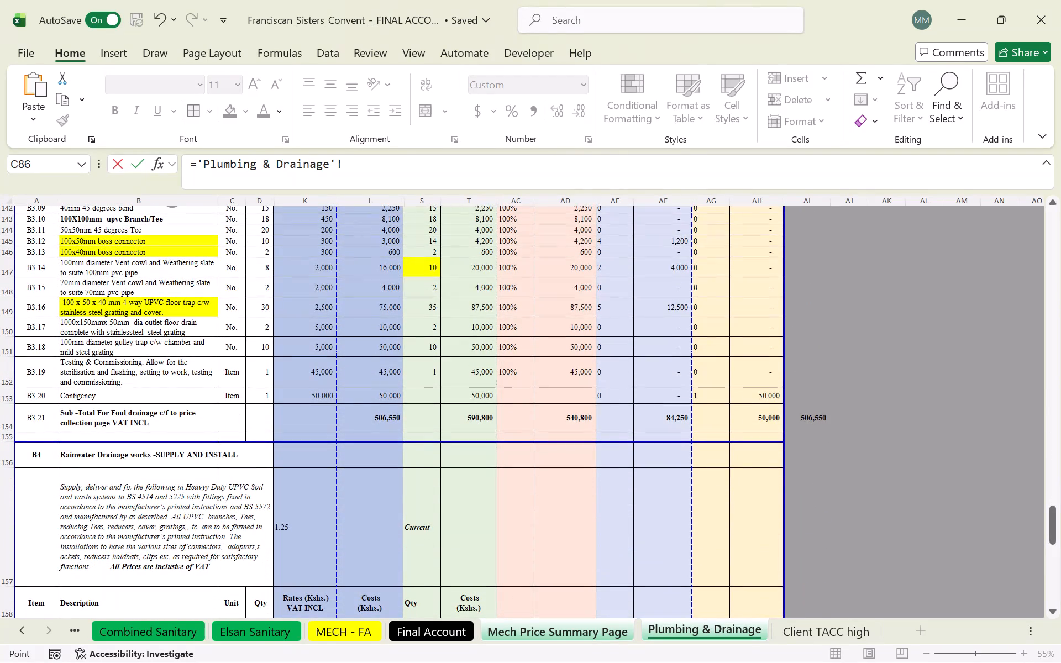
click(671, 421)
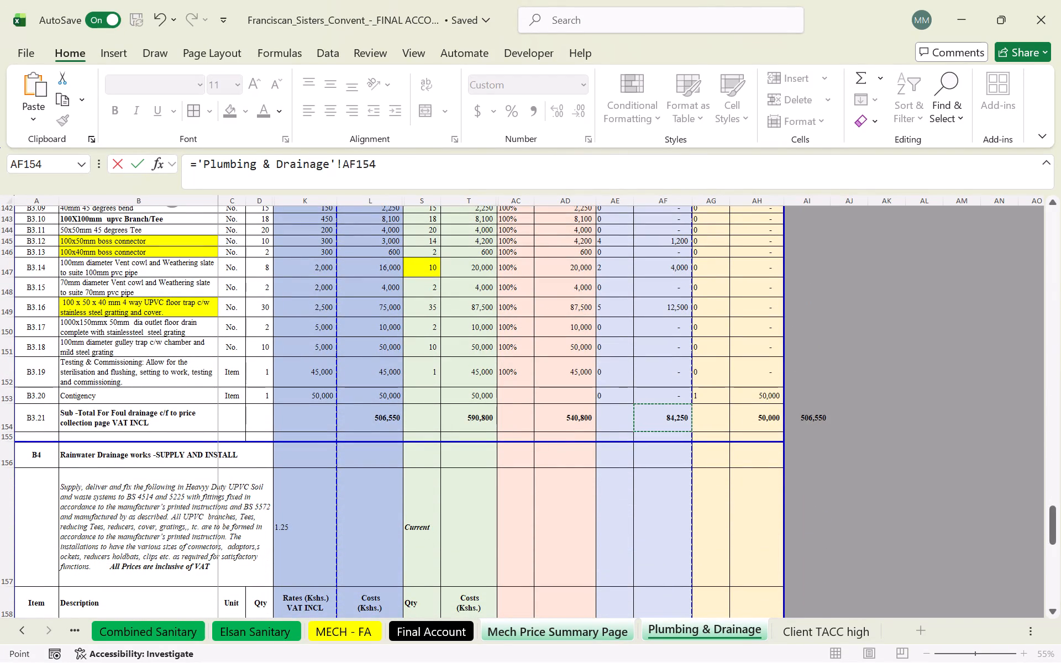
key(Return)
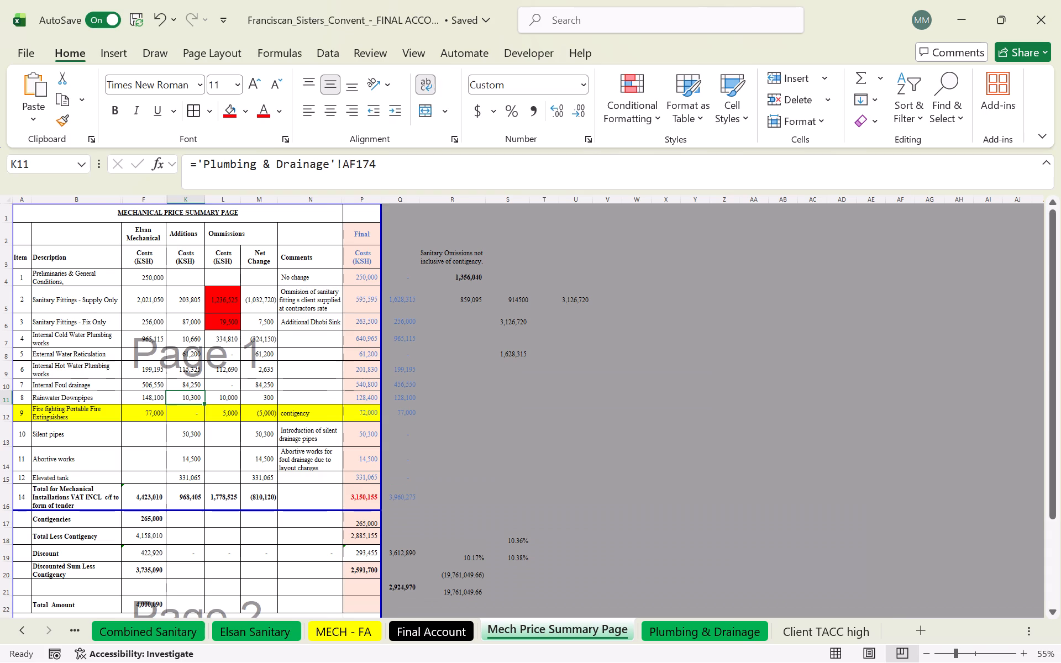
Link the Internal Foul drainage Ommissions cost in L10 to the foul drainage sub-total in AH154 of the Plumbing & Drainage sheet.
click(223, 387)
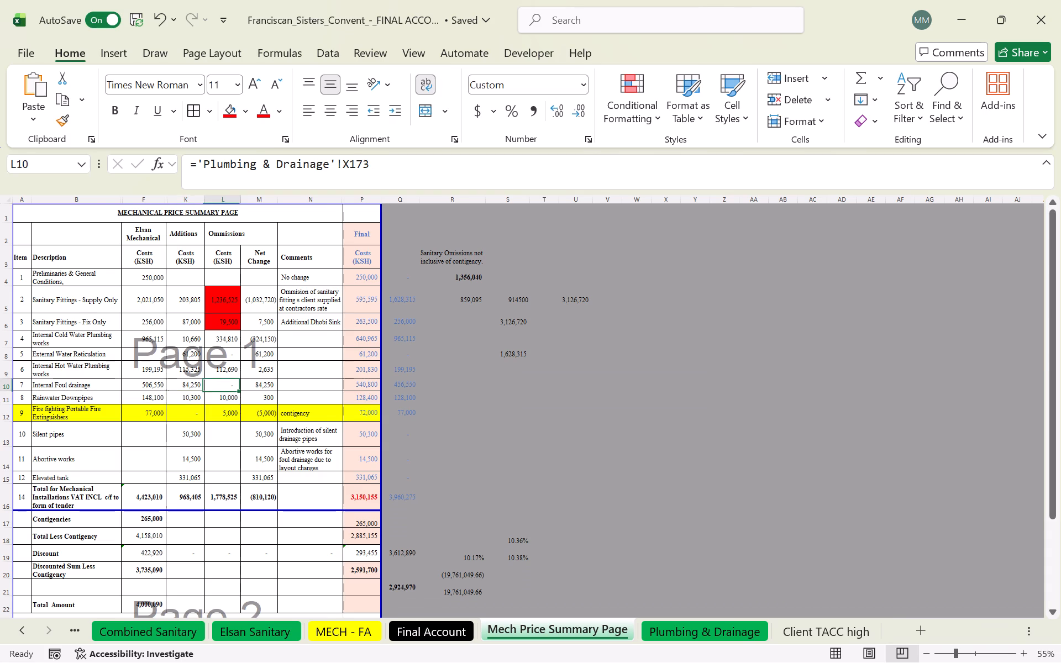
key(equal)
click(707, 633)
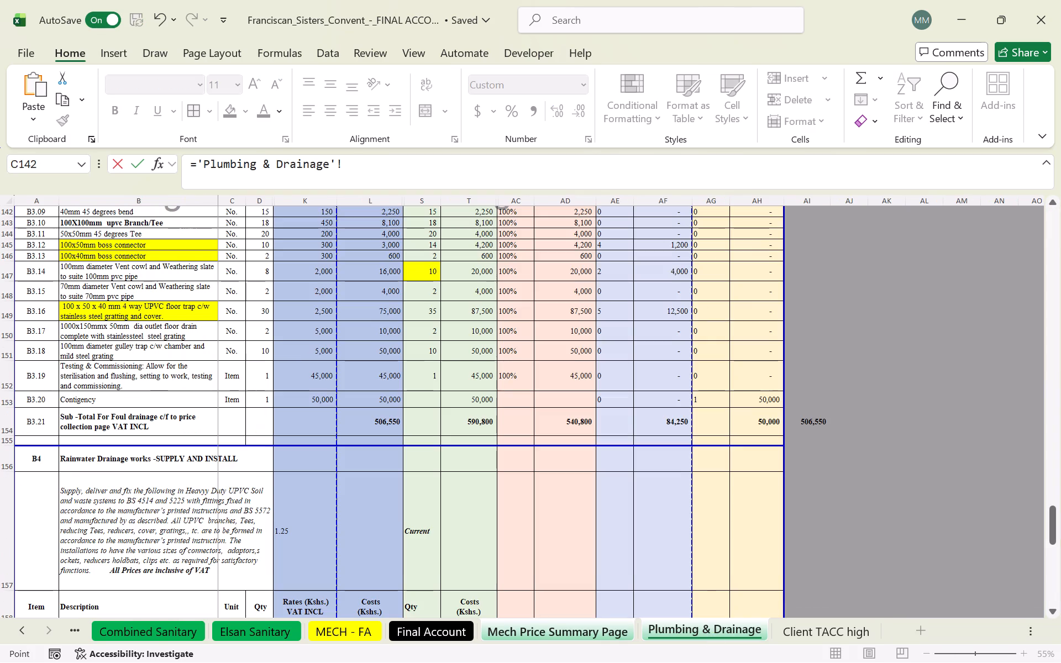
click(761, 421)
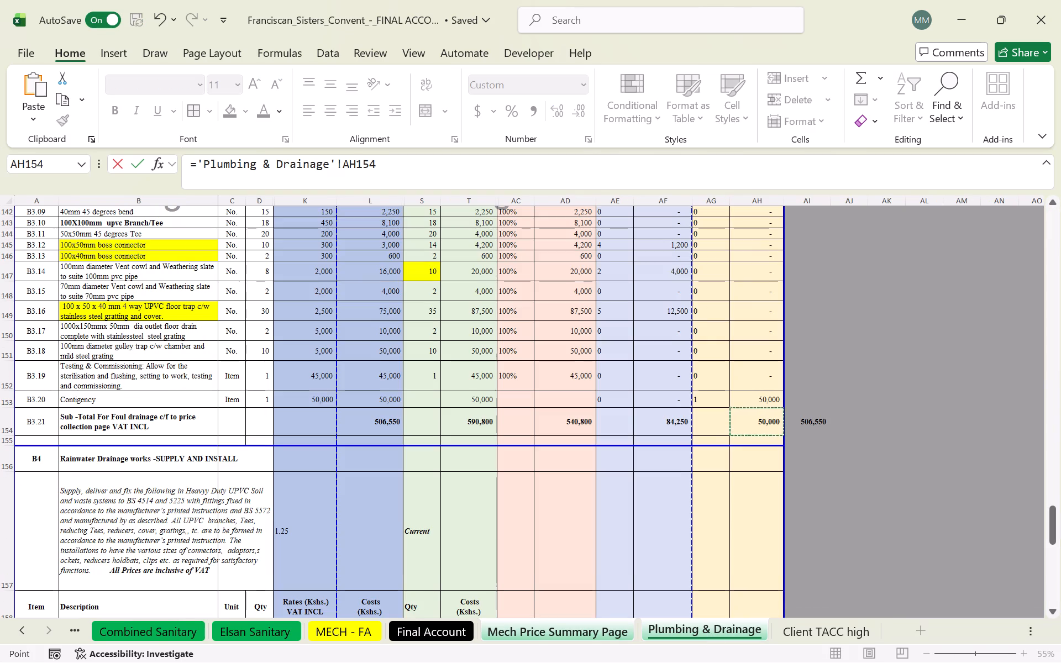
key(Return)
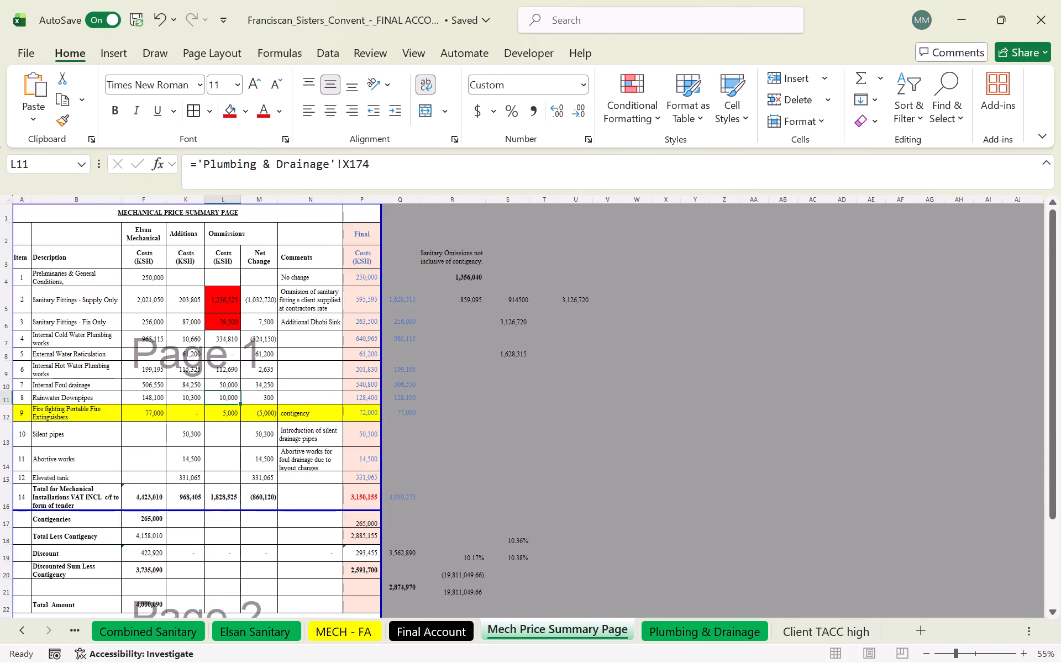
Check the formulas behind the Internal Foul drainage Net Change in M10 and Final cost in P10.
double_click(269, 383)
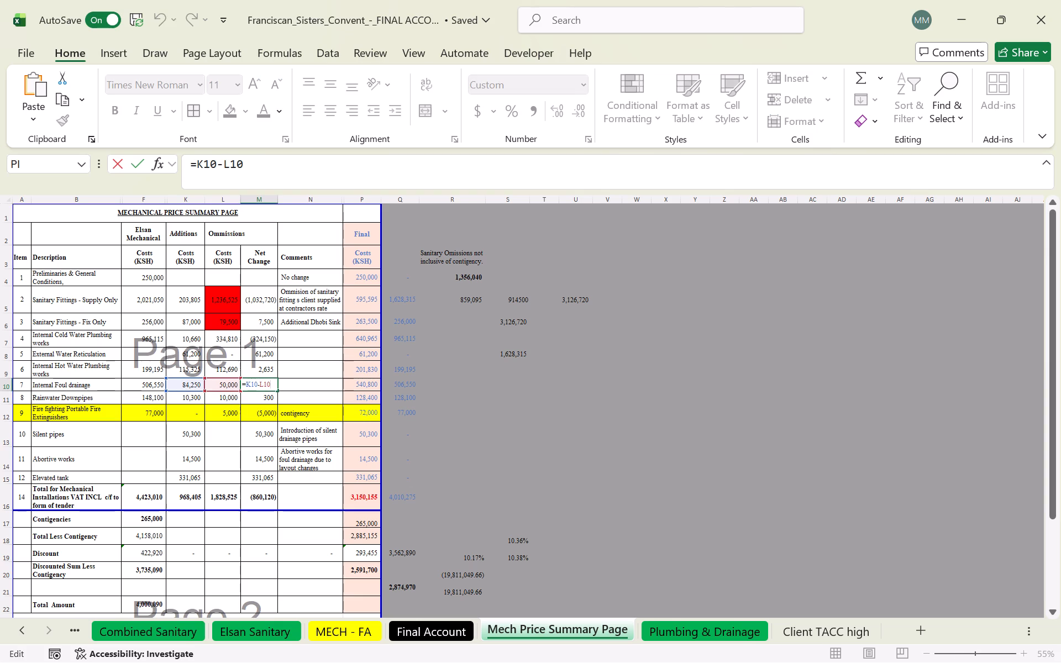
key(Return)
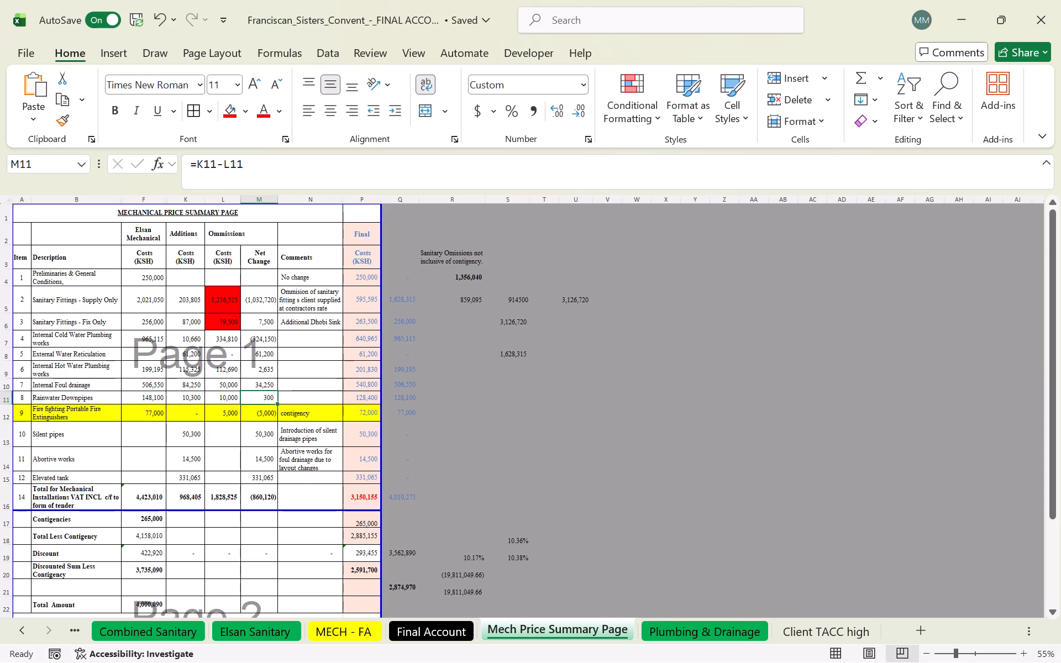
click(371, 386)
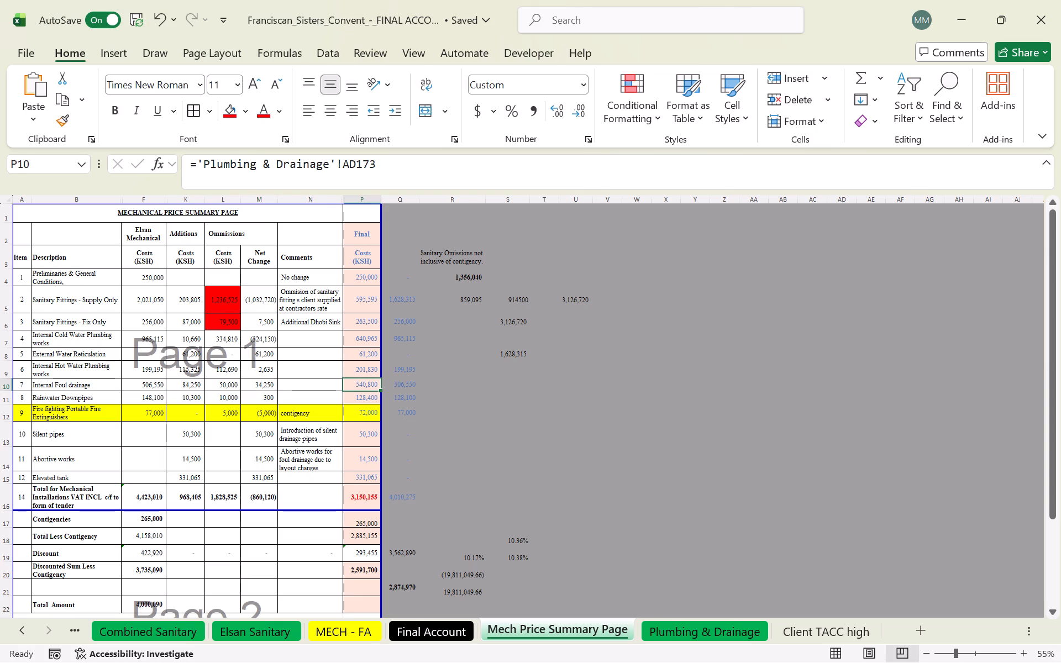
Check the cross-check formulas in Q10 and Q11 and the source link of the Rainwater Downpipes Additions cost in K11.
click(406, 382)
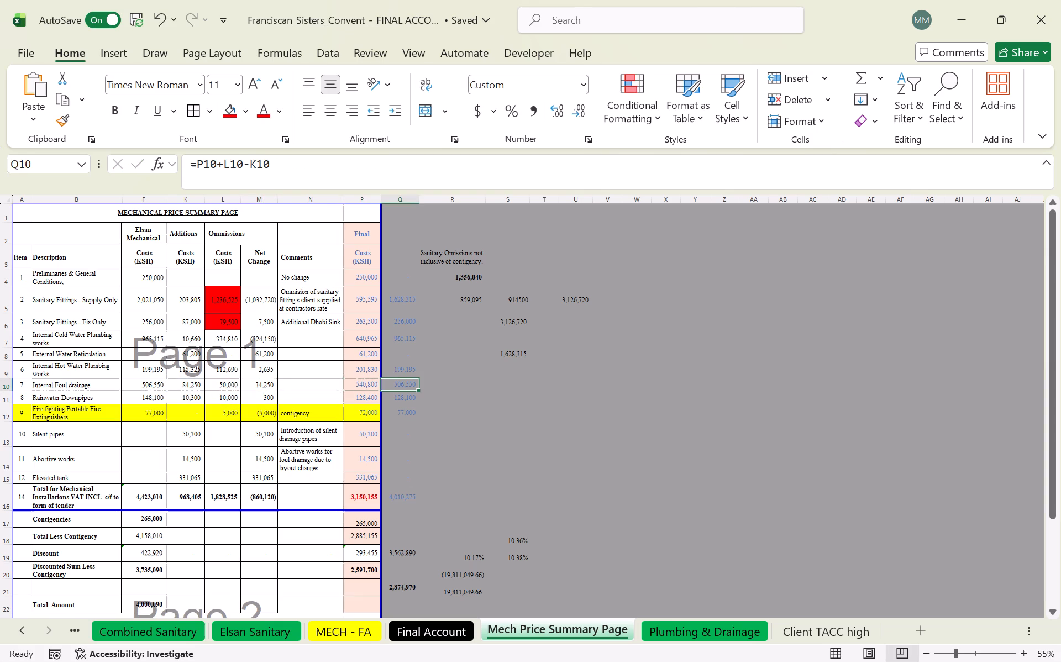
double_click(407, 383)
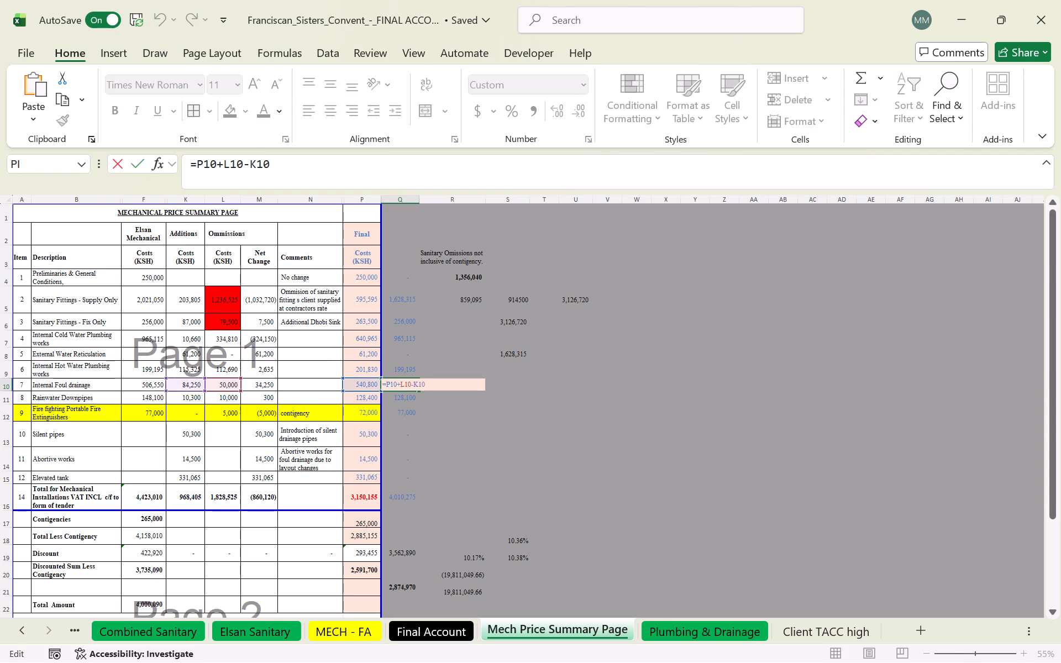
key(Return)
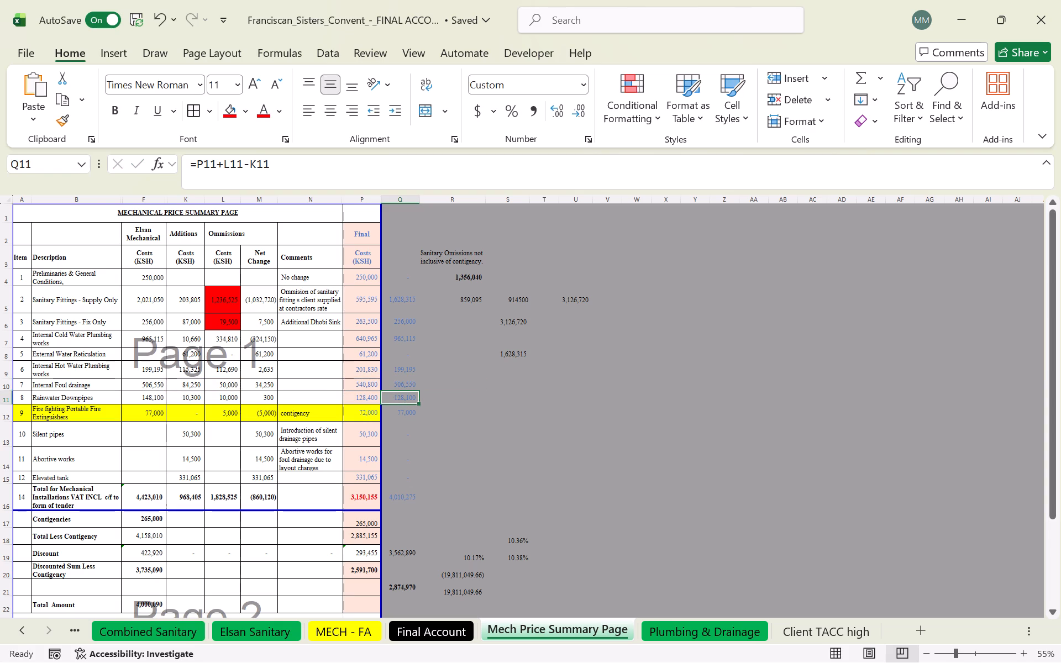
click(195, 396)
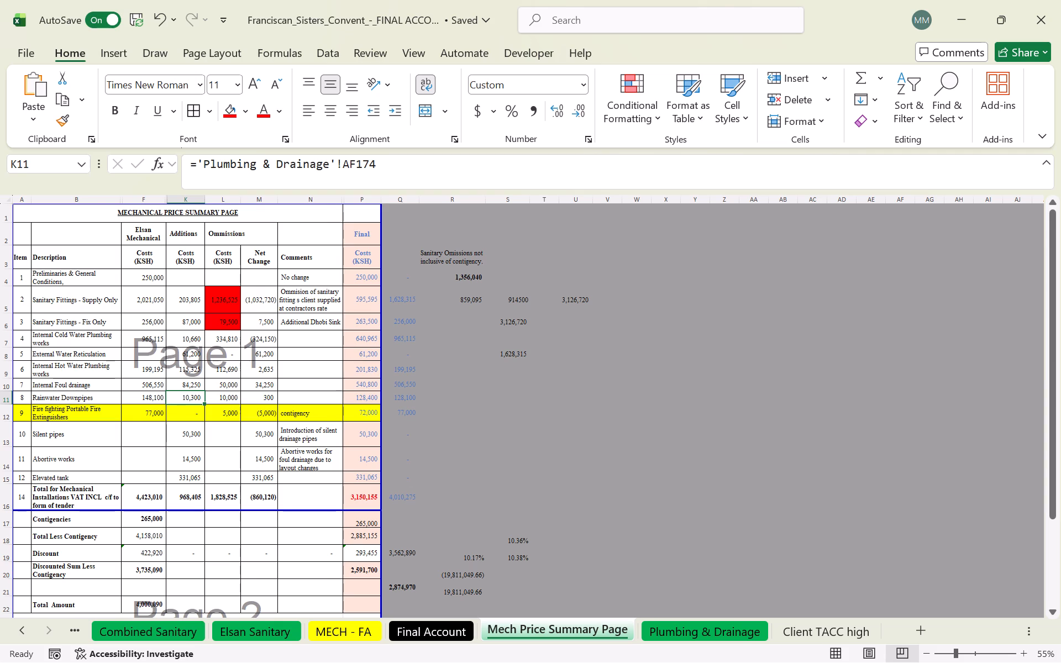
Enter 0 as the Elsan Mechanical cost for Silent pipes, Abortive works and Elevated tank in F13, F14 and F15.
scroll(257, 369, down, 1)
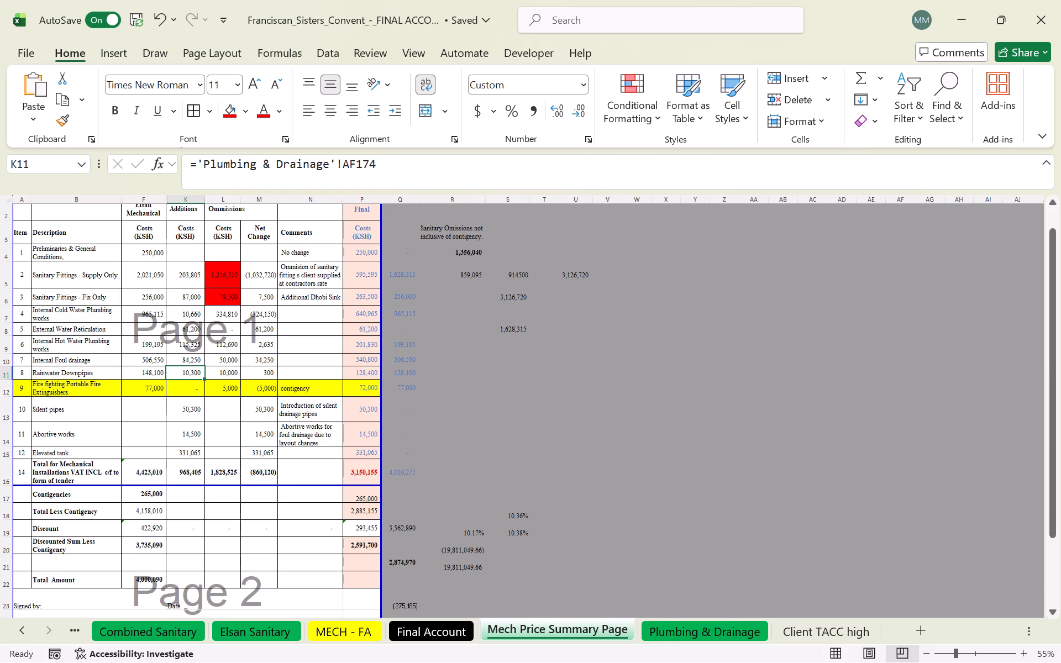
click(159, 412)
key(0)
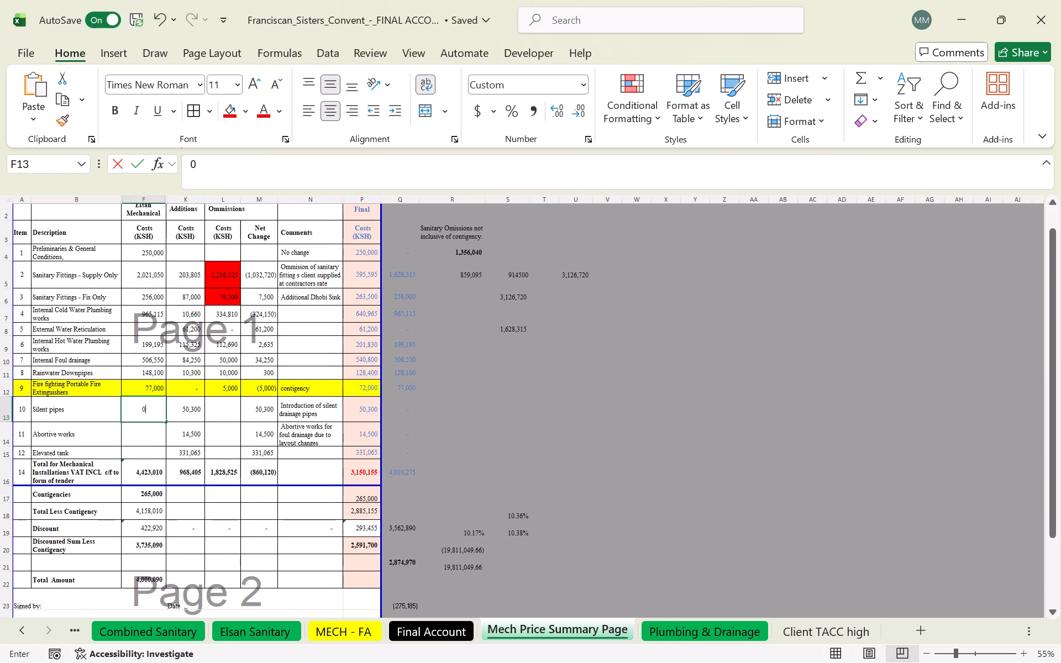
click(148, 436)
key(0)
click(150, 454)
key(0)
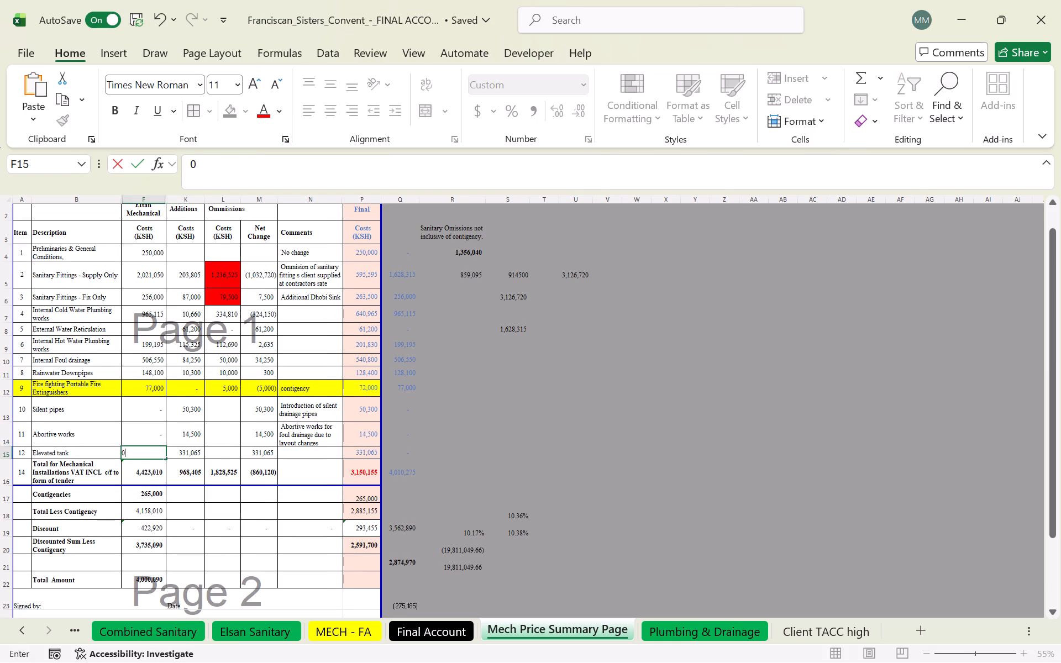
click(193, 504)
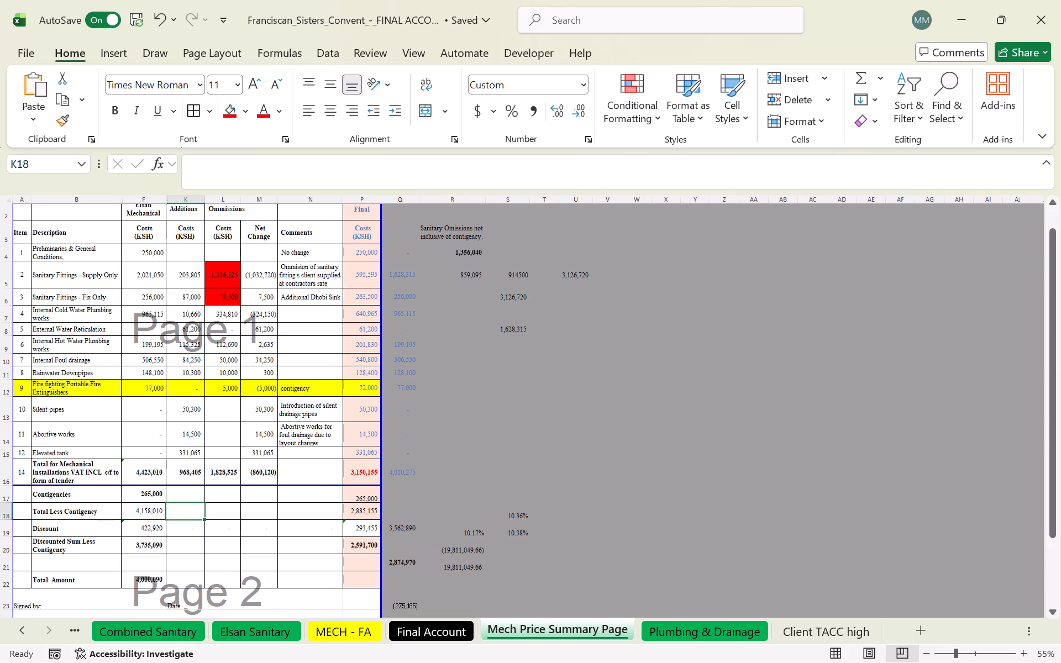
Link the Sanitary Fittings - Supply Only Additions cost in K5 to the supply-only total in V88 of the Combined Sanitary sheet.
scroll(290, 444, up, 4)
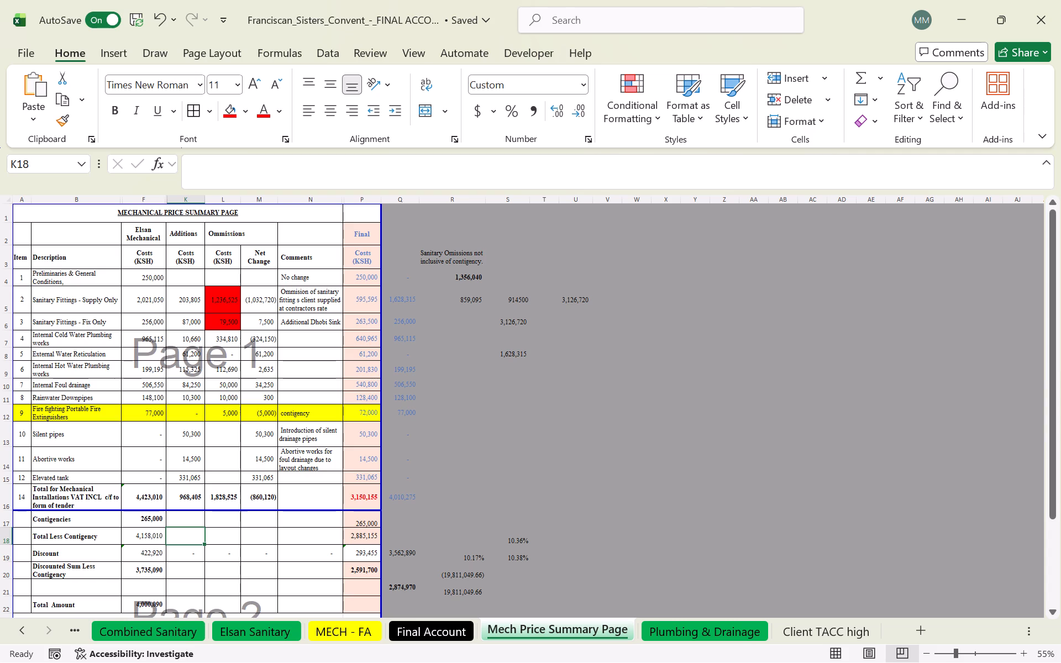
click(409, 297)
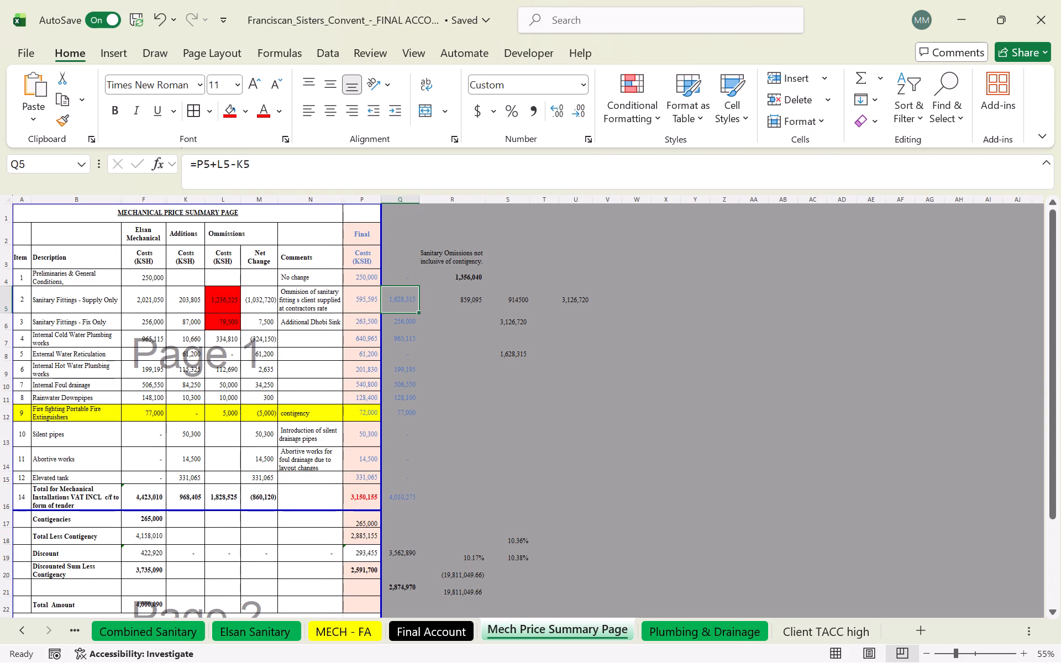
click(191, 299)
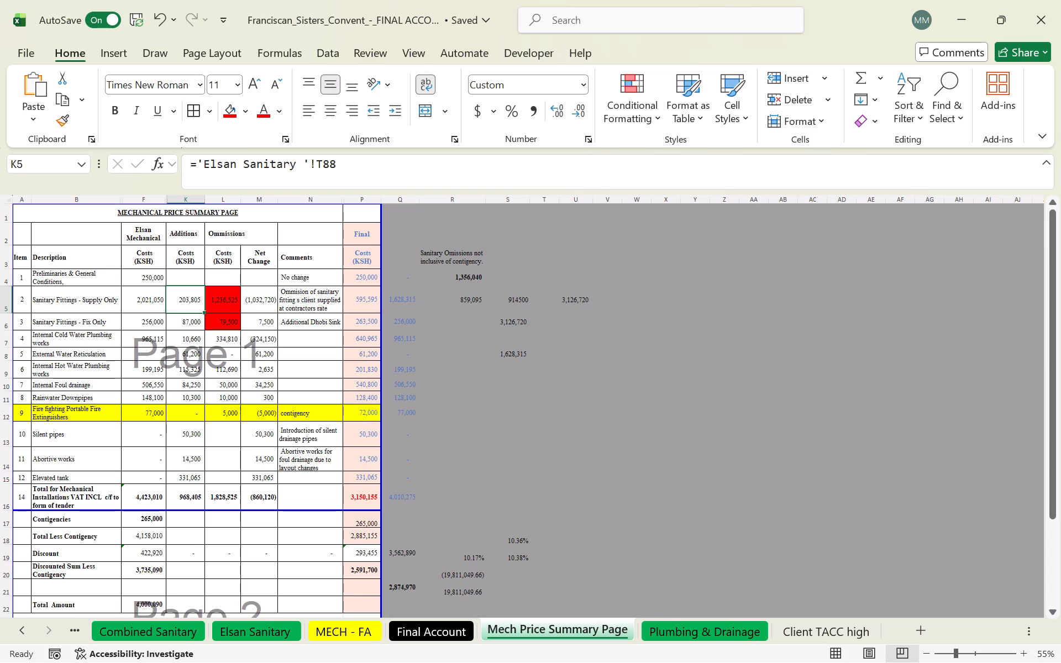
key(equal)
click(132, 637)
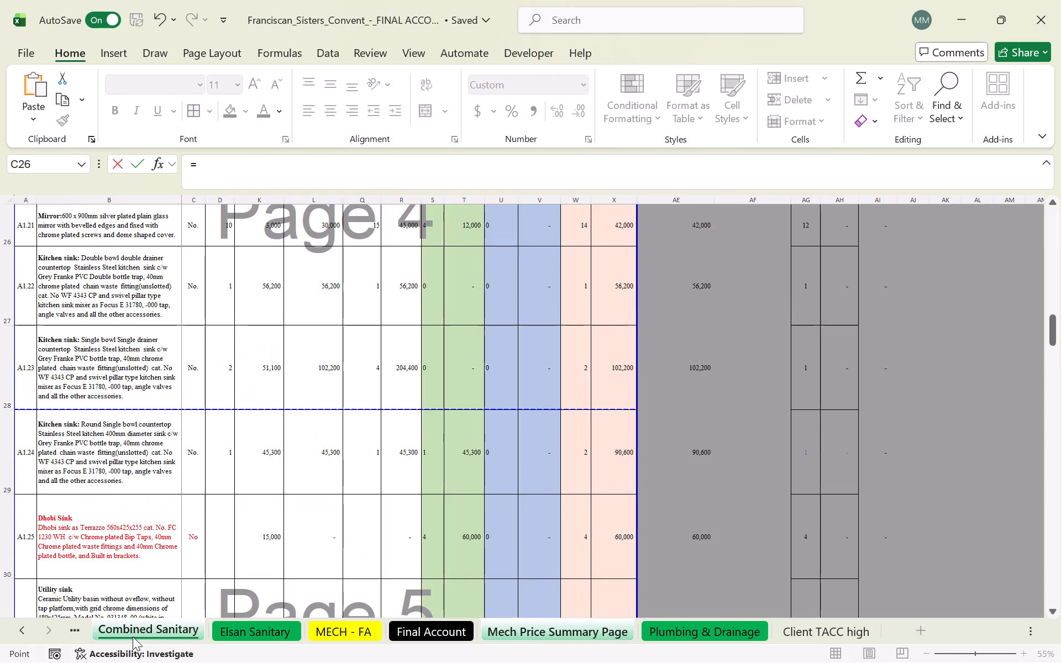
scroll(507, 403, down, 17)
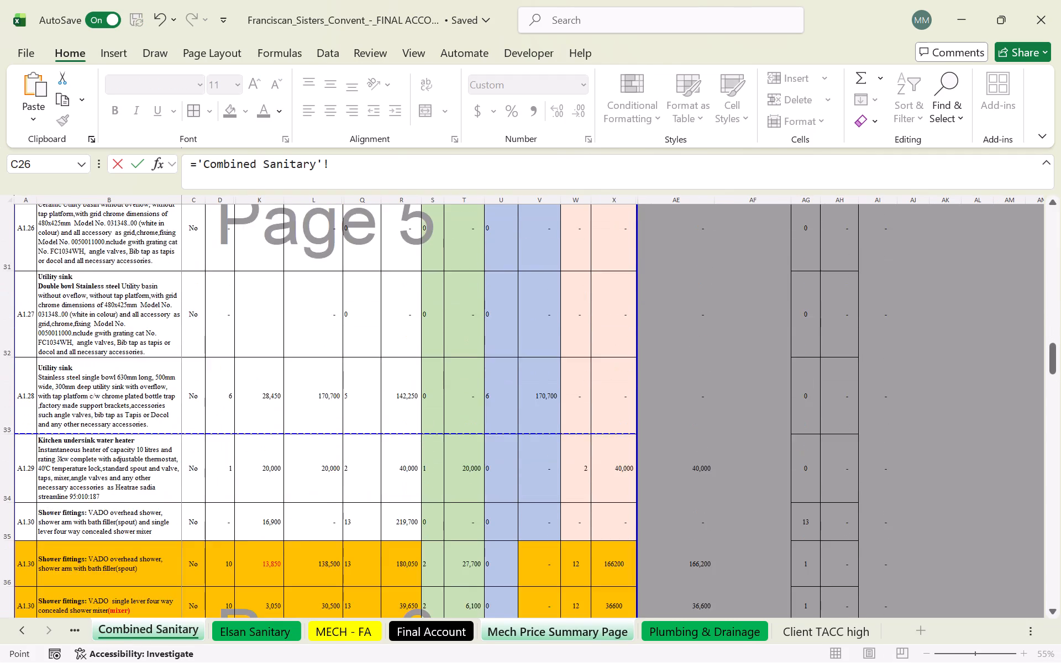
scroll(510, 400, down, 20)
scroll(510, 400, down, 15)
scroll(522, 393, up, 1)
scroll(522, 393, down, 6)
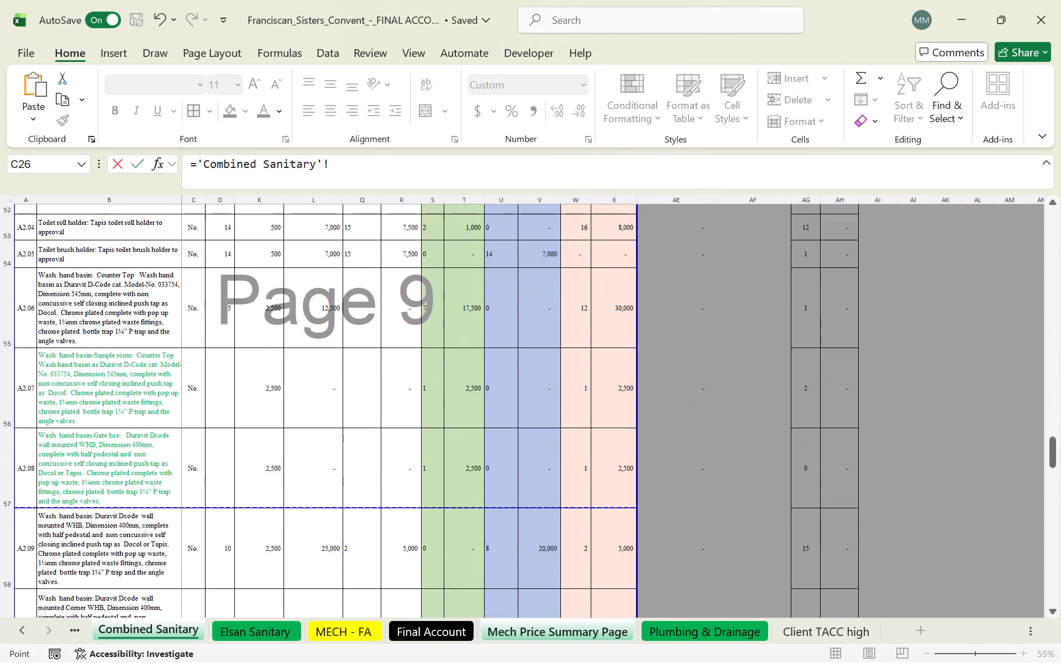
scroll(524, 391, down, 20)
scroll(524, 391, down, 18)
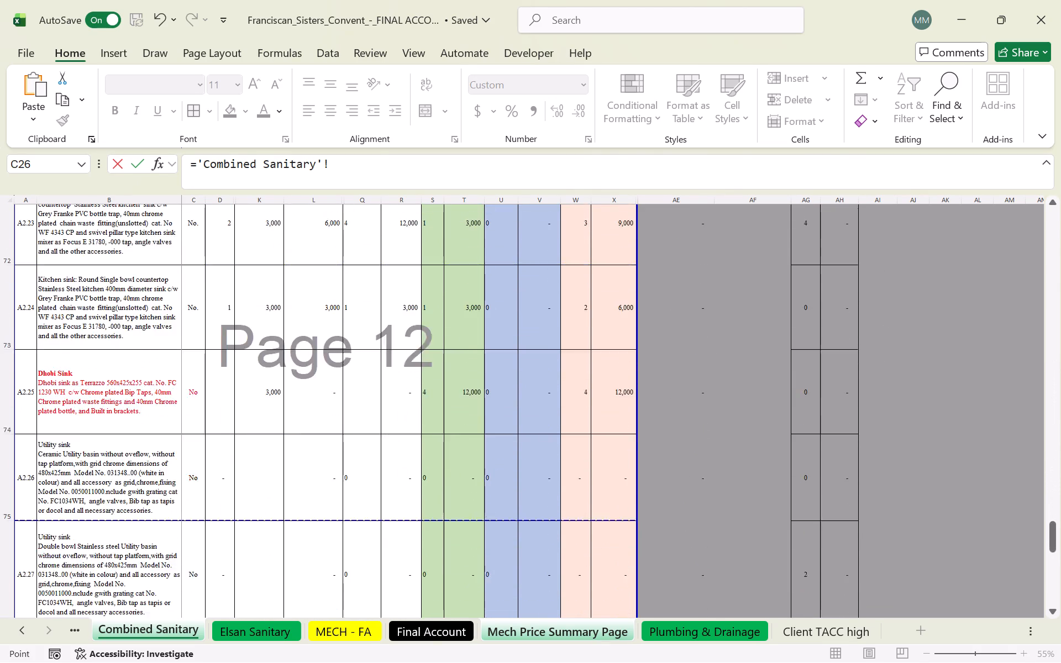
scroll(527, 386, down, 18)
scroll(528, 385, down, 5)
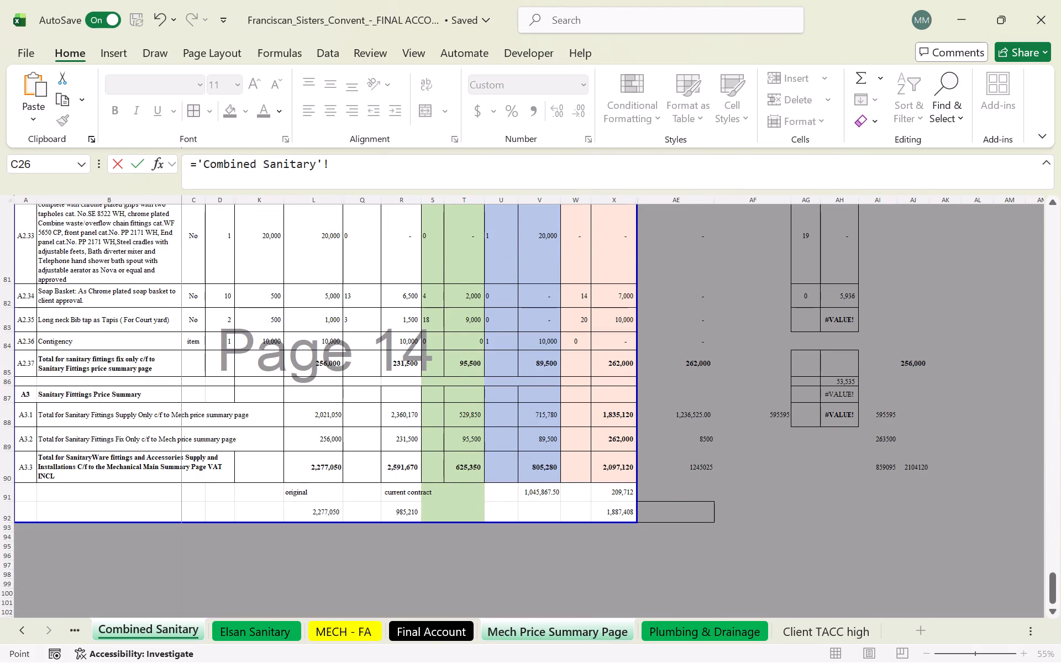
click(541, 415)
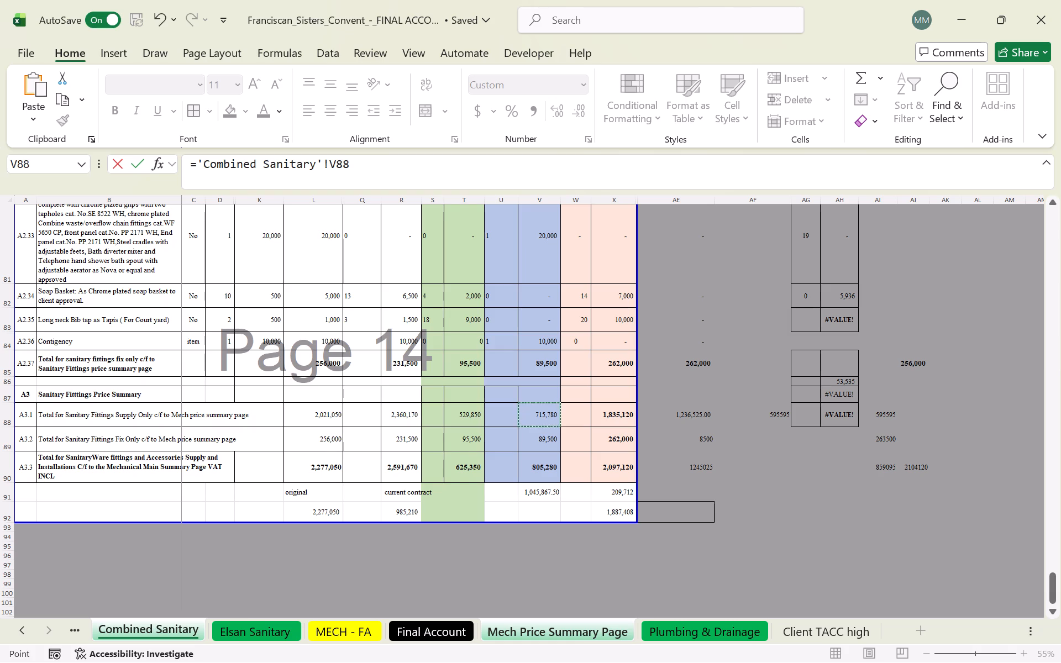
key(Return)
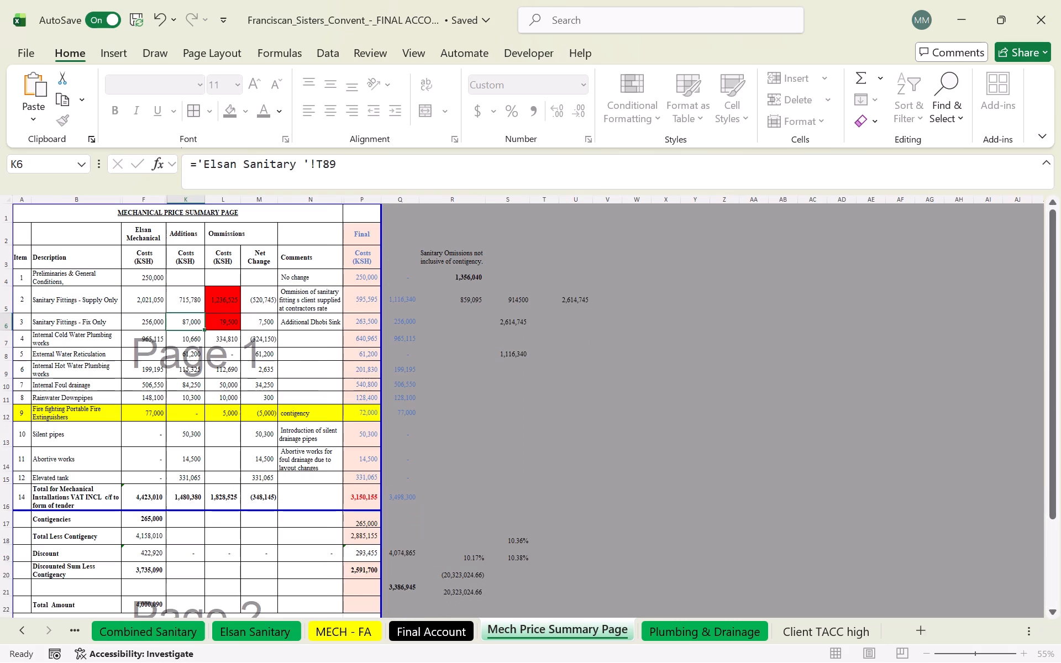
Link the Sanitary Fittings - Supply Only Ommissions cost in L5 to the supply-only total in X88 of the Combined Sanitary sheet.
click(222, 301)
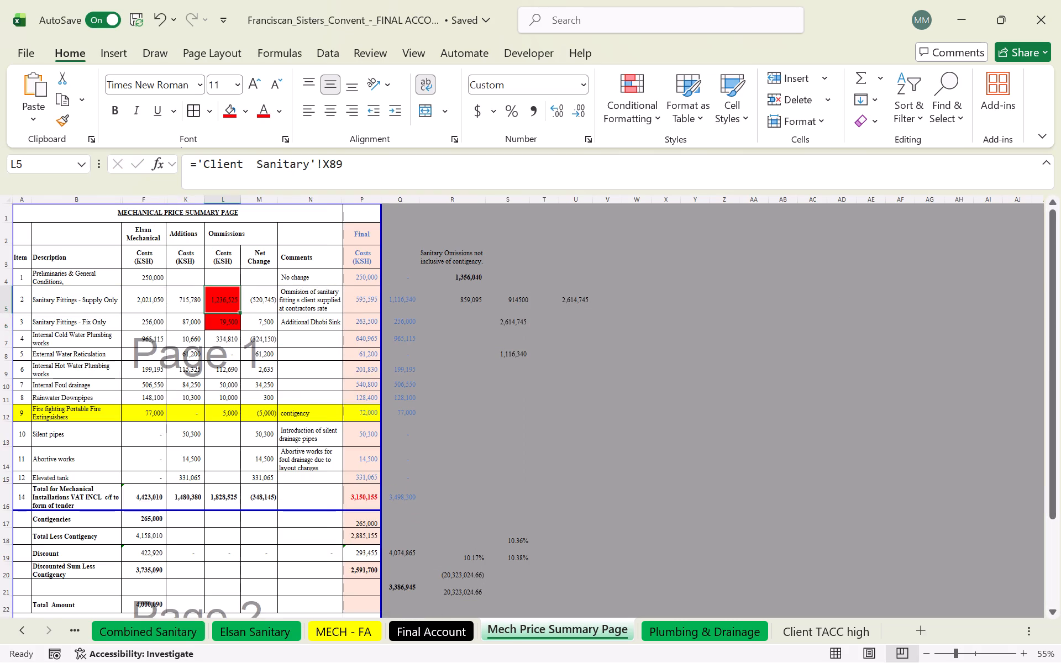
key(equal)
click(149, 629)
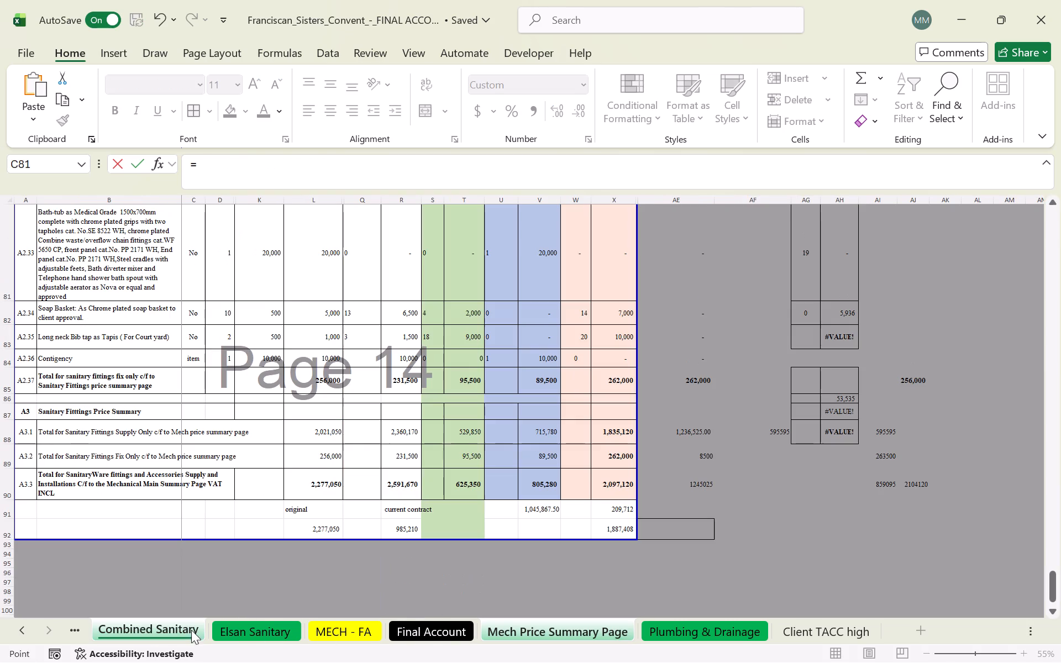
click(602, 490)
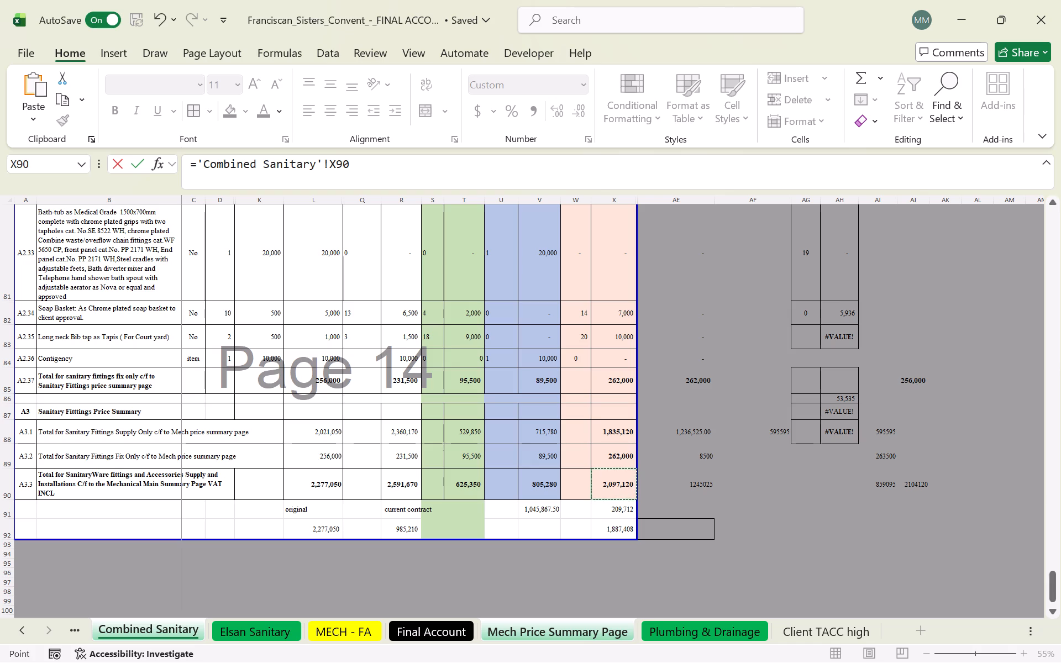
click(608, 436)
key(Return)
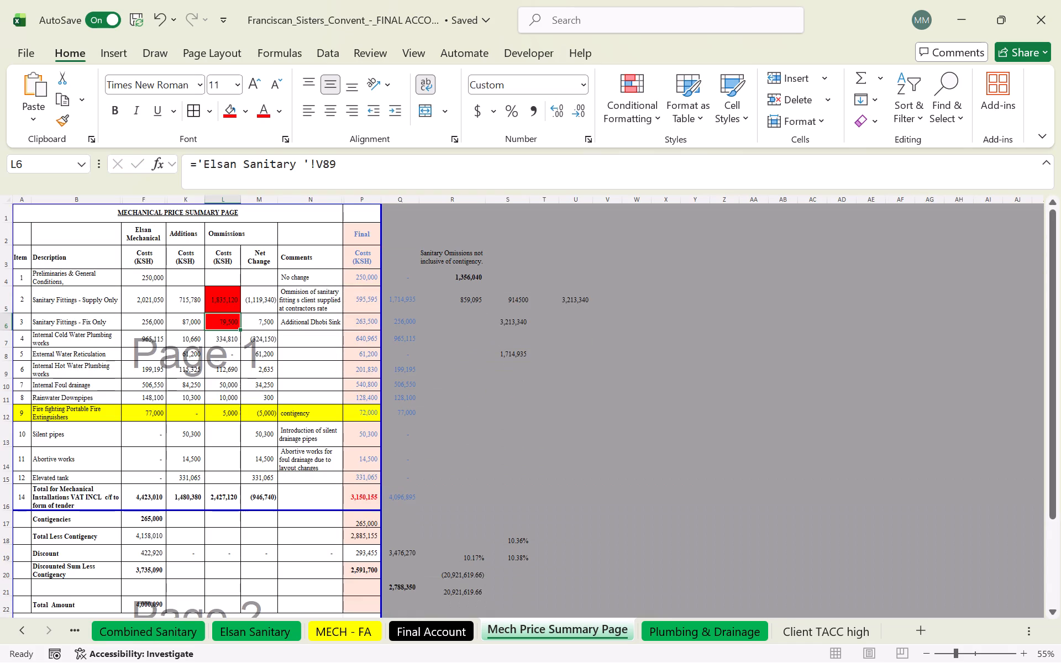
Link the Sanitary Fittings - Fix Only Additions cost in K6 to the fix-only total in V89 of the Combined Sanitary sheet.
click(182, 319)
key(equal)
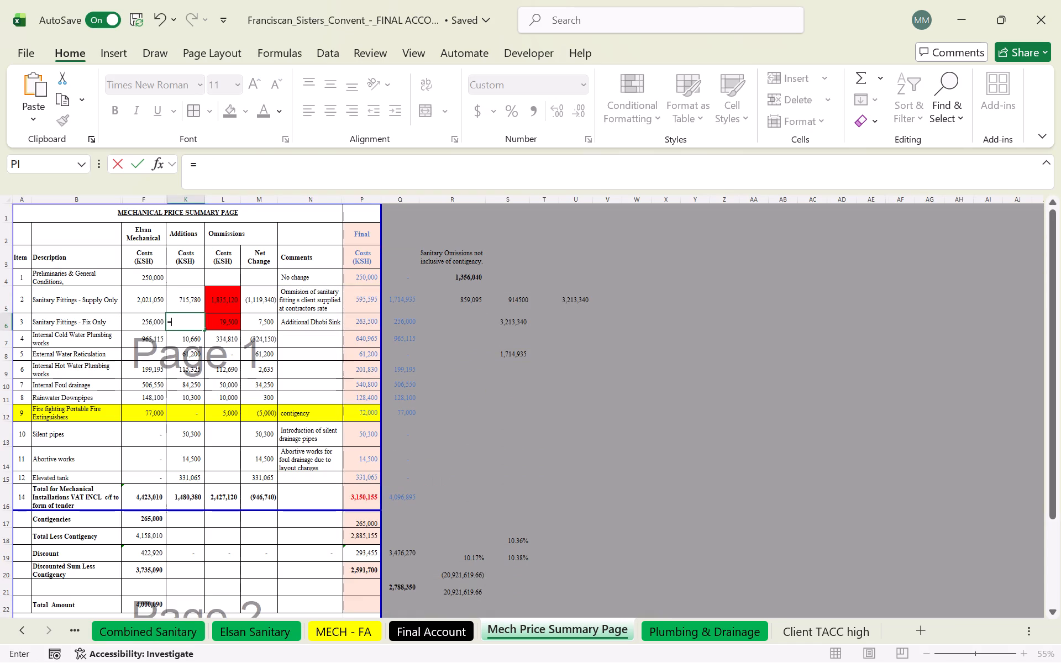
click(166, 633)
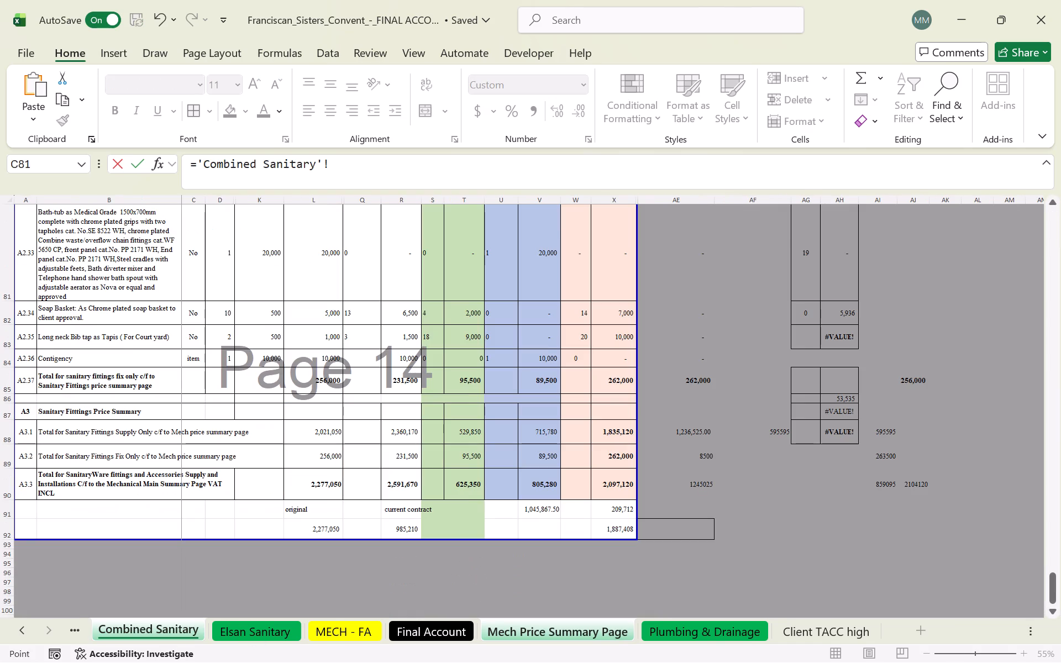
click(548, 456)
key(Return)
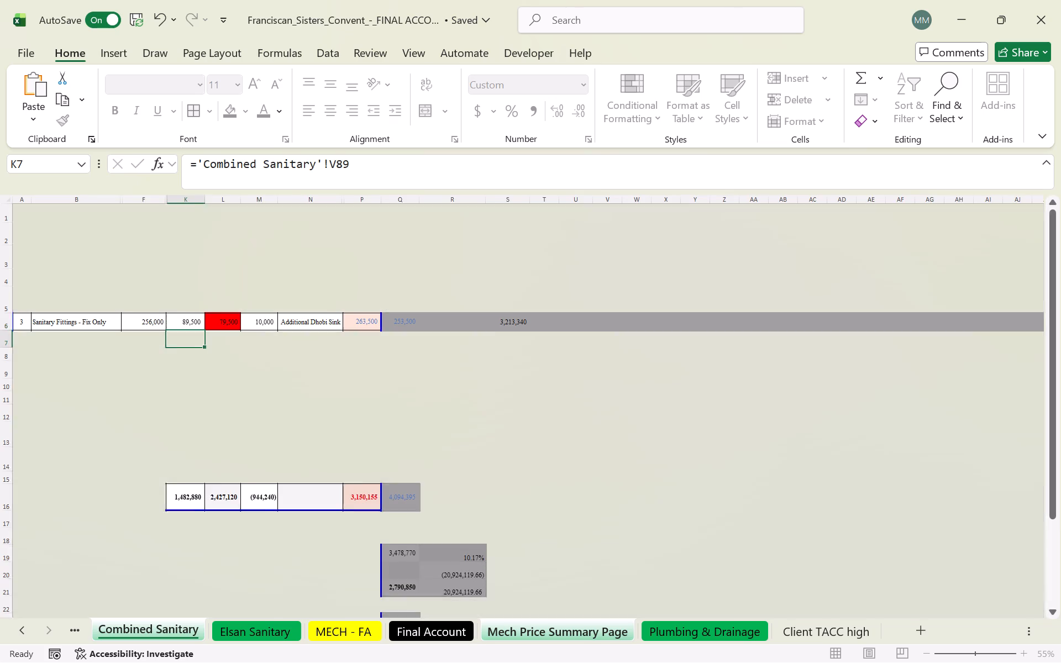
Link the Sanitary Fittings - Fix Only Ommissions cost in L6 to the fix-only total in X89 of the Combined Sanitary sheet.
click(227, 323)
key(equal)
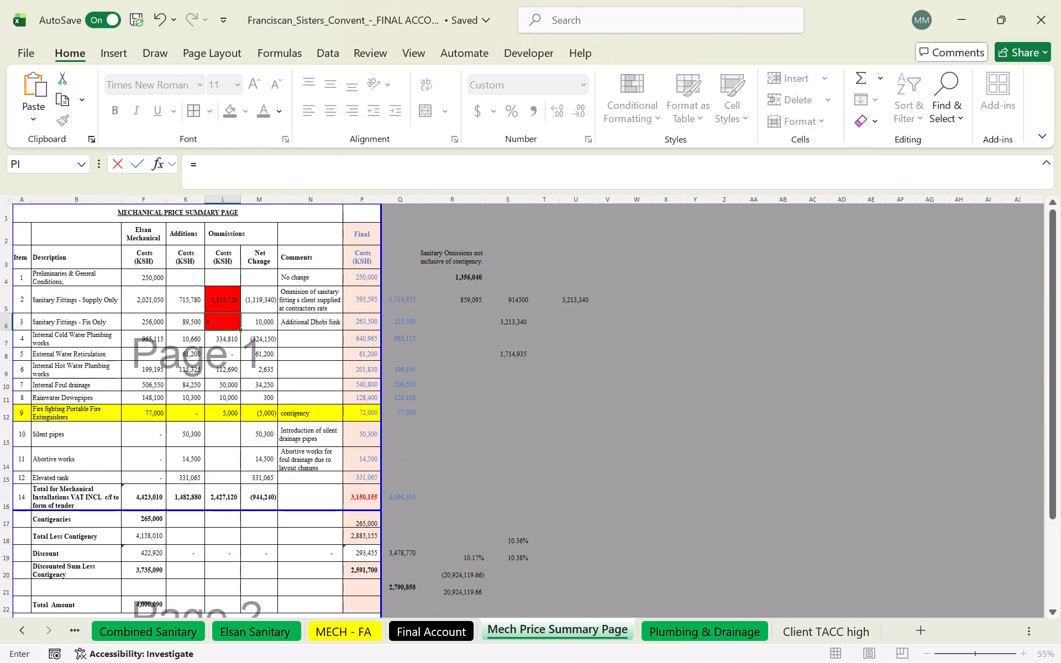
click(171, 637)
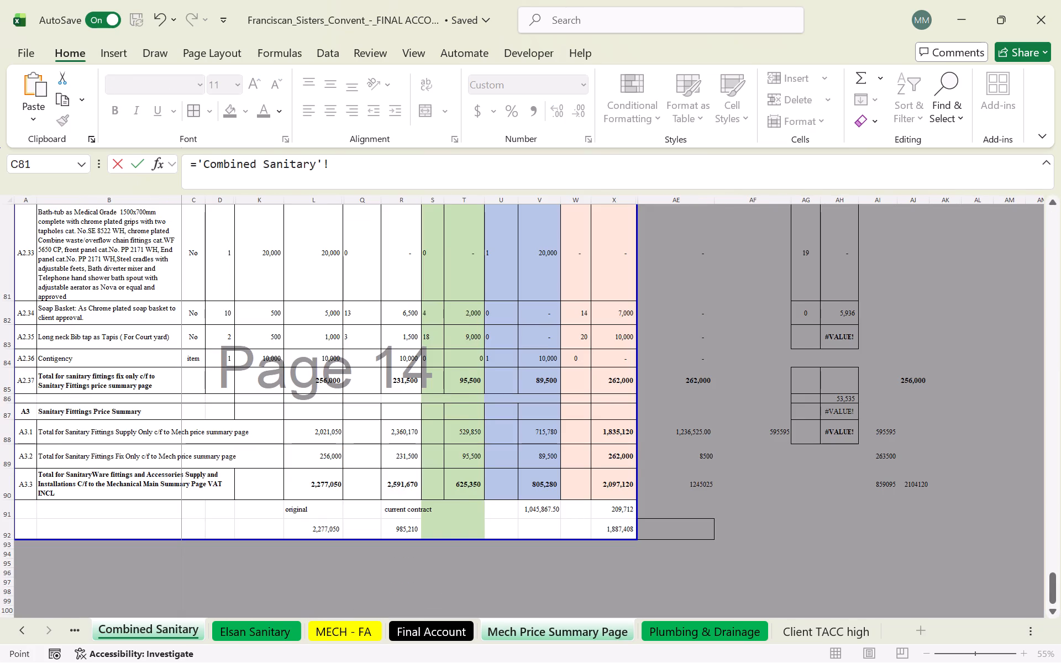
click(618, 449)
key(Return)
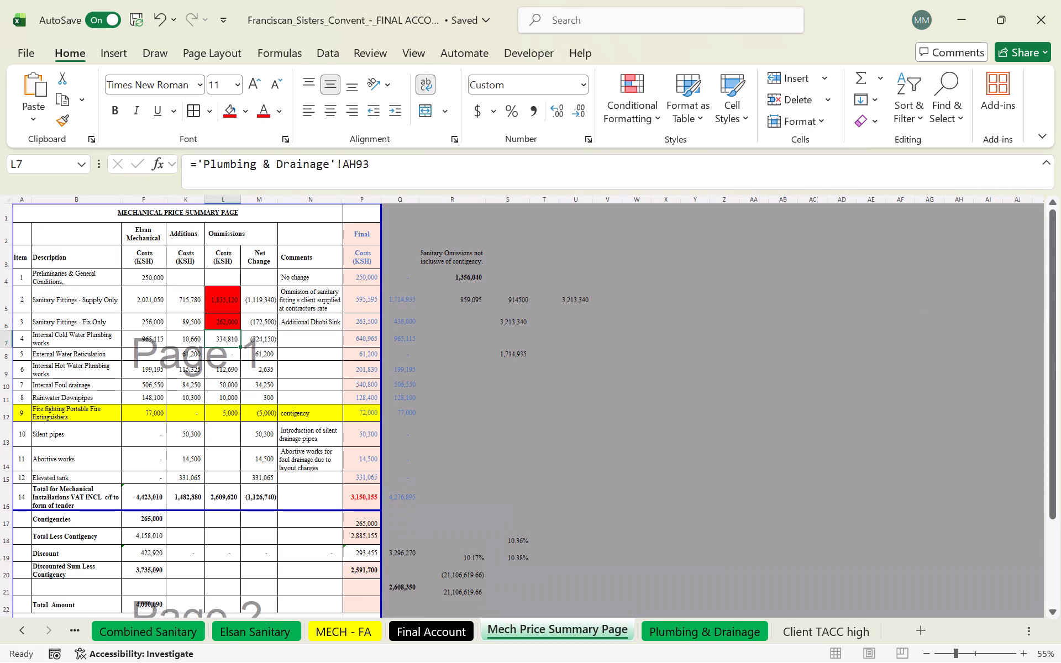
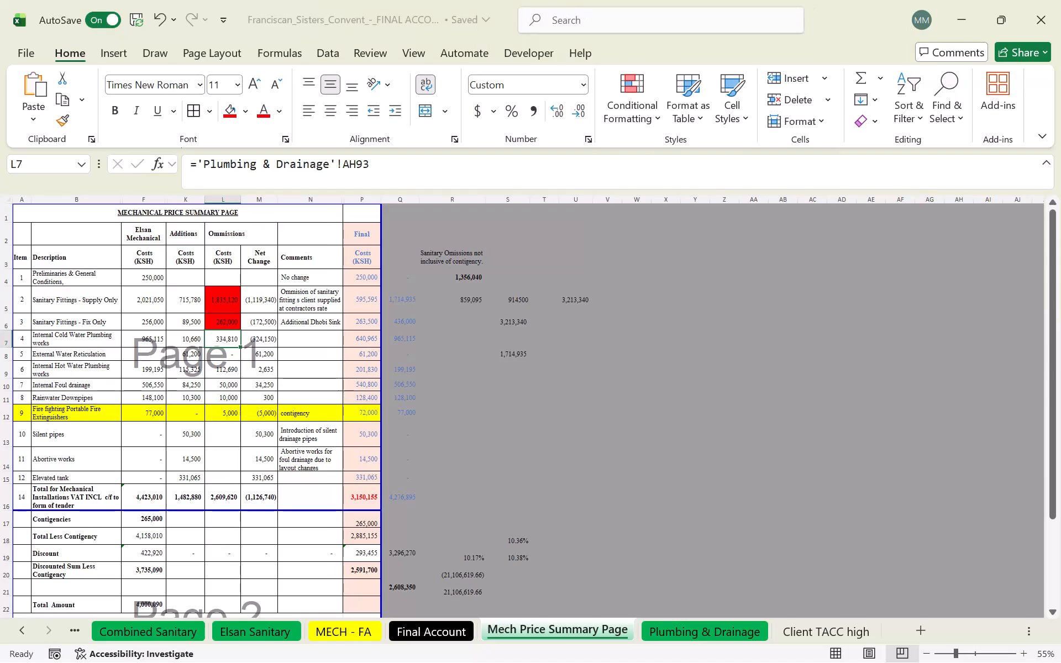
Inspect the Sanitary Fittings - Fix Only cross-check formula in Q6 and the Supply Only Final cost formula in P5.
double_click(411, 323)
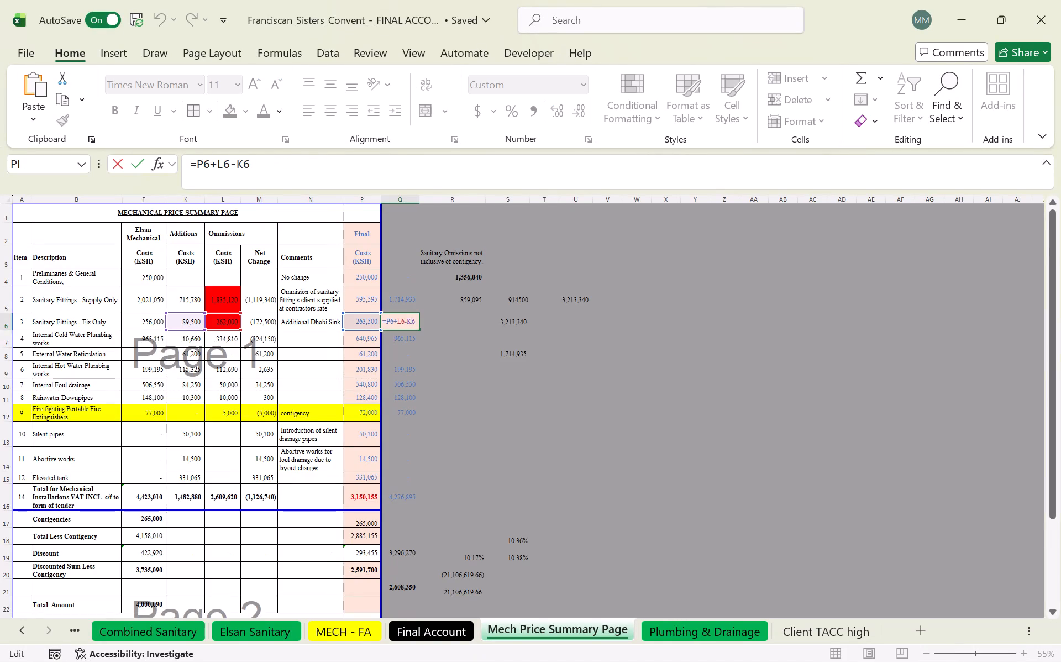
key(Return)
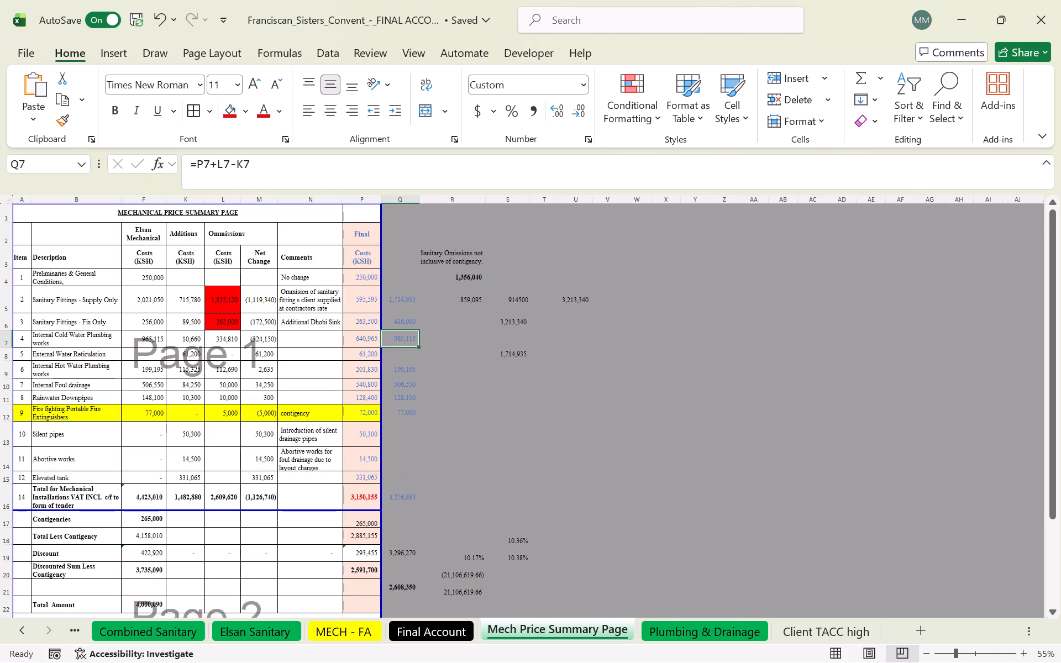
double_click(366, 301)
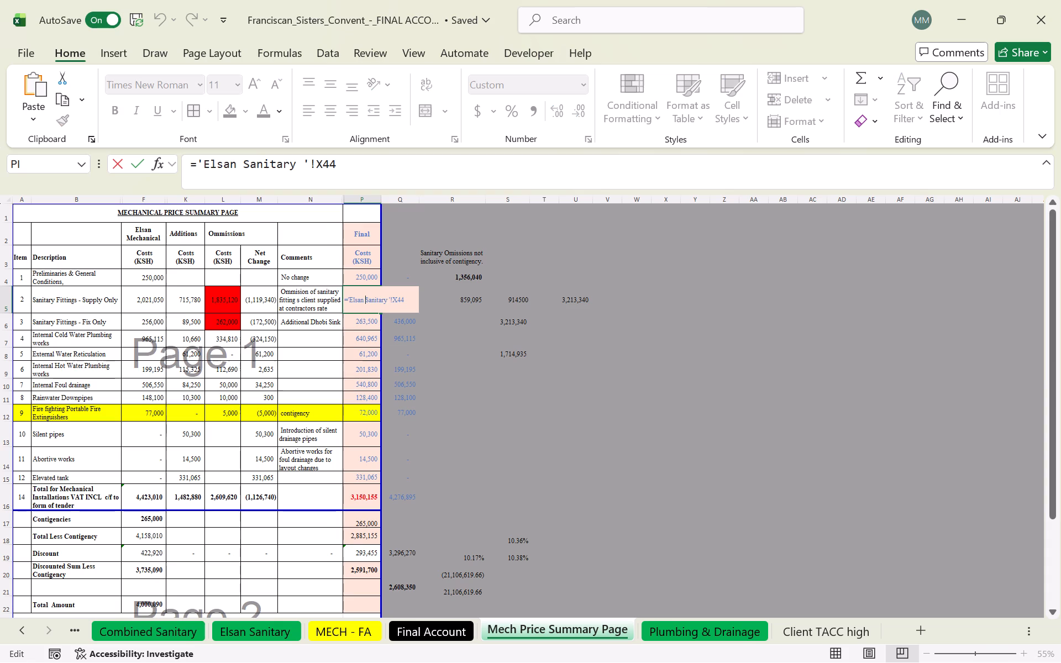
key(Return)
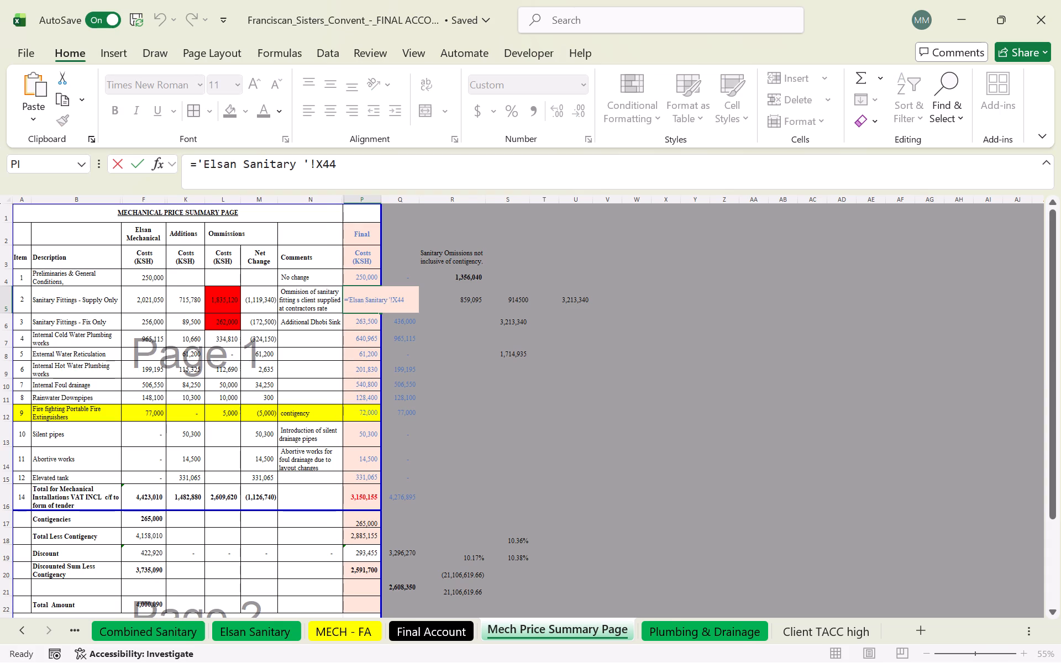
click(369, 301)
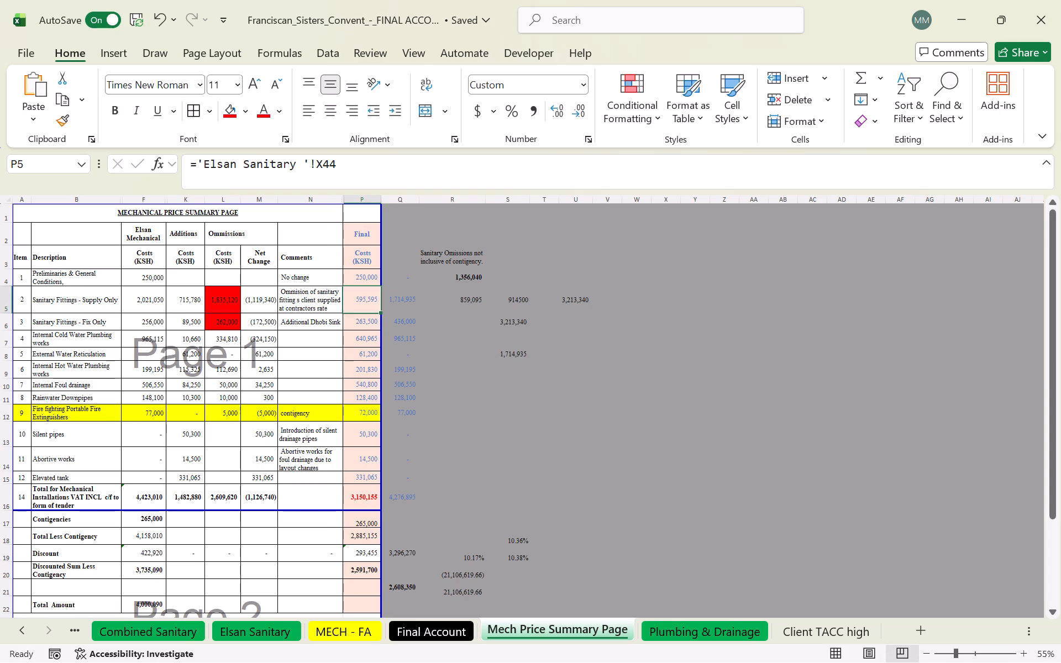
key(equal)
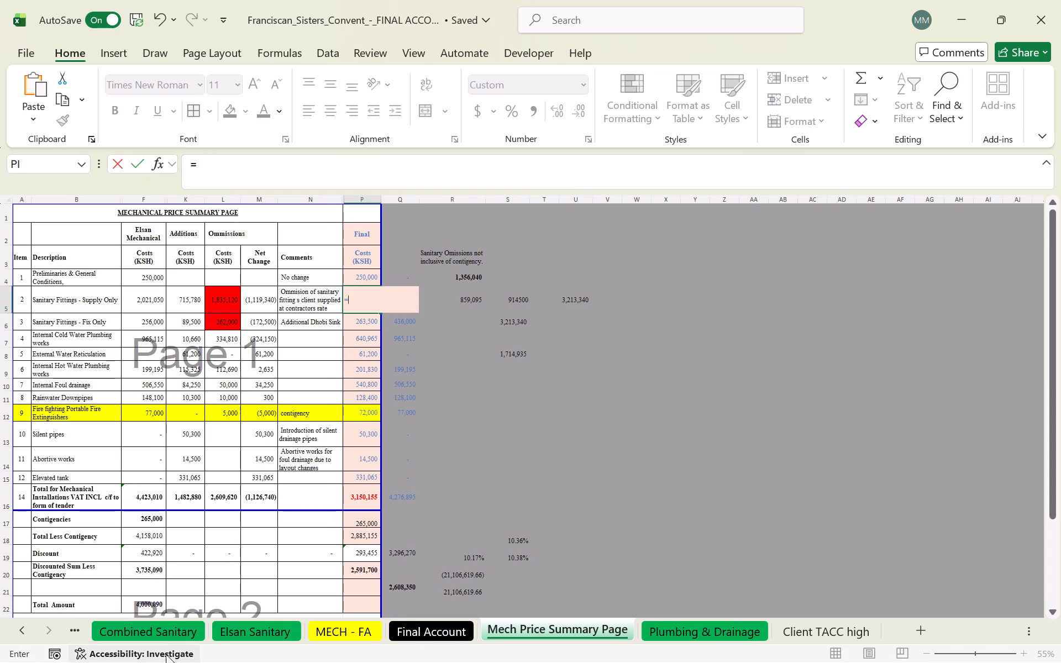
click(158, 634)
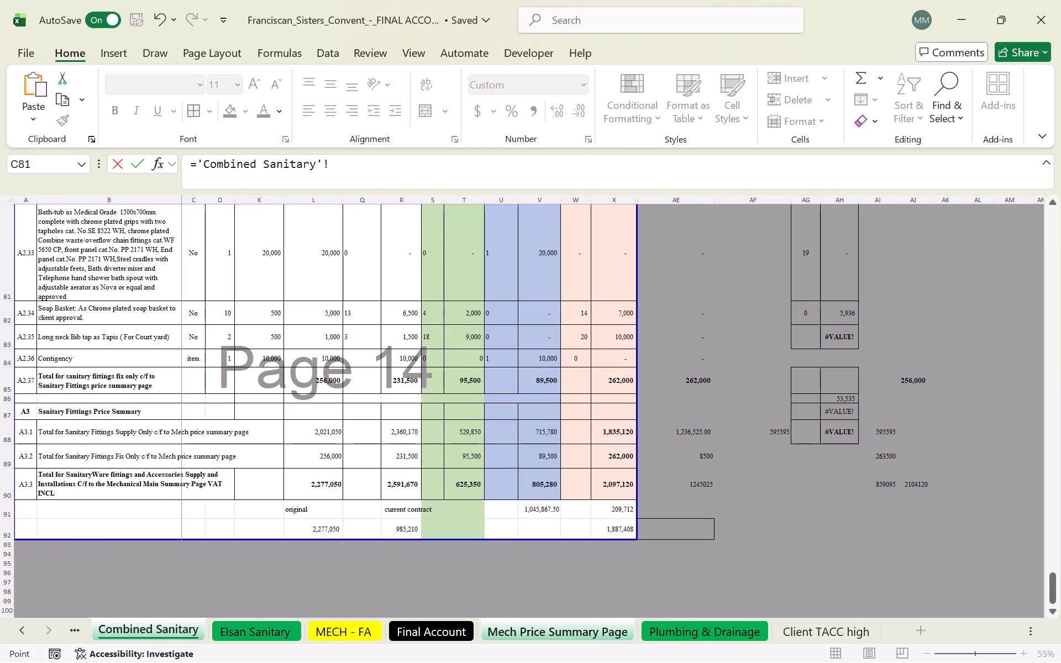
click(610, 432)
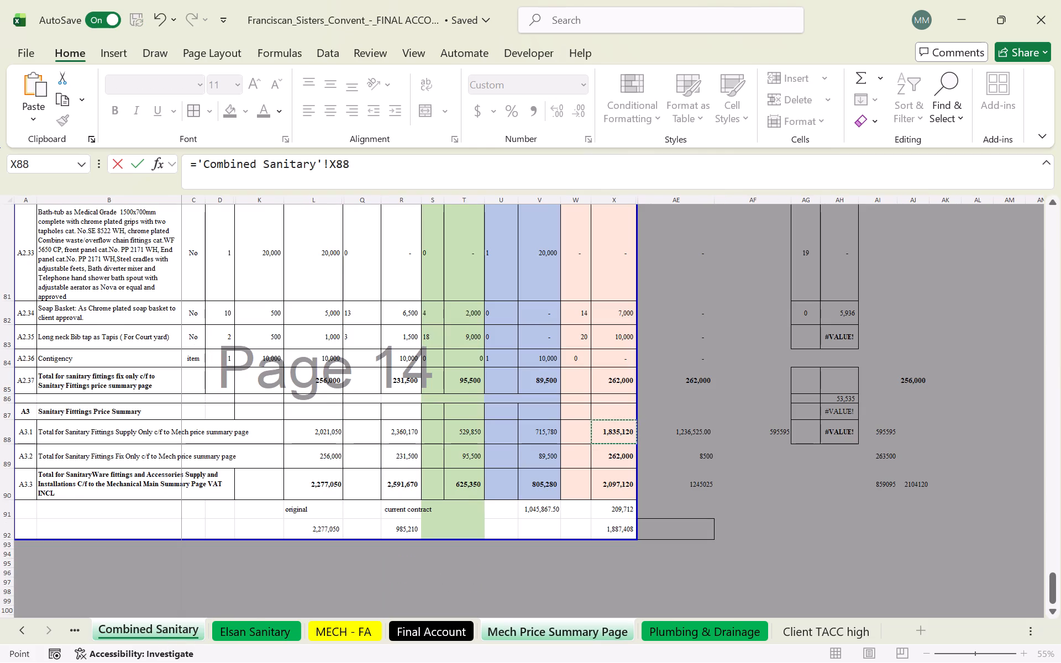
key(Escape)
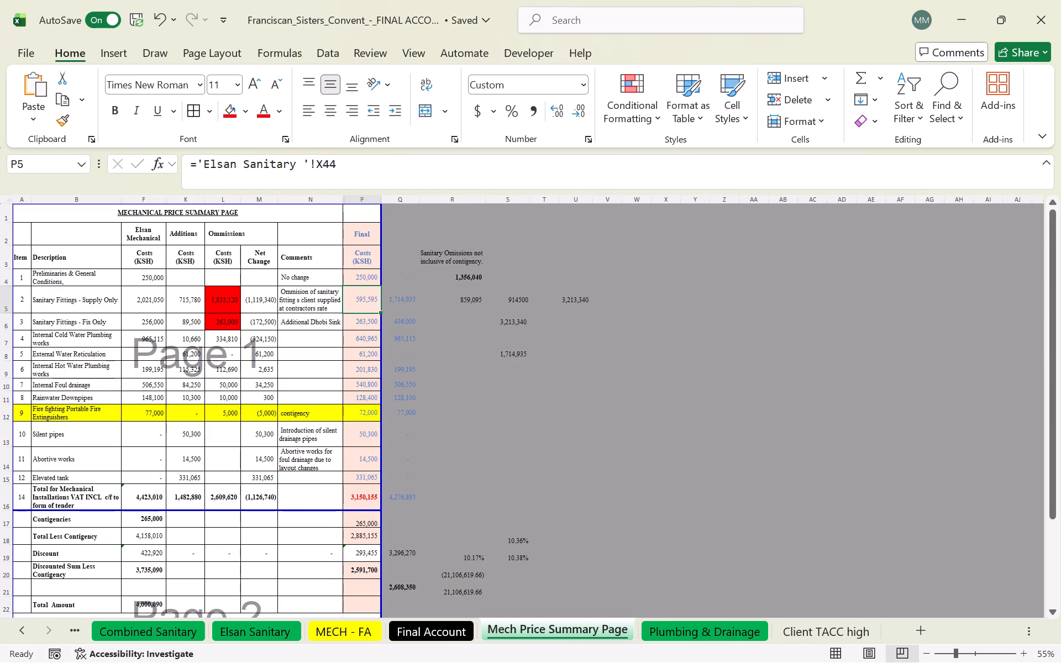
Link the Sanitary Fittings - Supply Only Final cost in P5 to the supply-only total in T88 of the Combined Sanitary sheet.
click(369, 281)
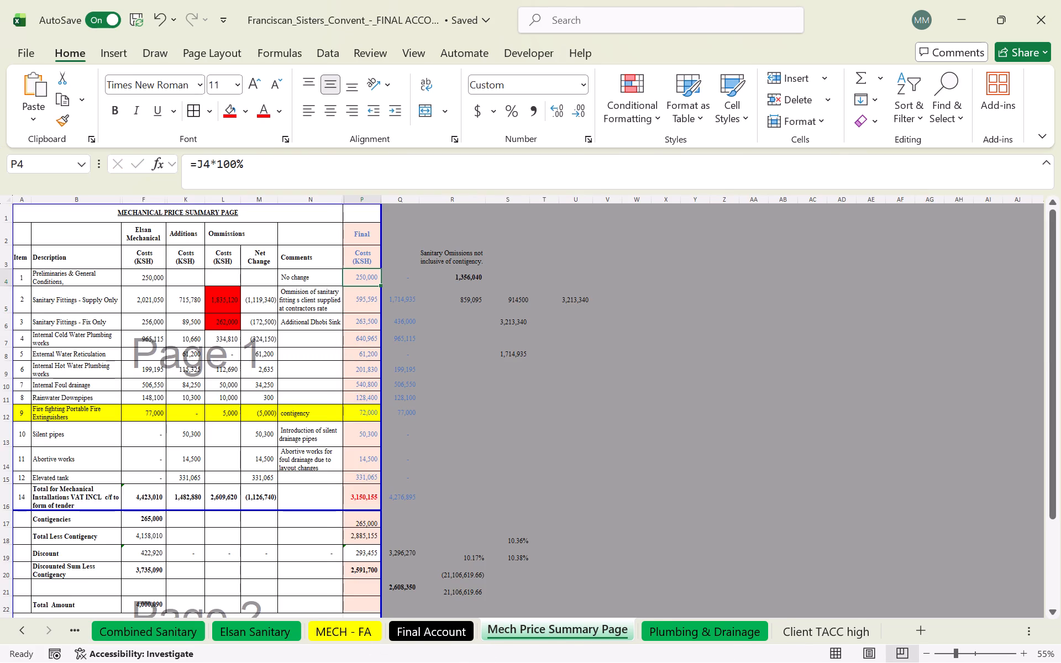
click(369, 306)
click(369, 328)
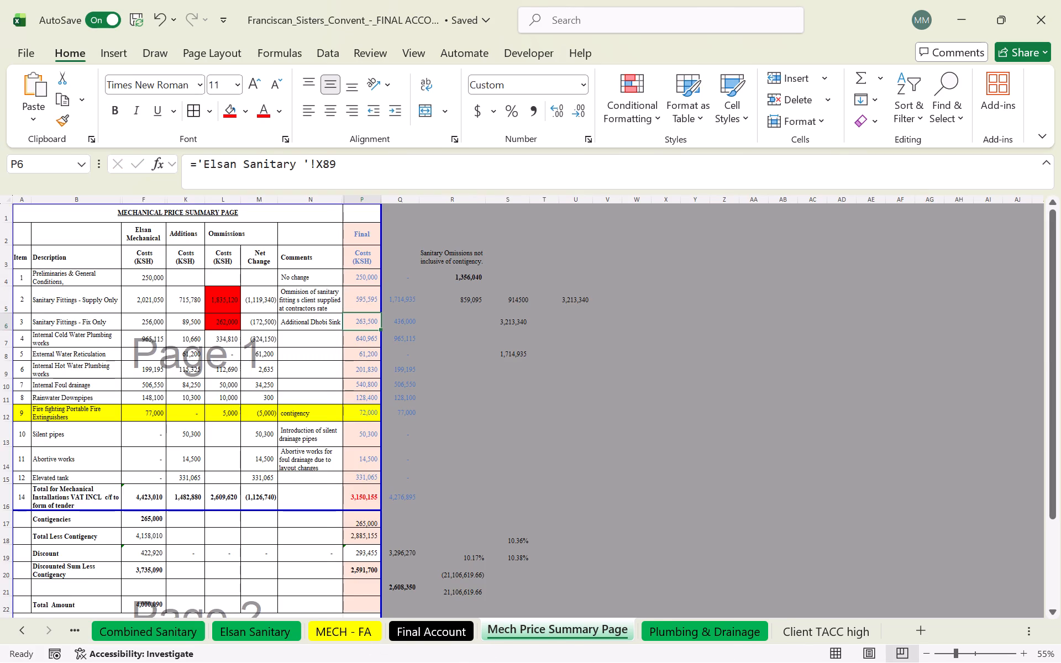
click(369, 338)
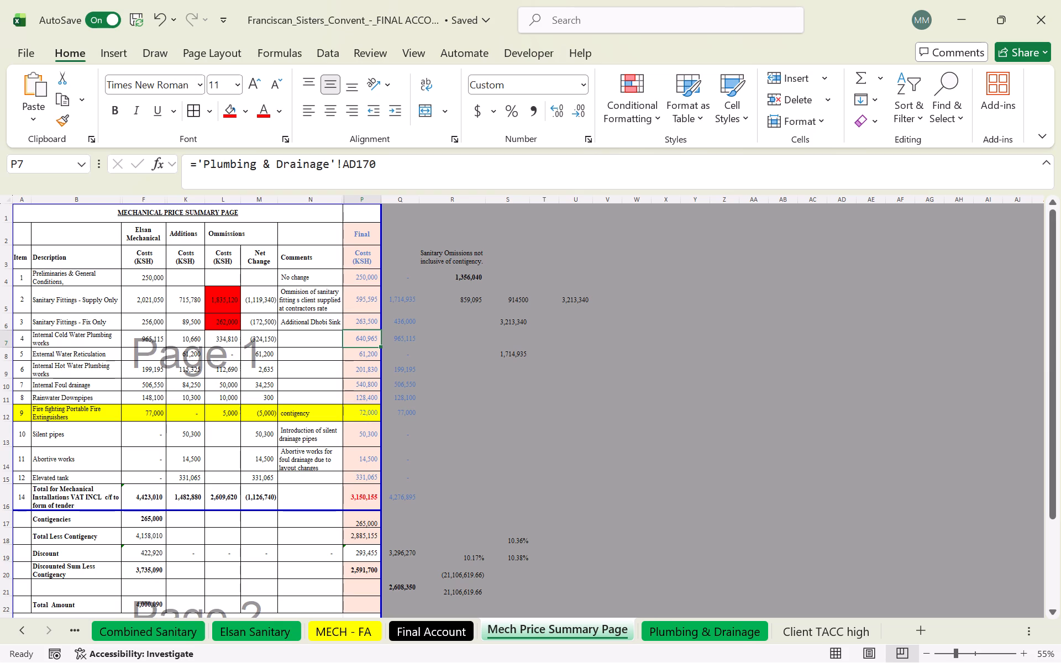
click(367, 298)
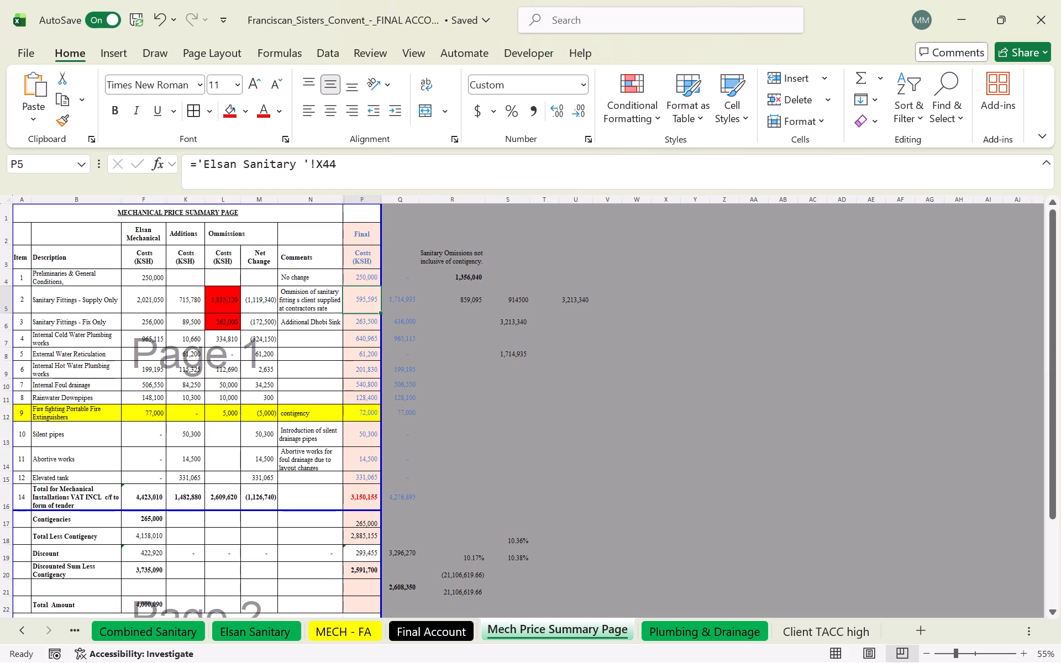
key(equal)
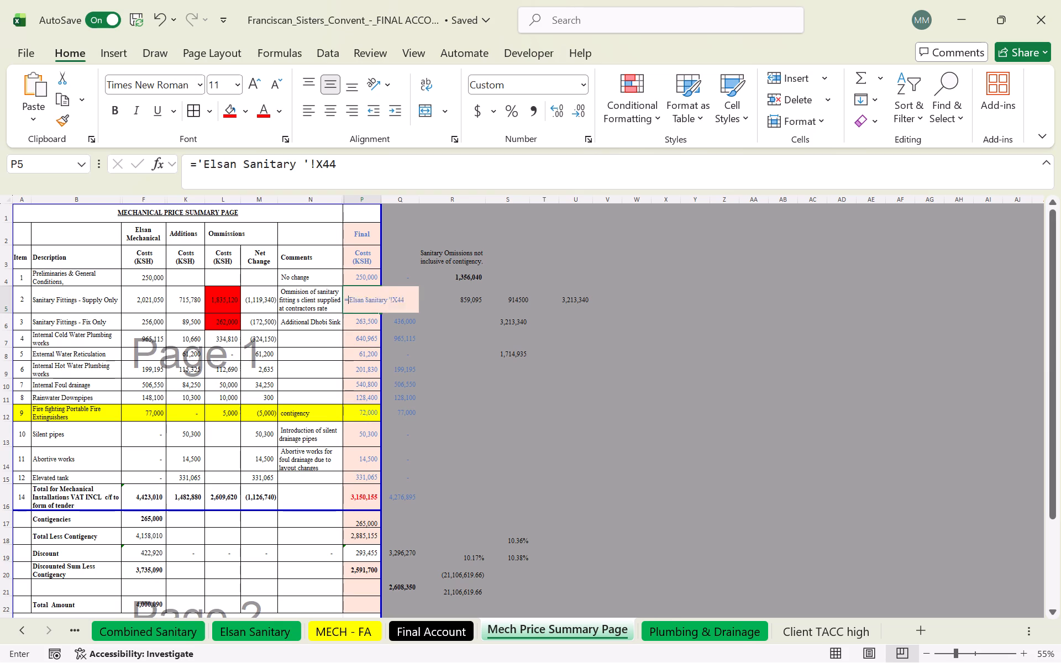
click(171, 634)
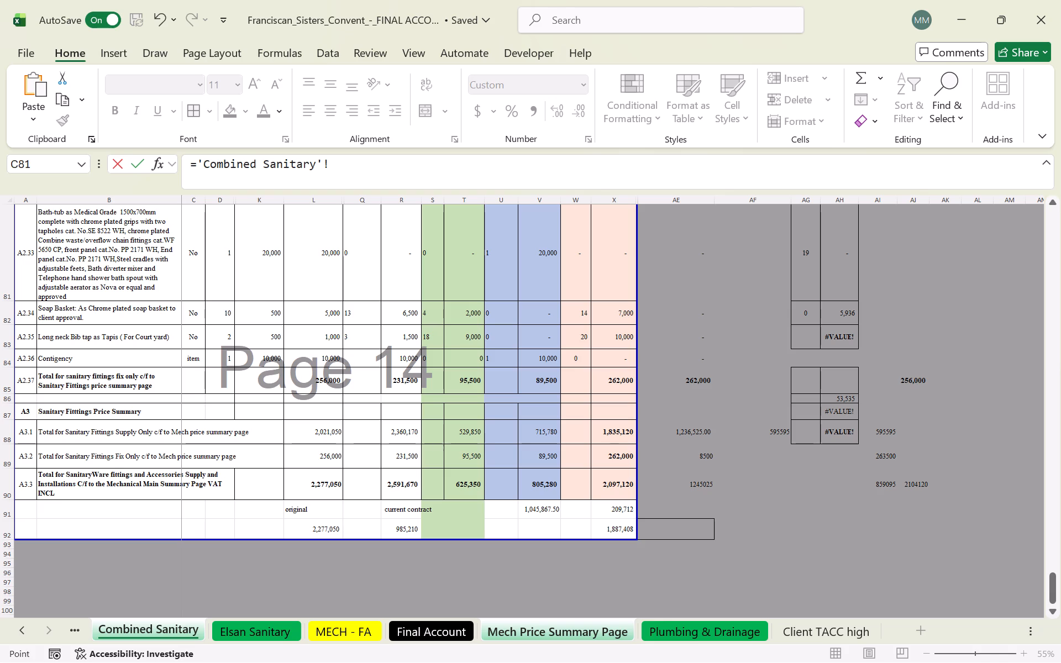
click(614, 427)
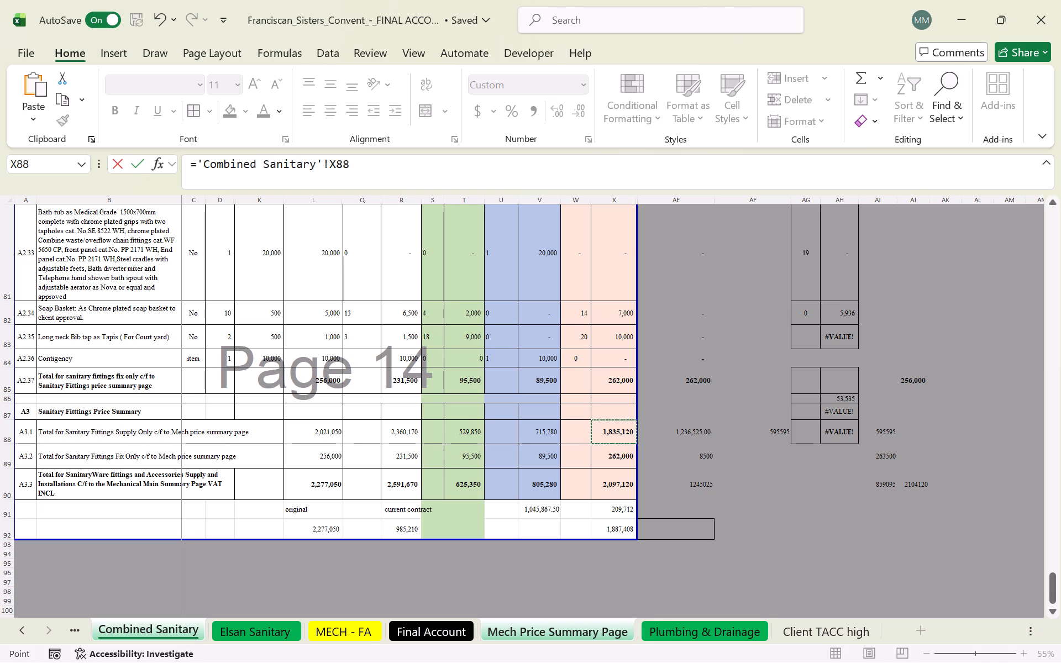
click(463, 435)
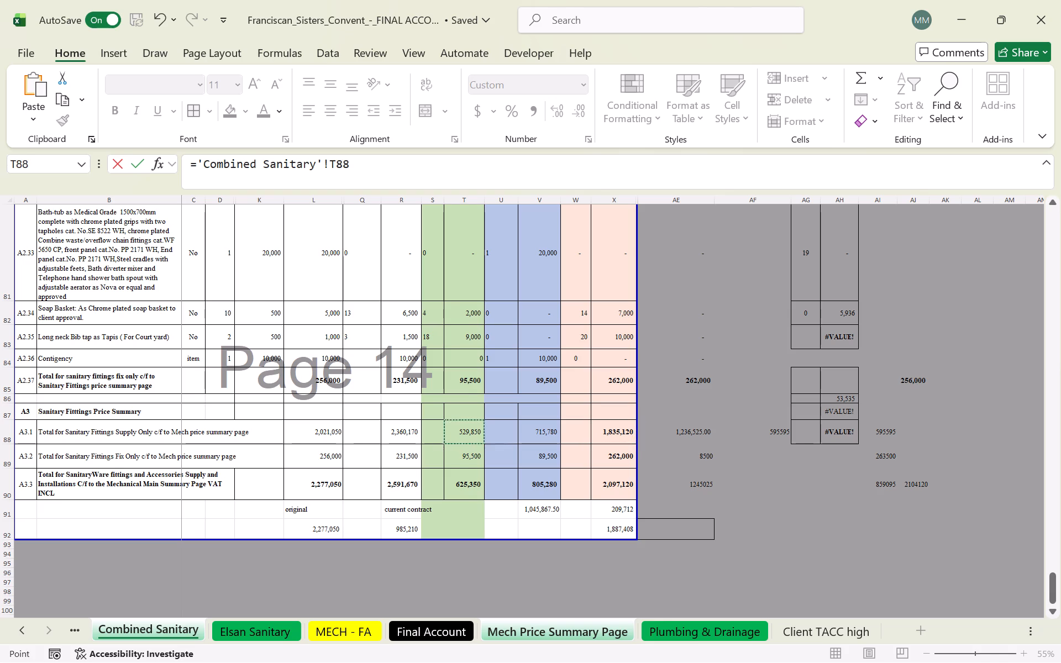
key(Return)
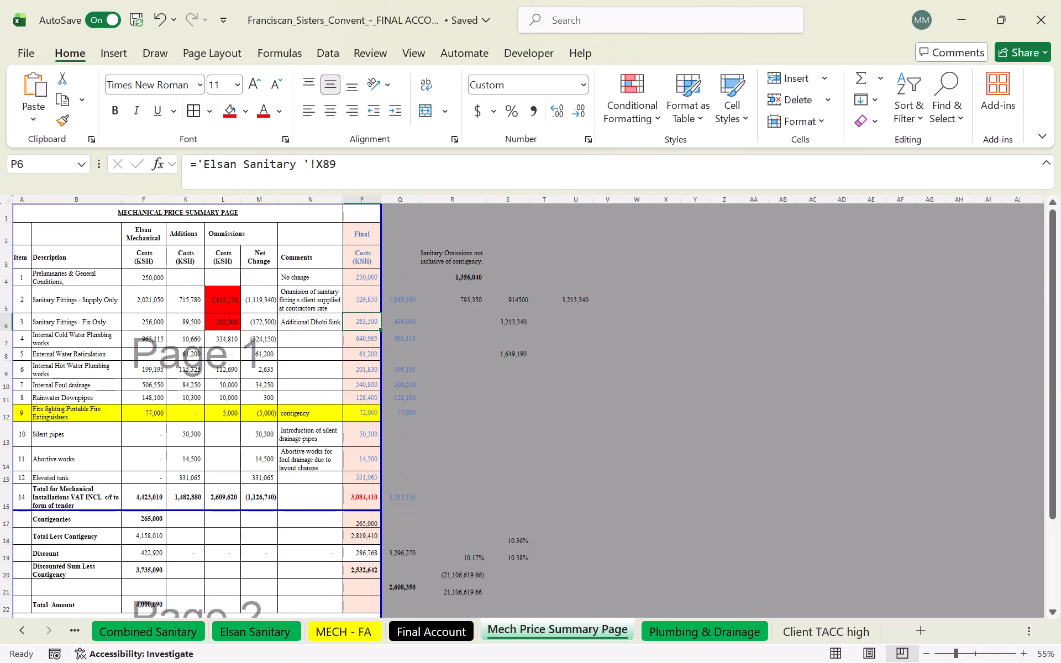
Link the Sanitary Fittings - Fix Only Final cost in P6 to the fix-only total in T89 of the Combined Sanitary sheet.
key(equal)
click(172, 628)
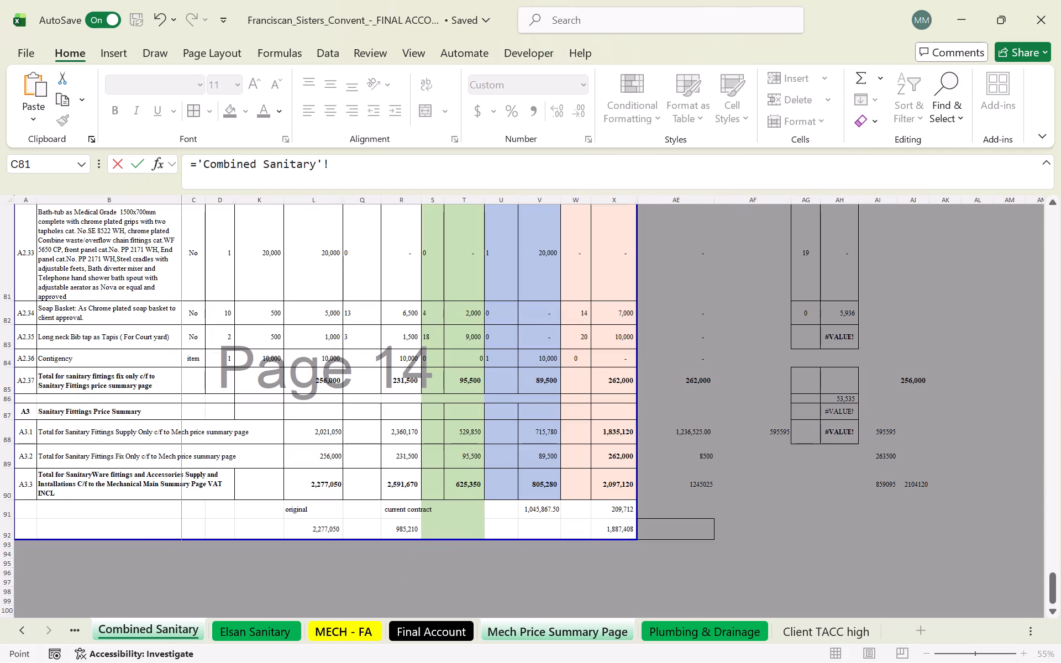
click(471, 457)
key(Return)
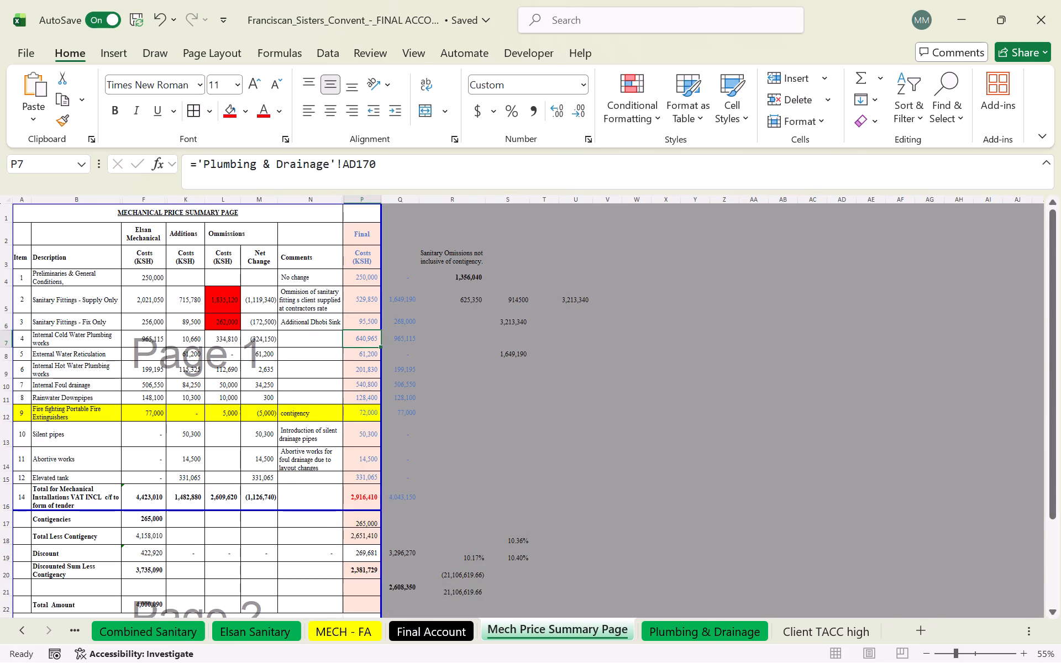
Inspect the sanitary fittings cross-check formulas in Q6 and Q5 against the original Elsan Mechanical costs.
click(405, 325)
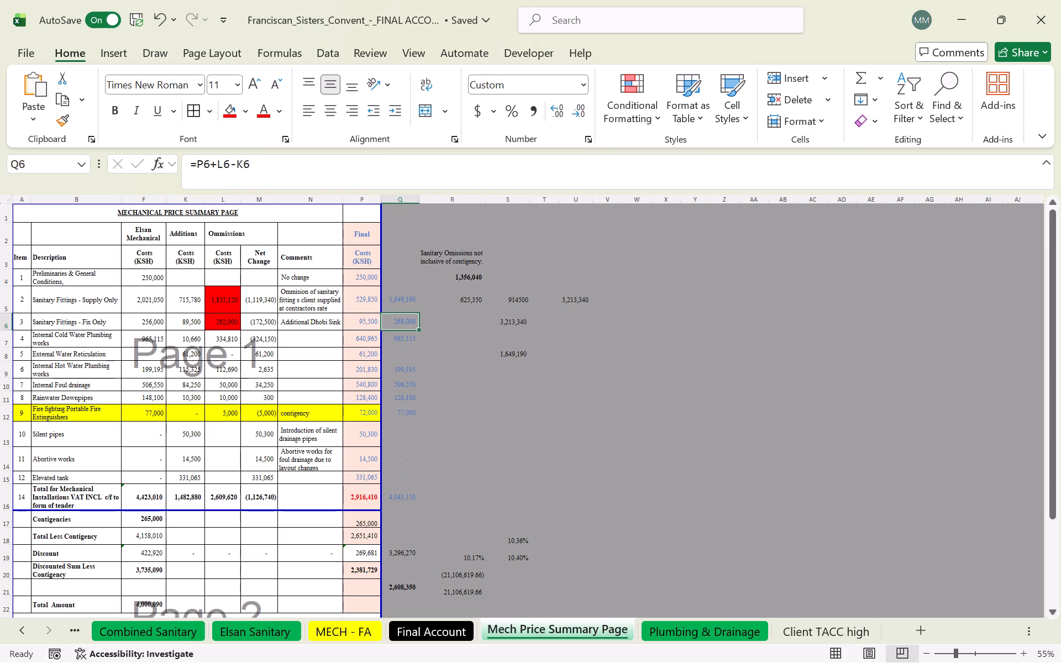
double_click(402, 320)
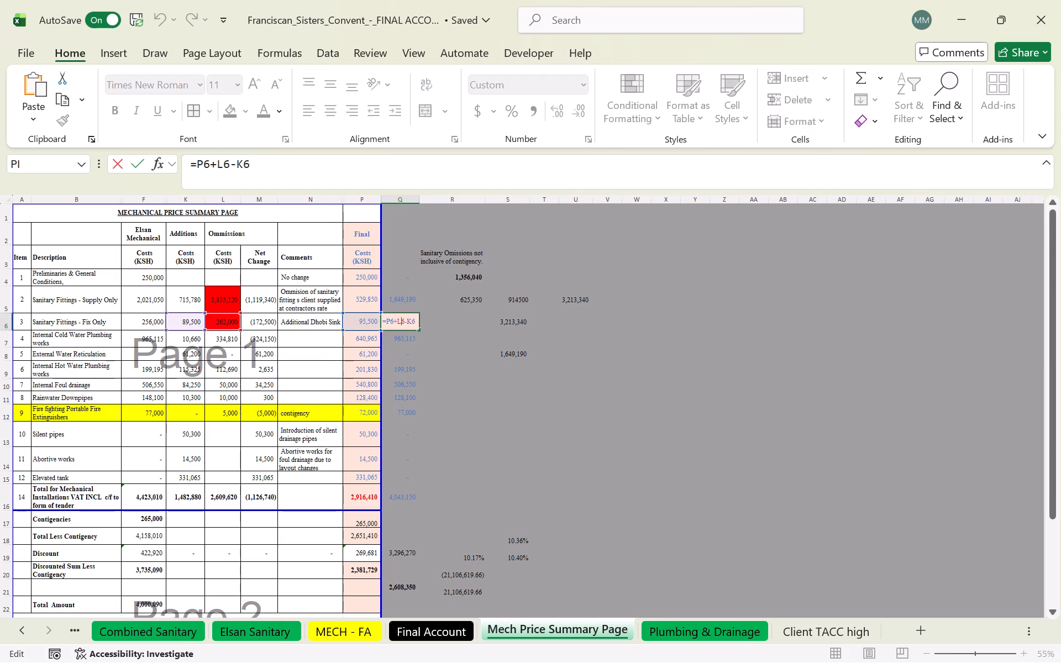
key(Return)
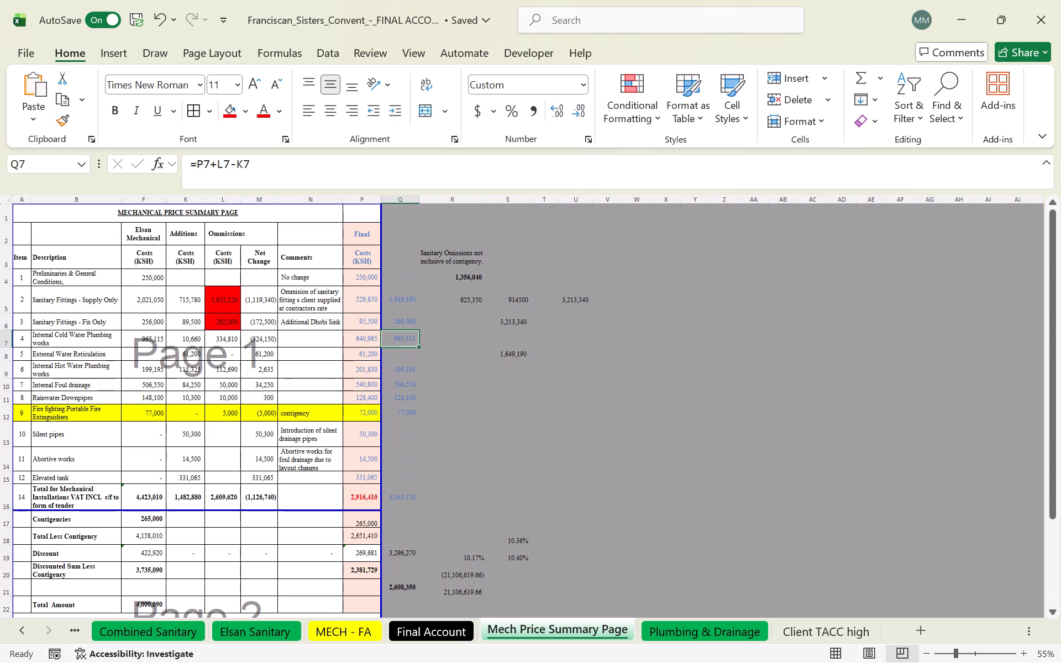
click(409, 298)
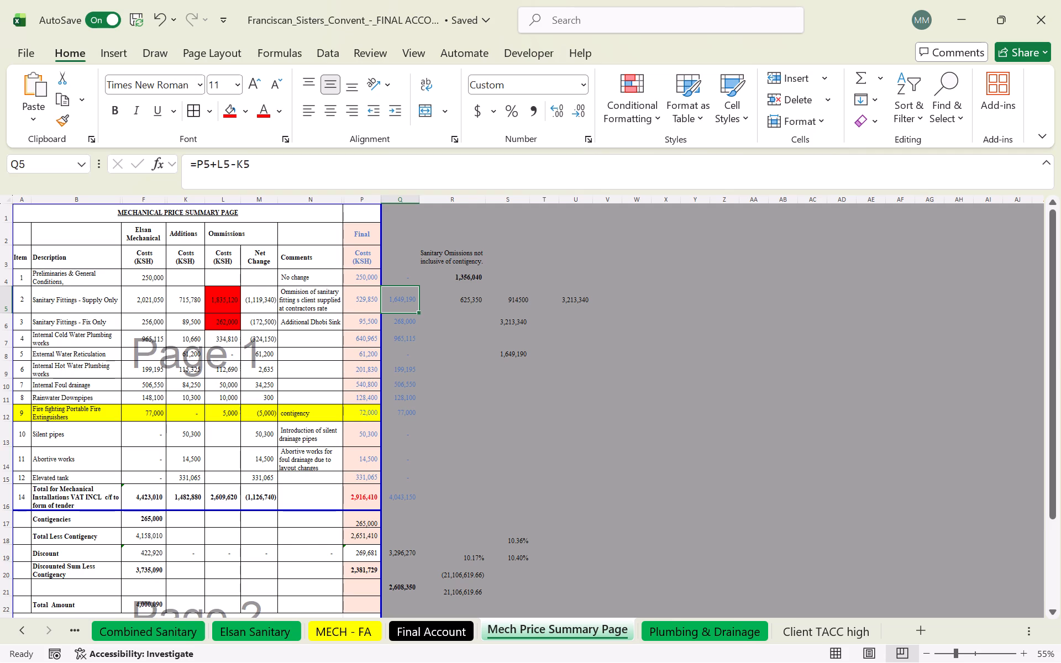
Examine the fix-only items on the Combined Sanitary sheet, from the price summary back to the towel bar row, comparing original, final, addition and omission amounts.
click(153, 638)
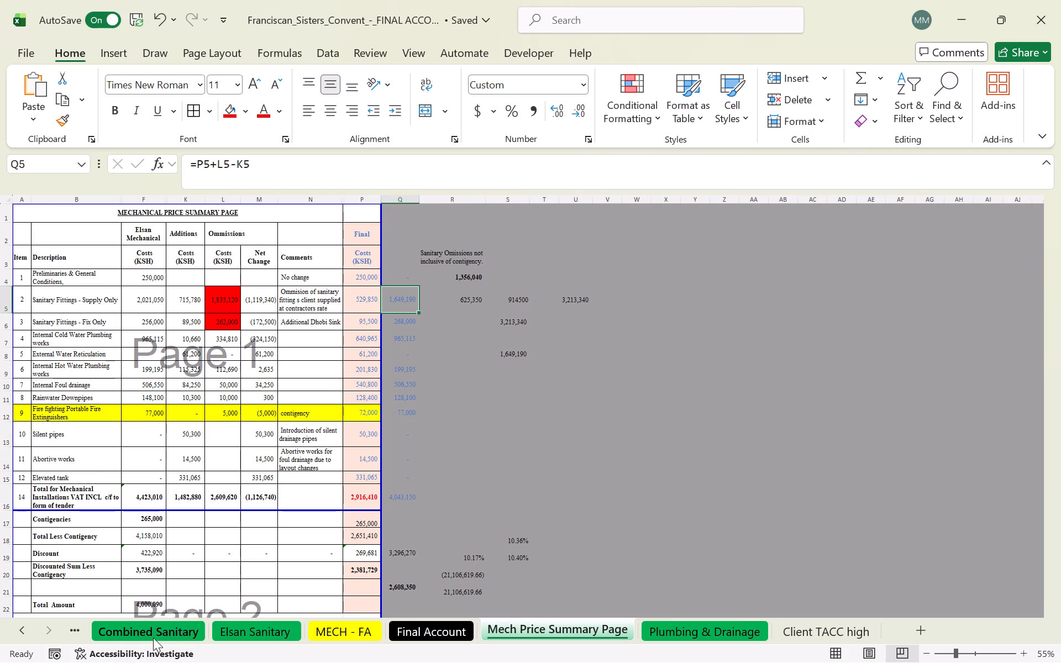
scroll(550, 464, up, 3)
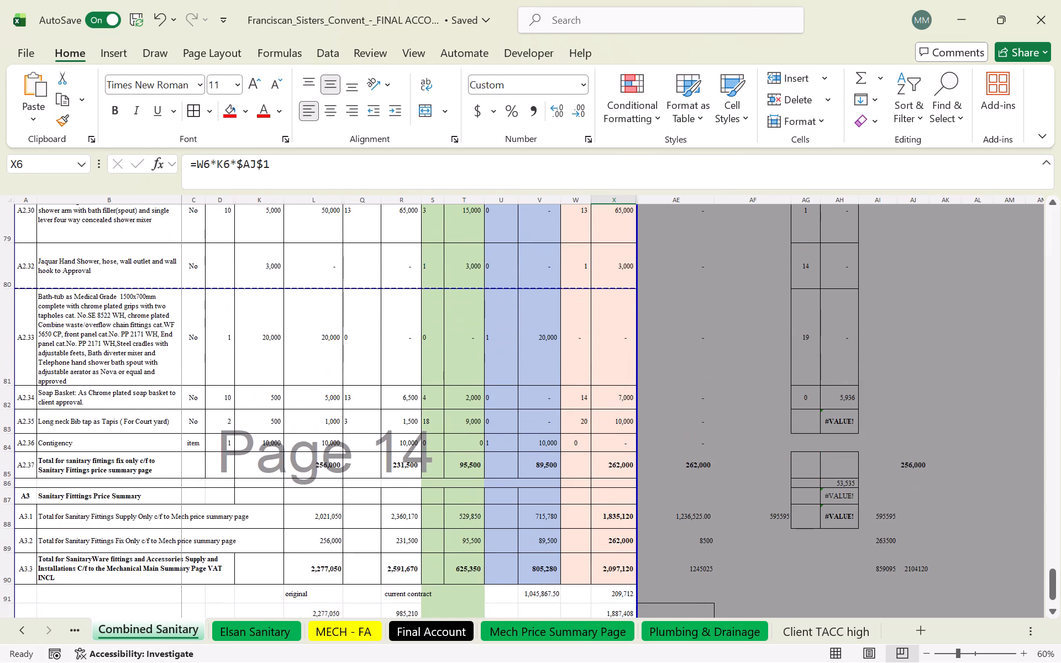
scroll(557, 465, up, 4)
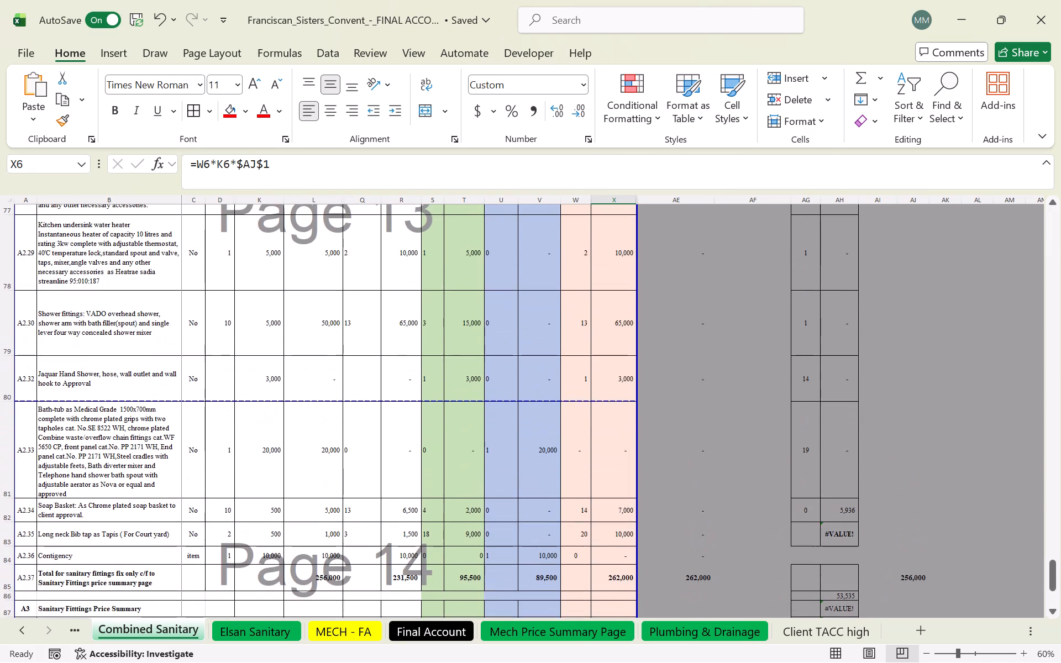
scroll(558, 465, up, 5)
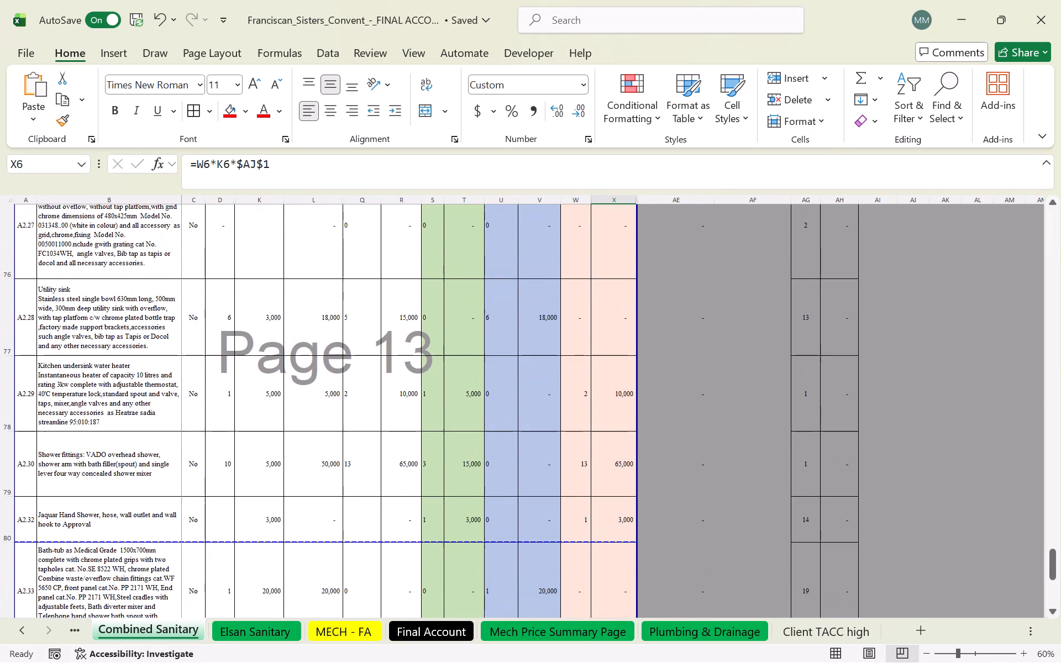
scroll(561, 465, up, 3)
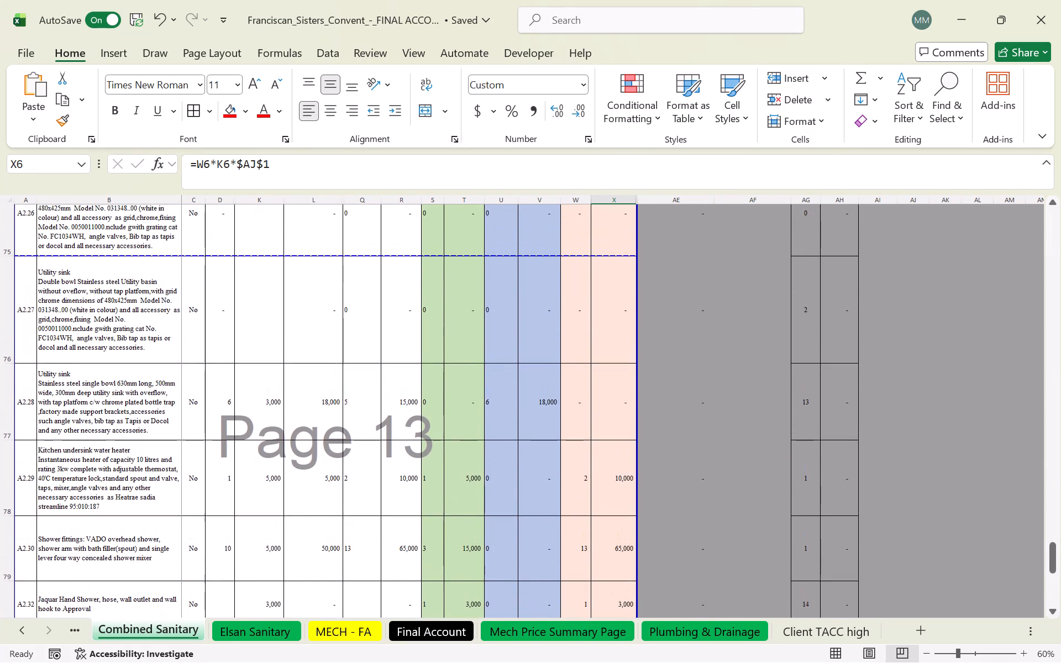
scroll(564, 466, up, 4)
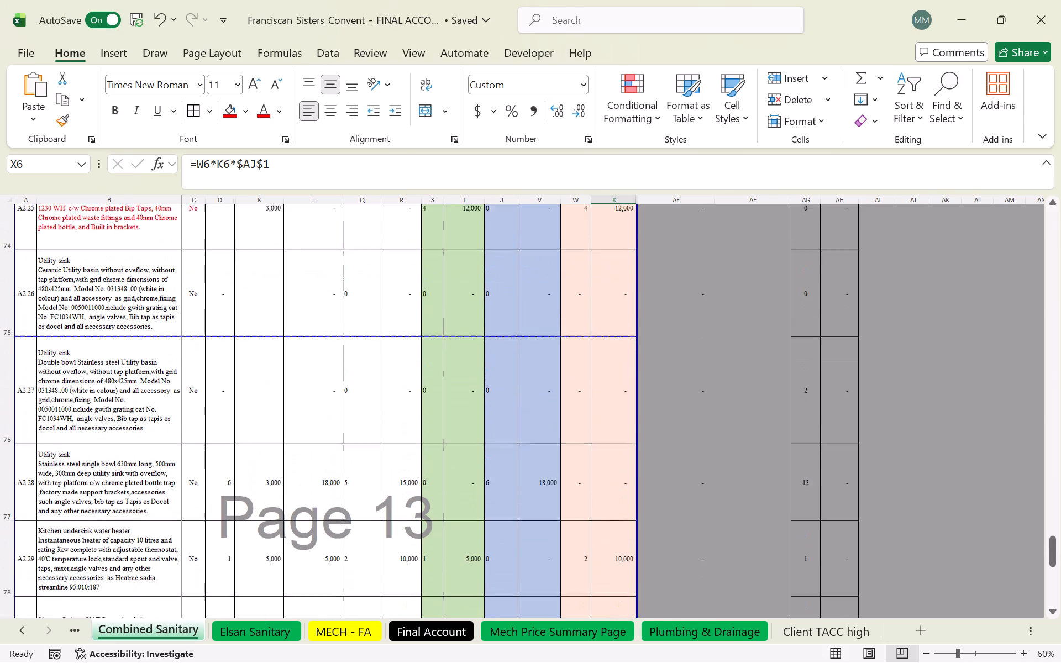
scroll(564, 467, up, 7)
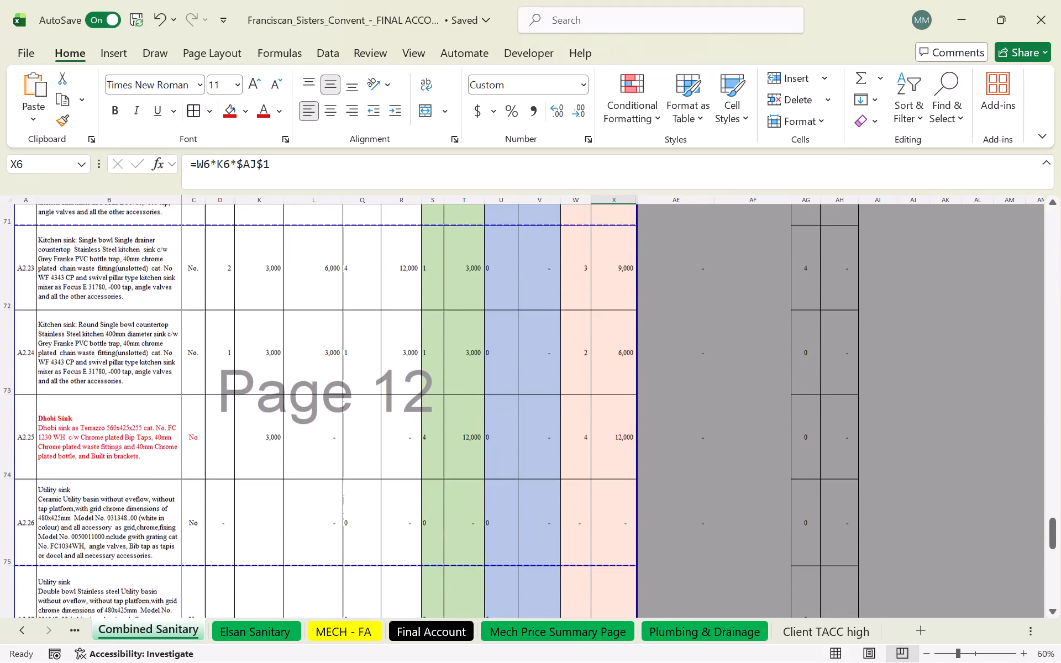
scroll(564, 467, up, 10)
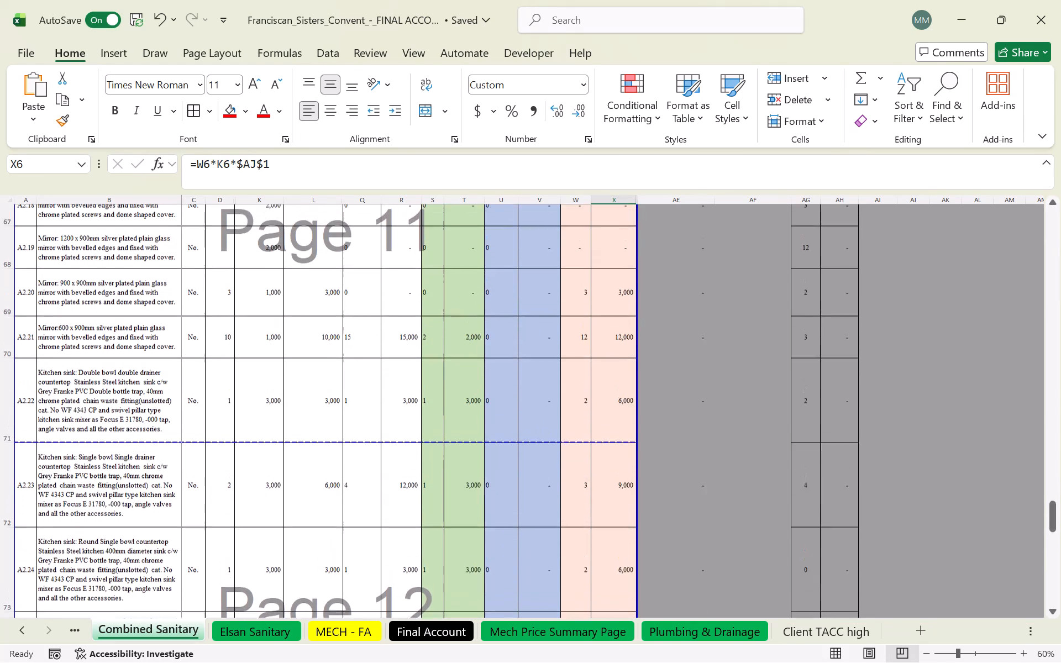
scroll(564, 467, up, 4)
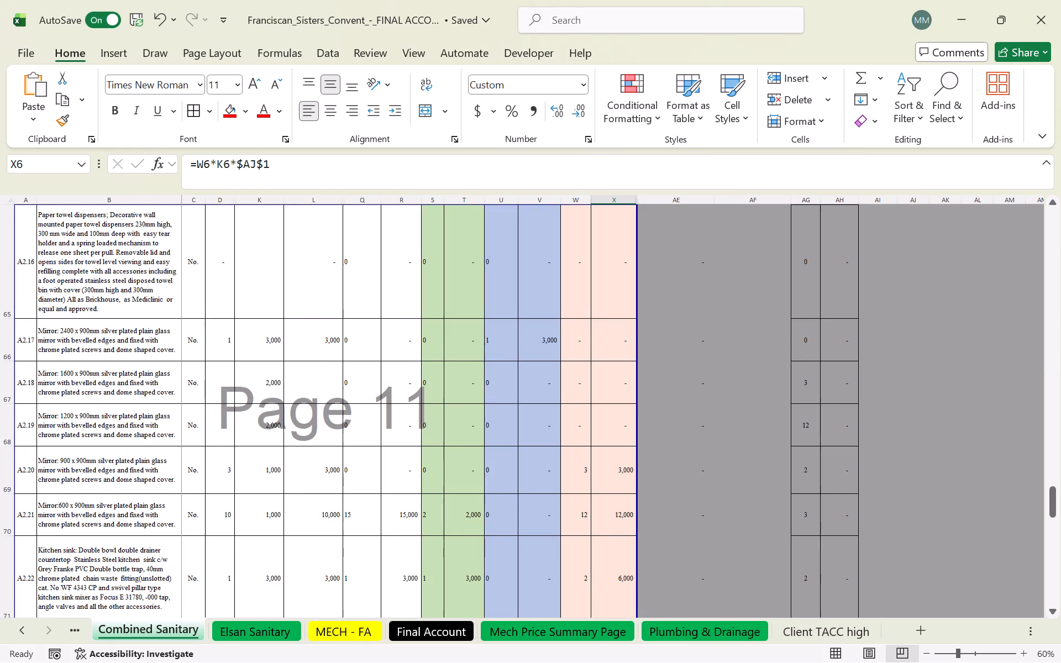
scroll(591, 550, up, 3)
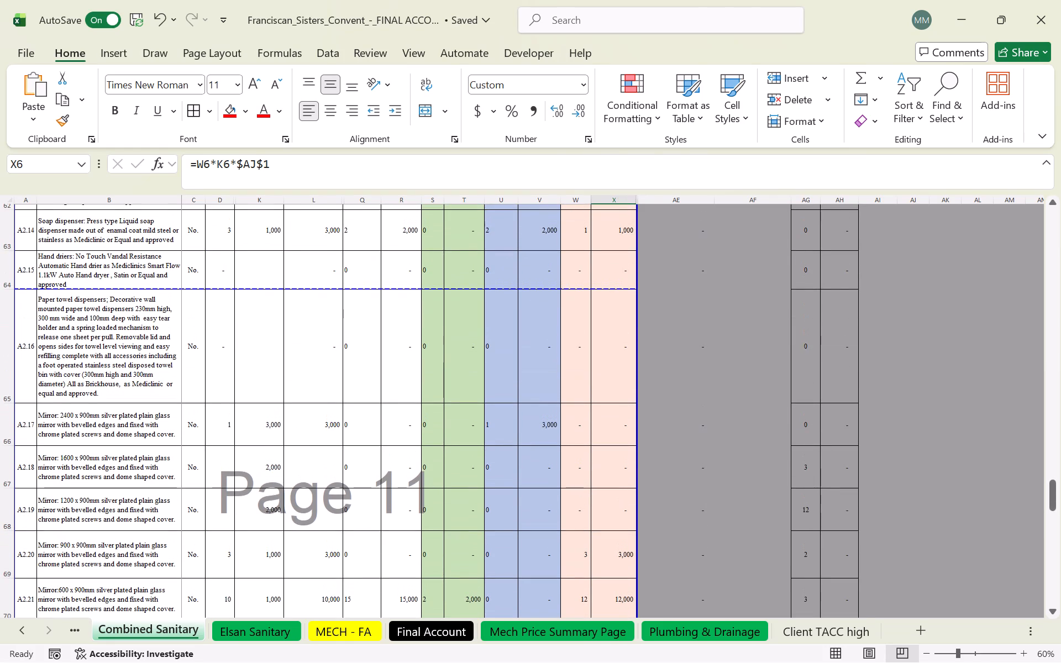
scroll(592, 523, up, 2)
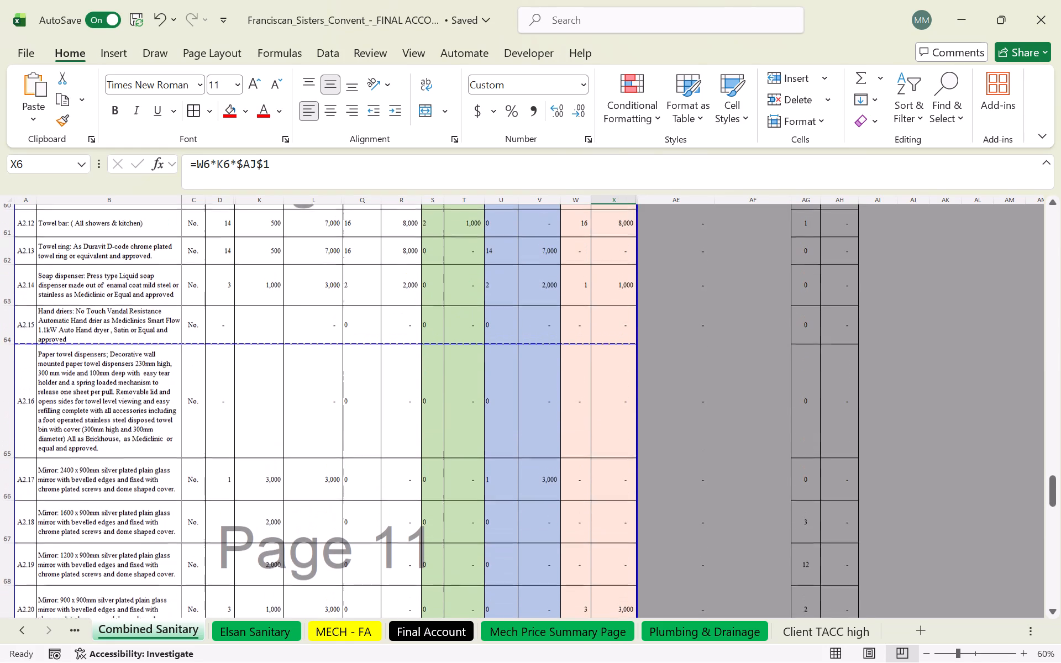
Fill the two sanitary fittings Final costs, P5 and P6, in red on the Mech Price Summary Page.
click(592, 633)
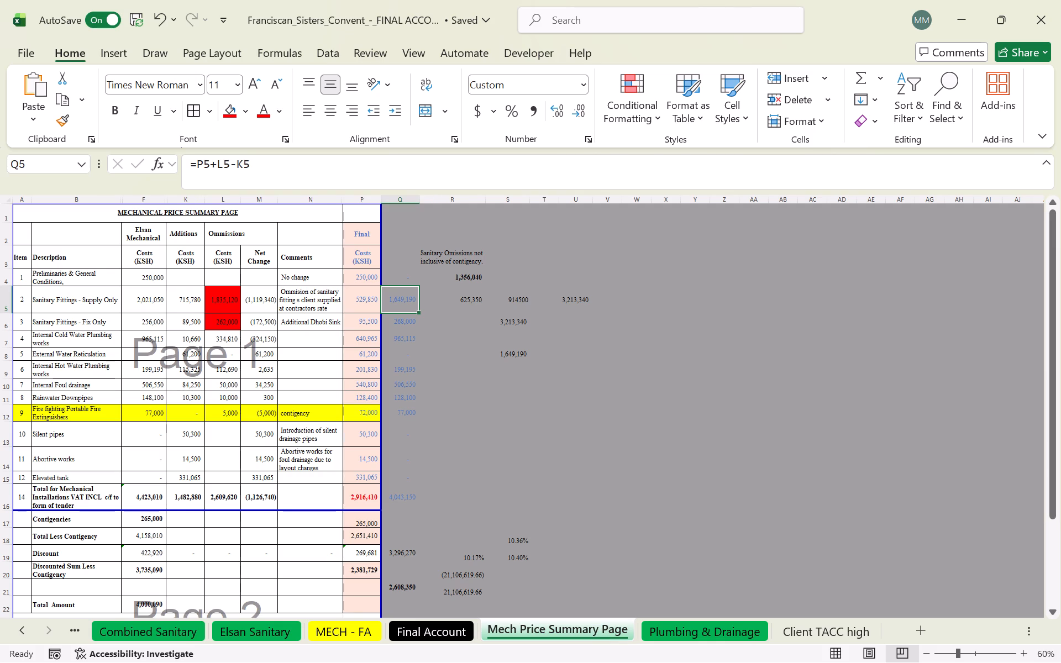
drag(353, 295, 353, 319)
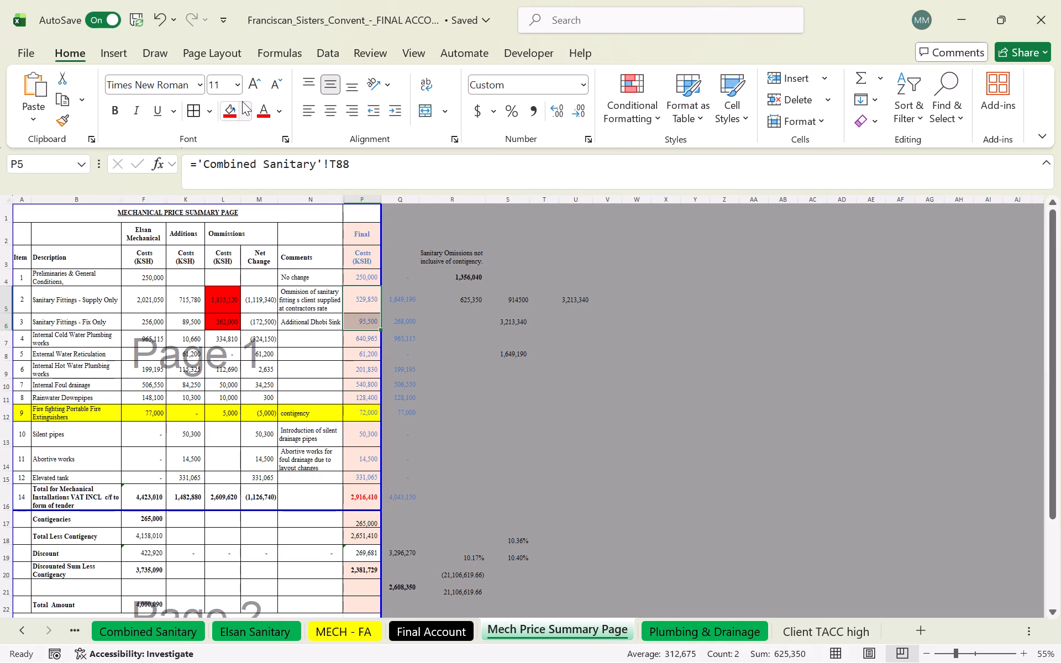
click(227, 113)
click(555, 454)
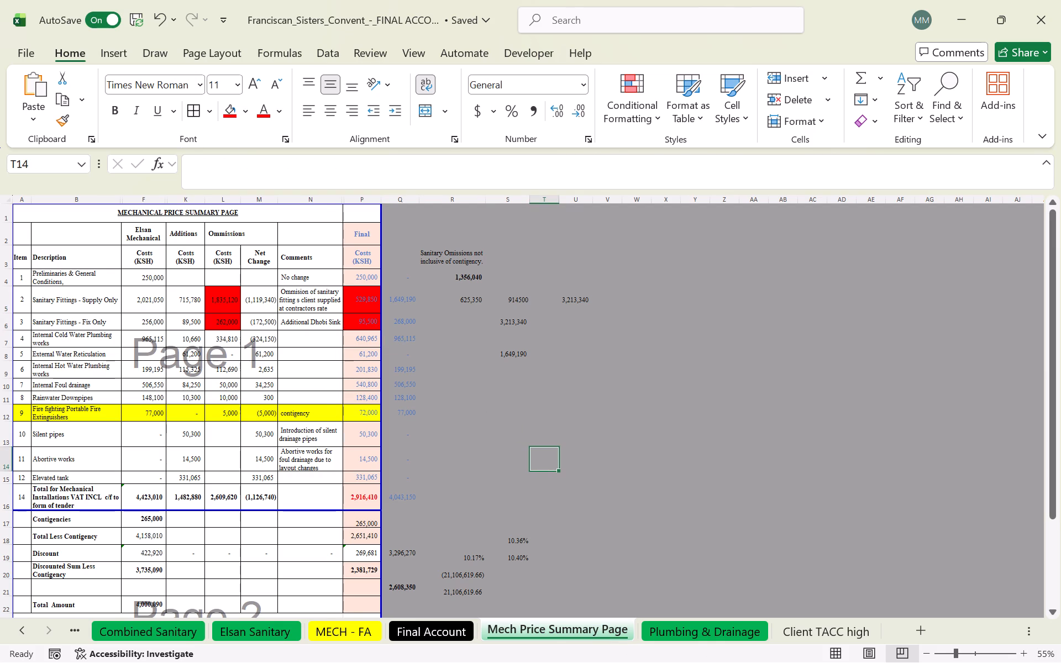
Review the Final Account sheet, and check the formulas behind the mechanical Final total in P16 and the supply-only Final cost in P5.
click(424, 631)
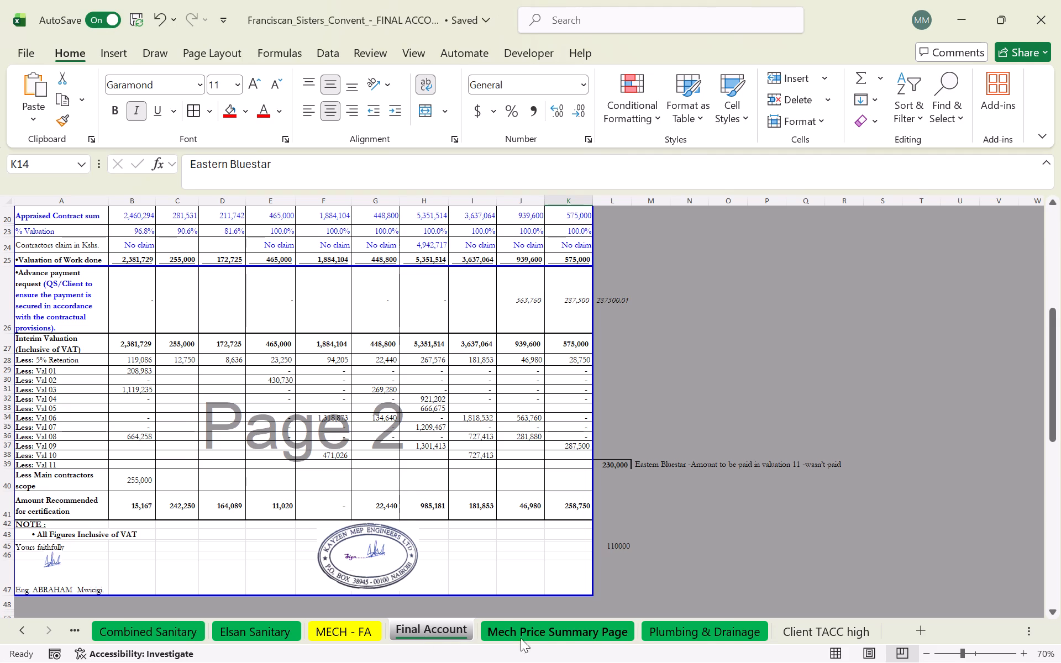
click(550, 639)
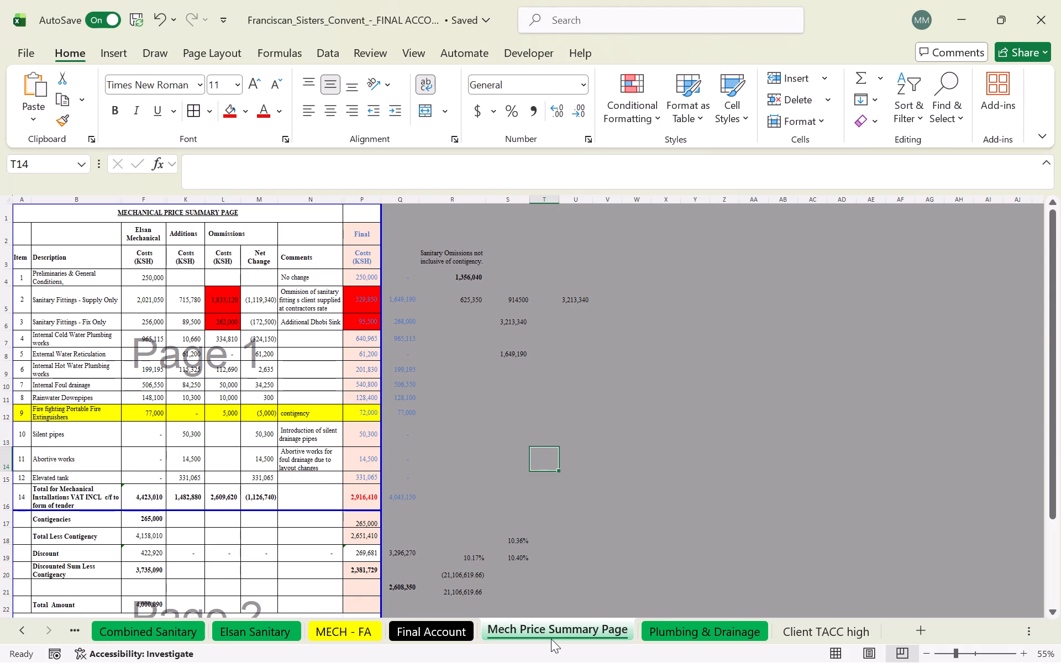
double_click(350, 492)
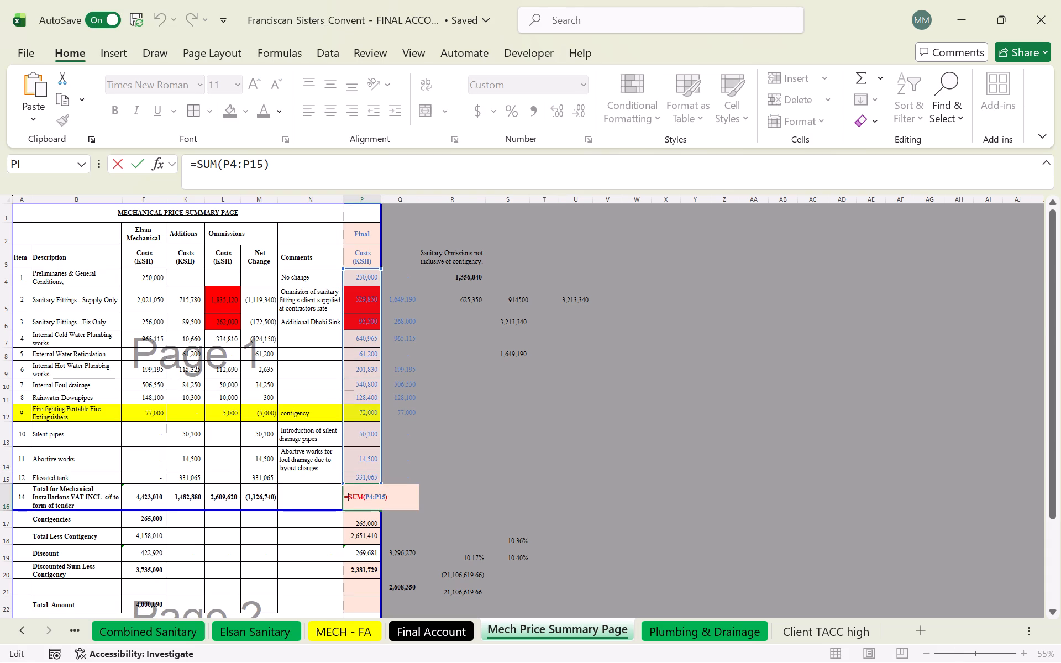
key(Return)
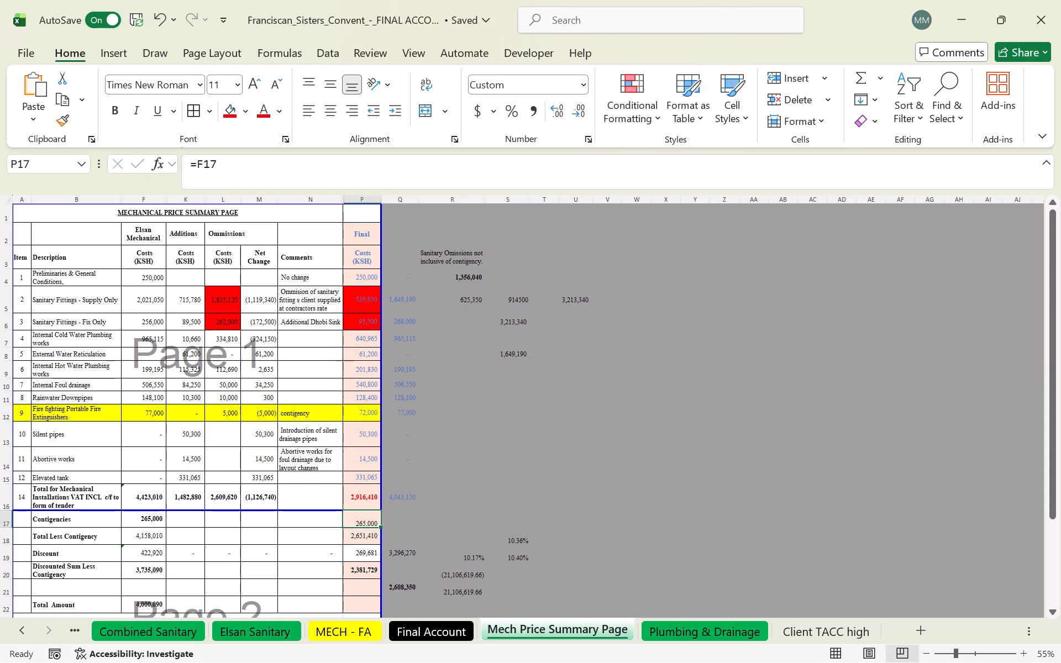
click(358, 298)
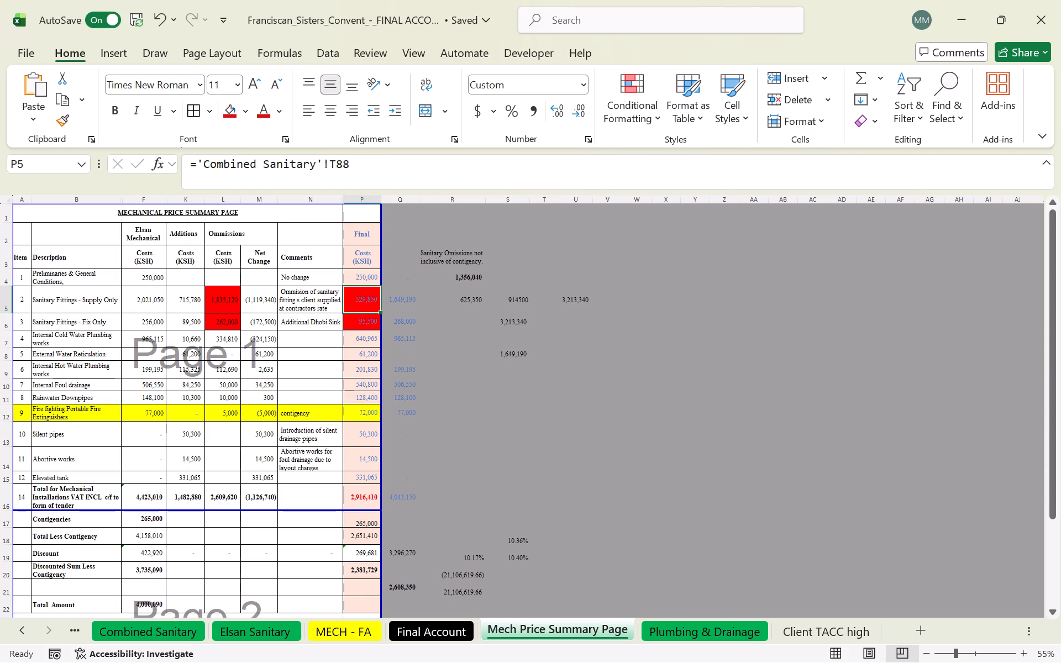
Undo the red fill and the sanitary fittings relinks, restoring the earlier sheet links in K5:K6, L5:L6 and P5:P6.
key(ctrl+z)
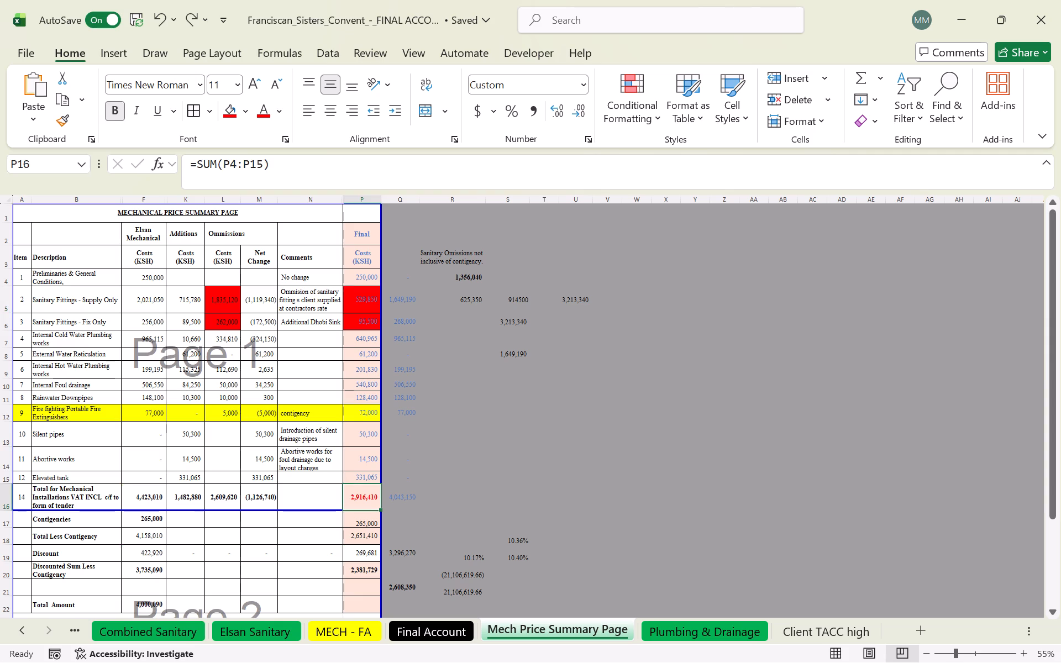
key(ctrl+z)
key(ctrl+z)
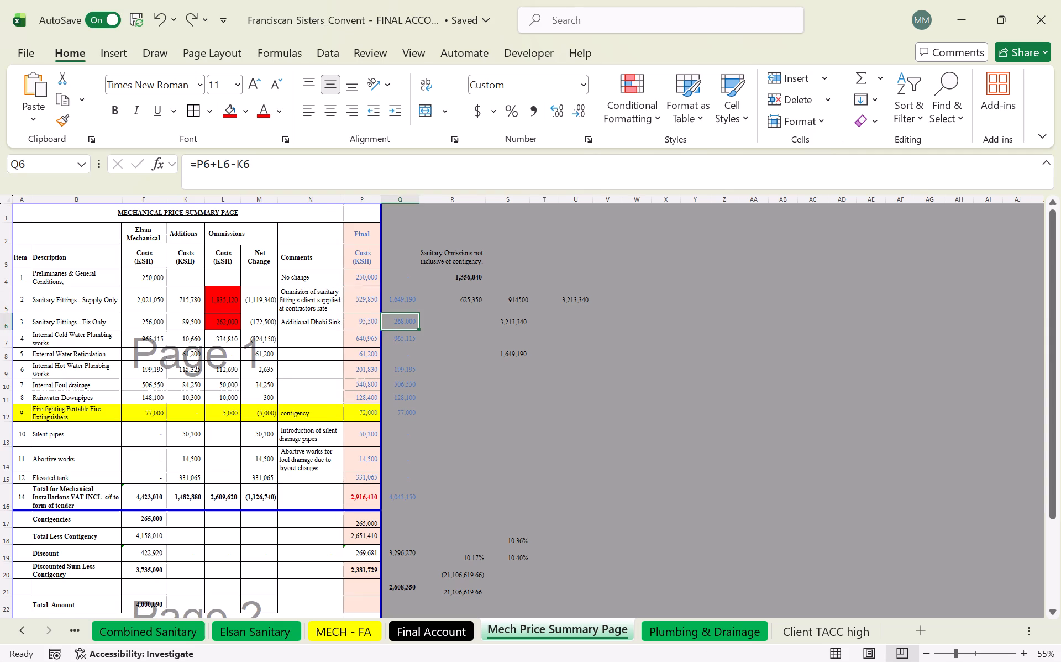
key(ctrl+z)
key(ctrl+z)
key(ctrl+z)
key(ctrl+z)
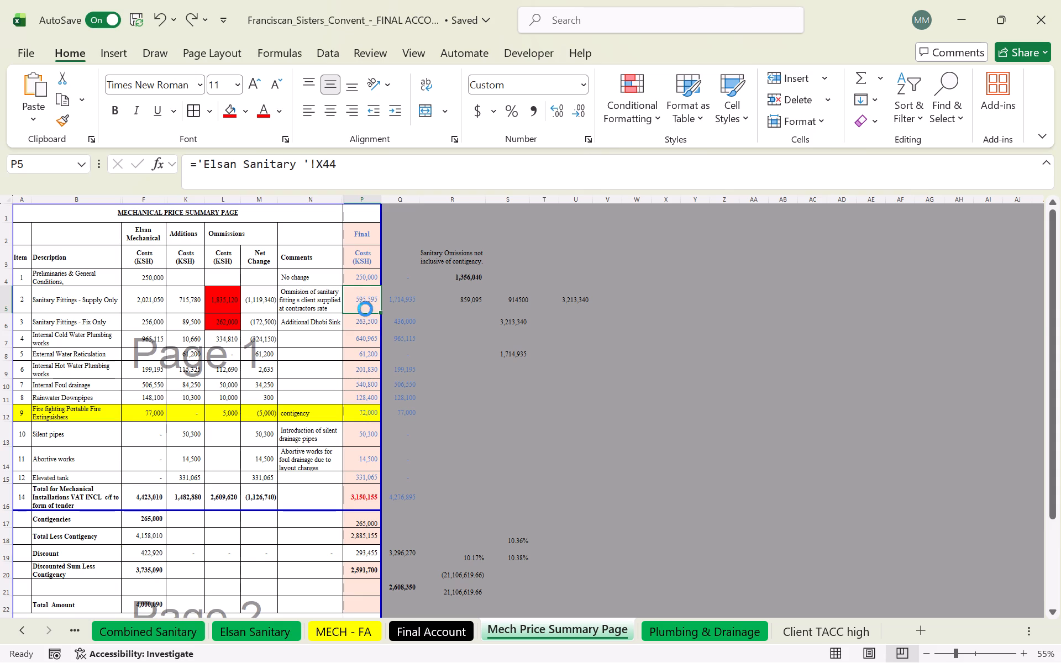
key(ctrl+z)
key(ctrl+z)
key(ctrl+z)
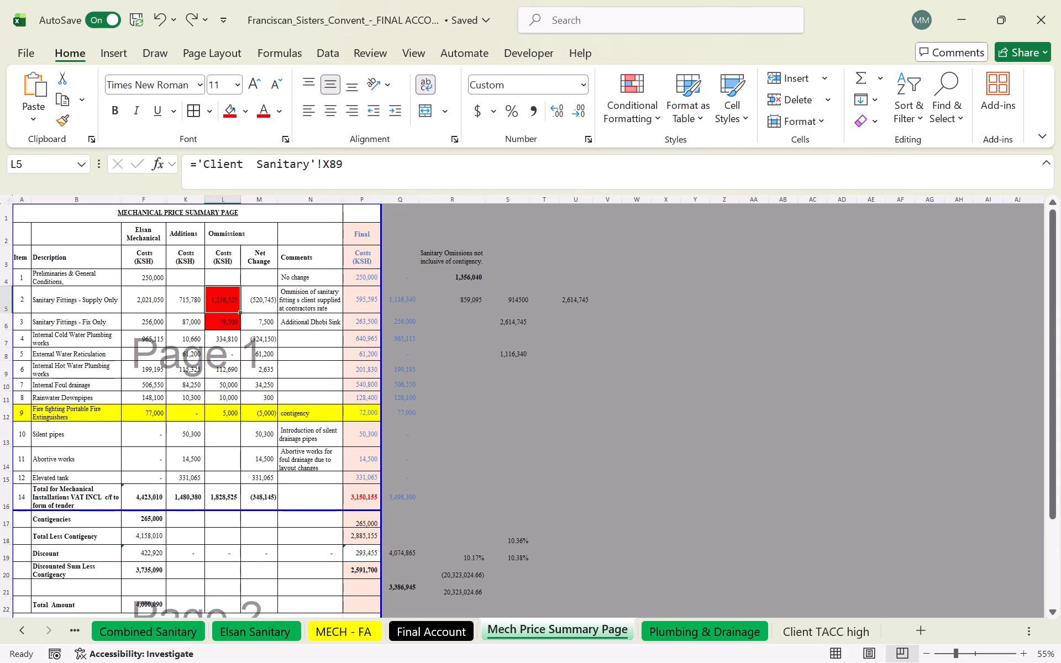
key(ctrl+z)
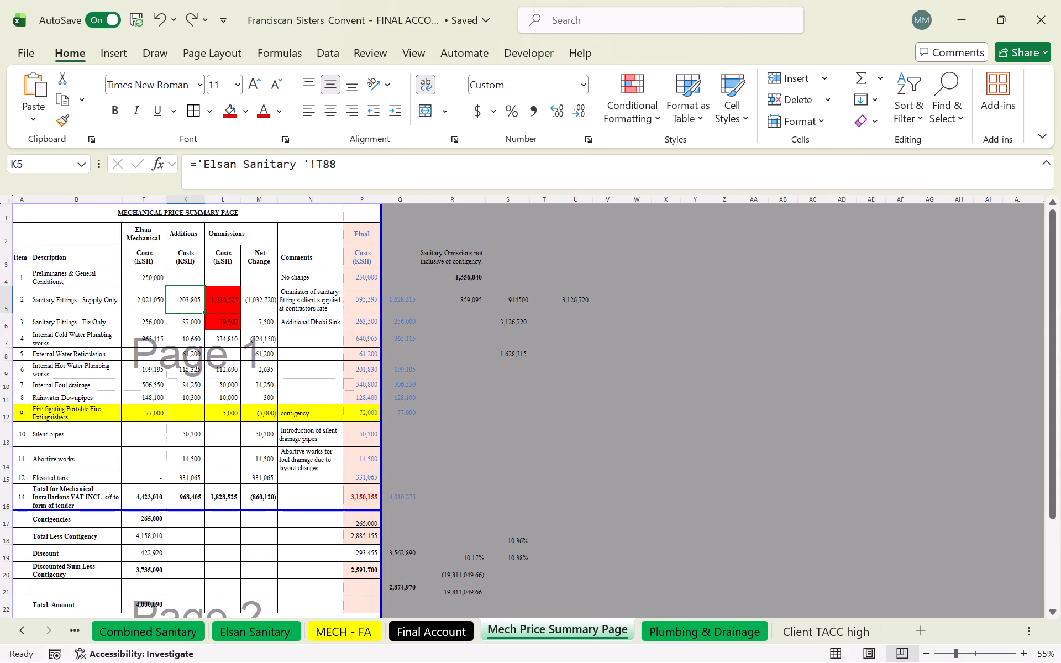
key(ctrl+z)
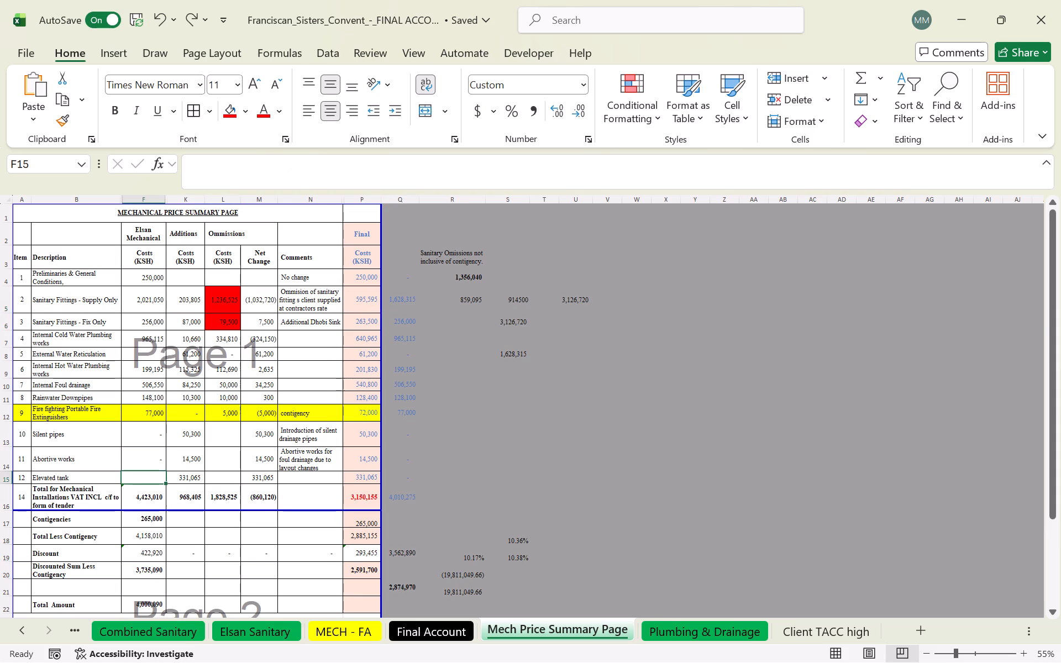
click(196, 16)
click(537, 388)
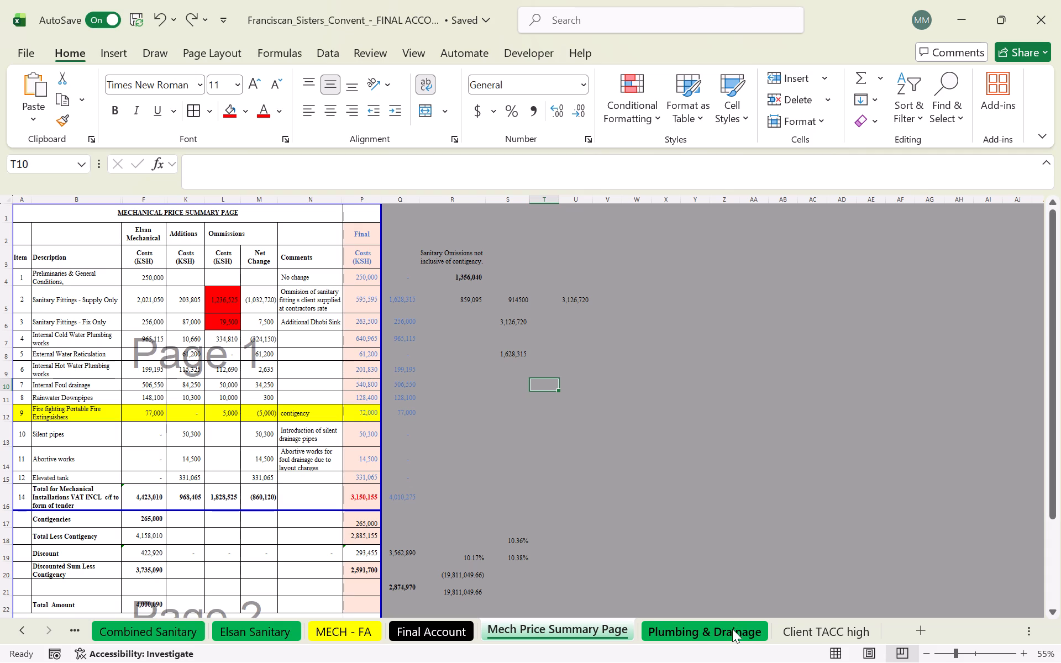
Inspect the awarded sum on MECH - FA, the Final Account sheet, and the Elsan Mechanical formulas in F18 and F16 of the price summary.
click(348, 635)
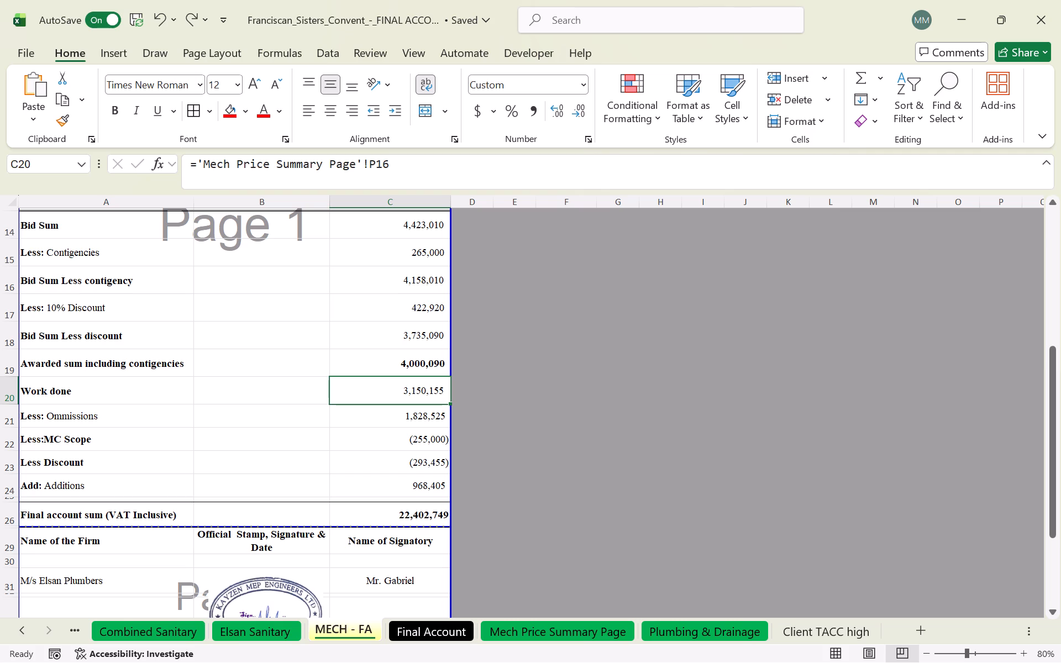
click(423, 367)
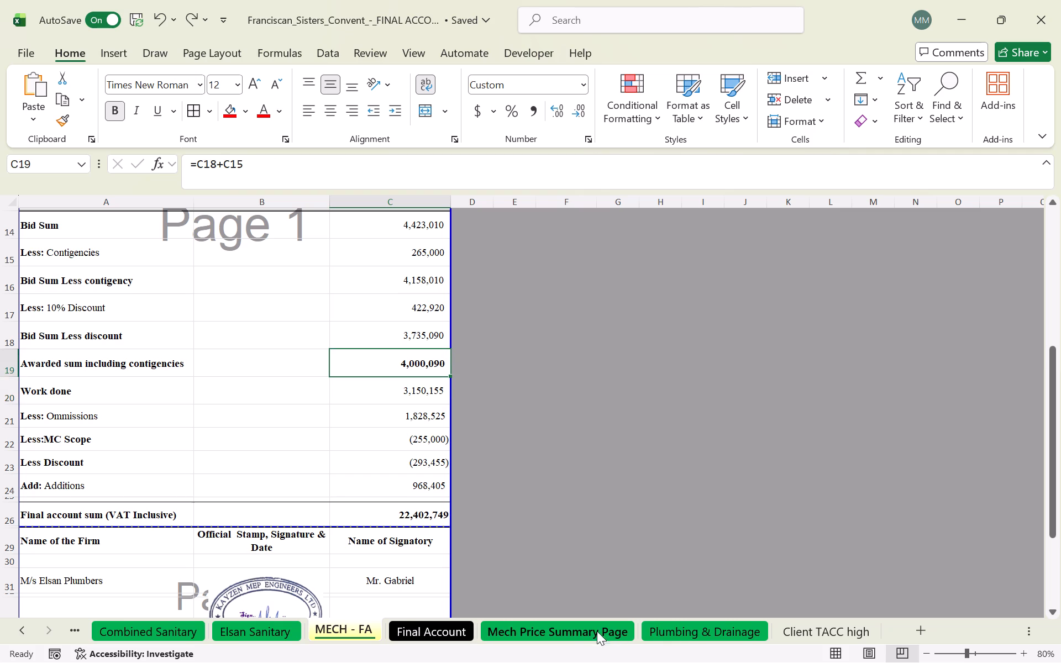
click(458, 631)
click(570, 635)
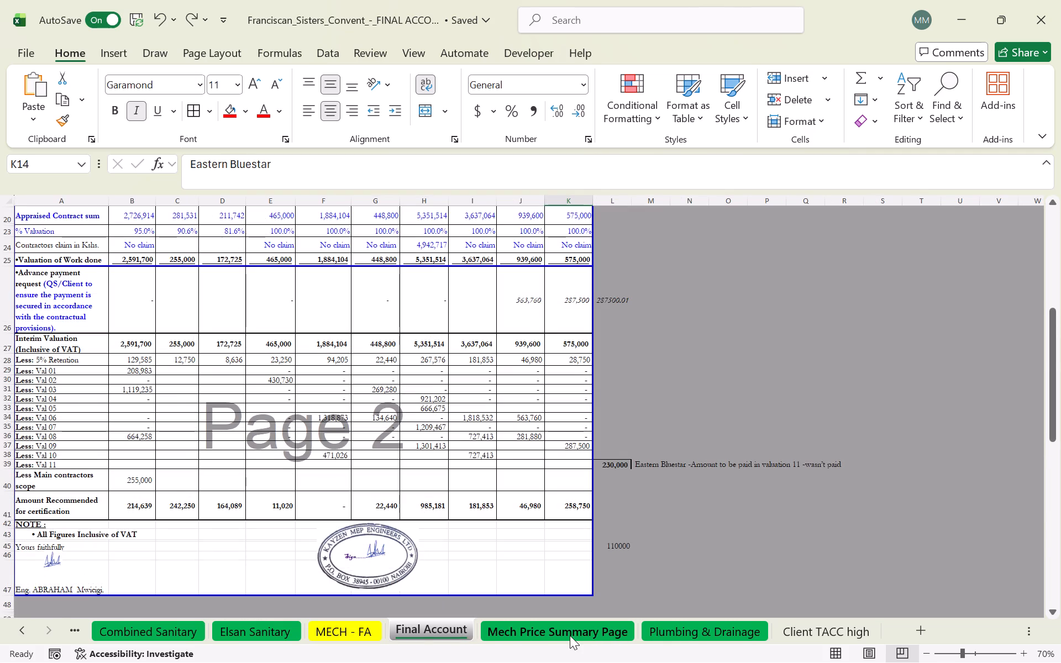
scroll(187, 412, down, 3)
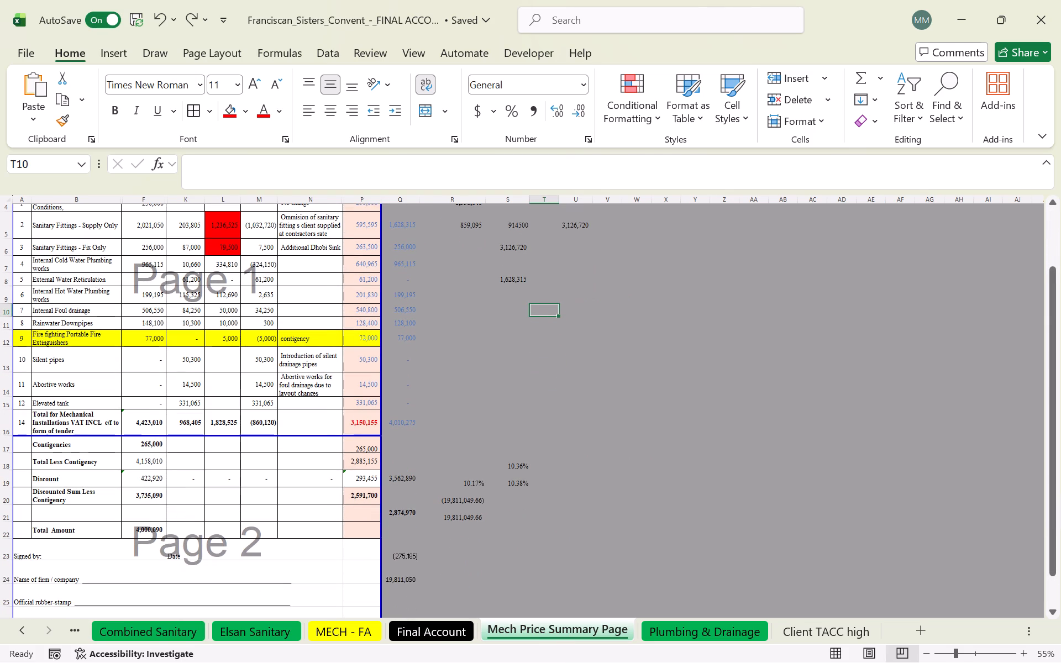
double_click(155, 462)
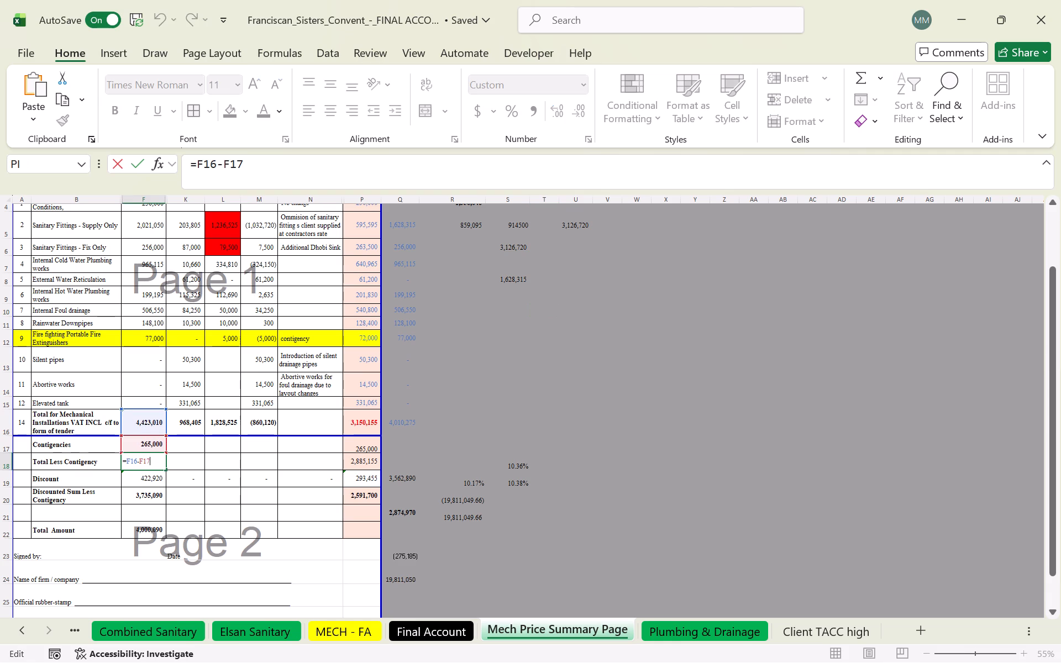
key(Escape)
double_click(155, 421)
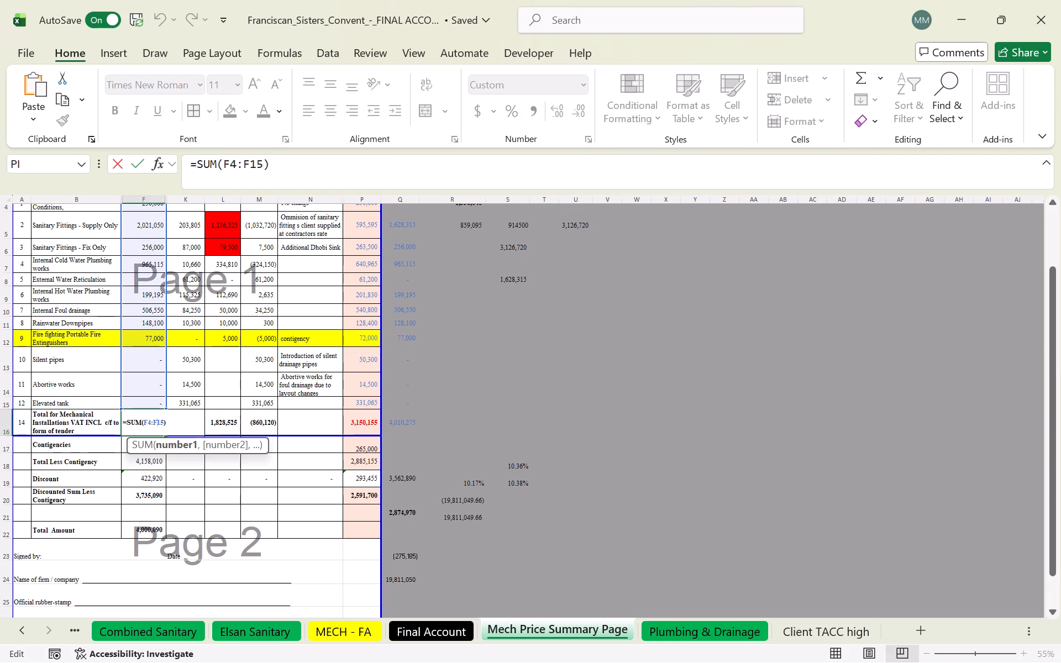
key(Escape)
scroll(155, 415, up, 3)
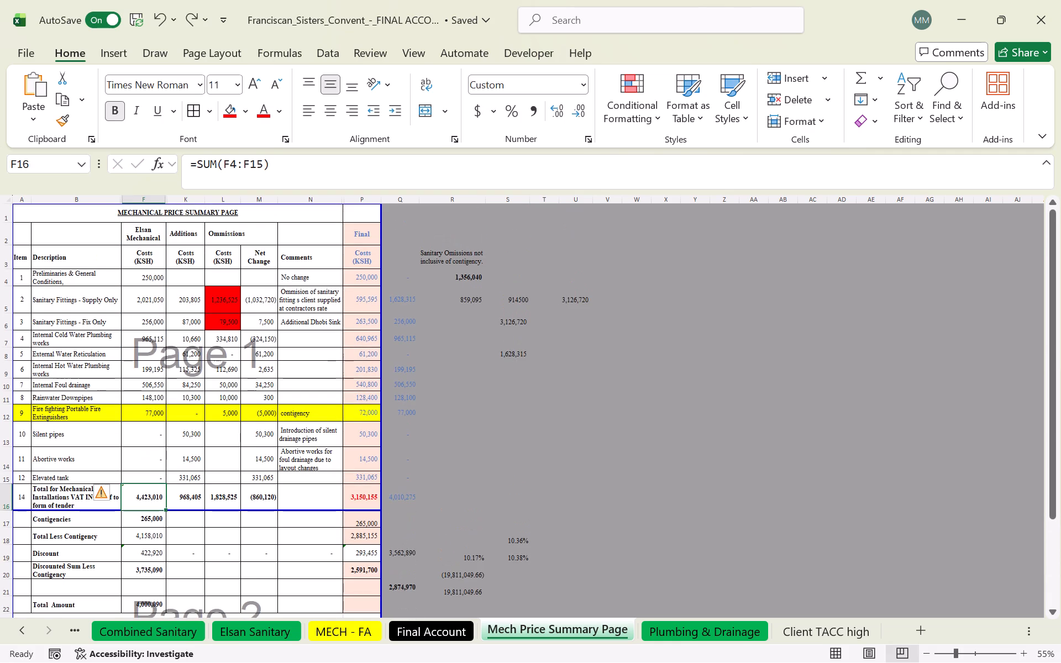
Check the source links of the Elsan Mechanical costs from F5 down to F12, and the total formula in F16.
click(148, 307)
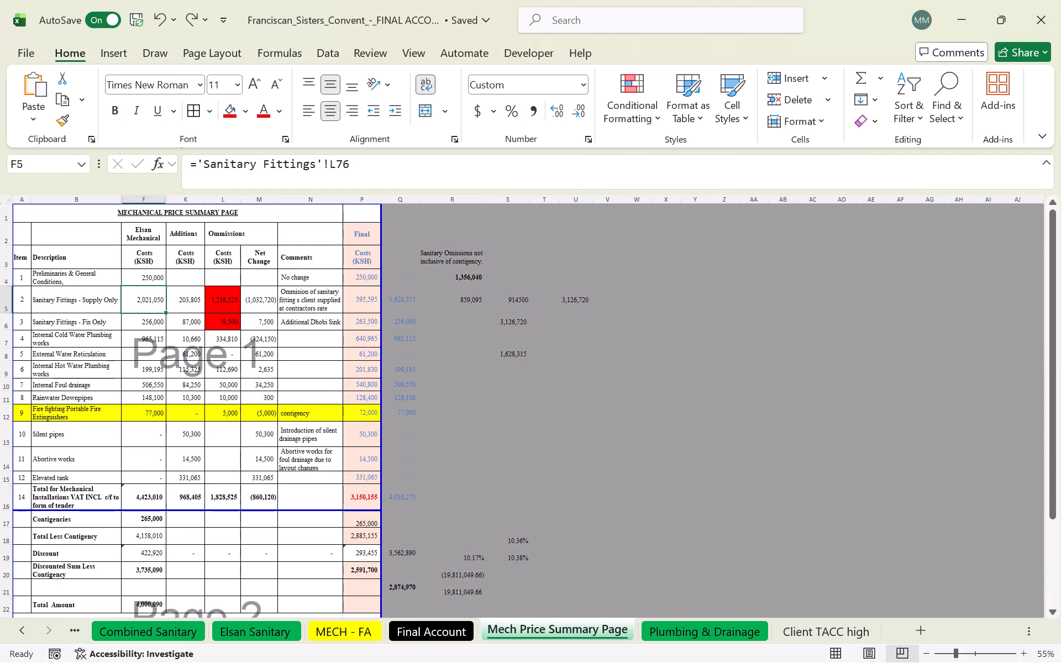
click(151, 322)
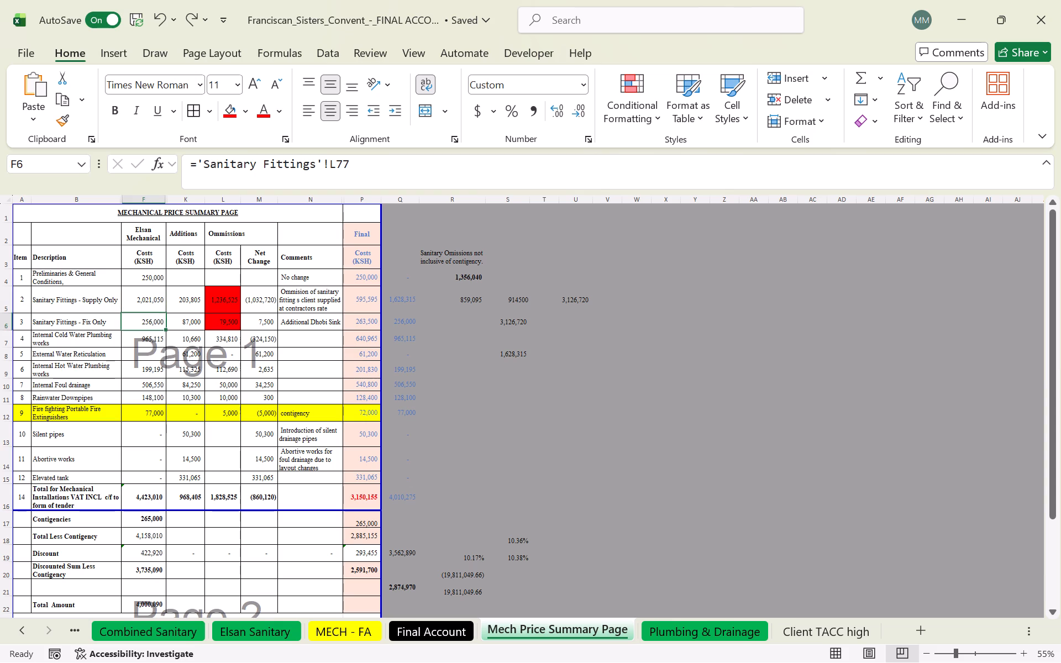
click(157, 339)
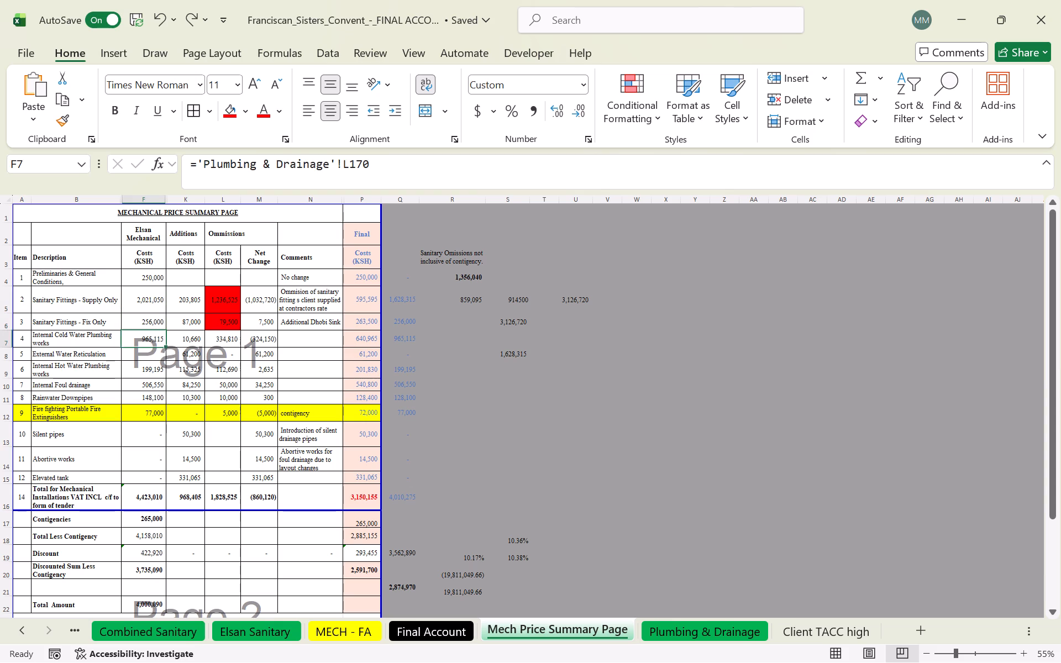
click(161, 356)
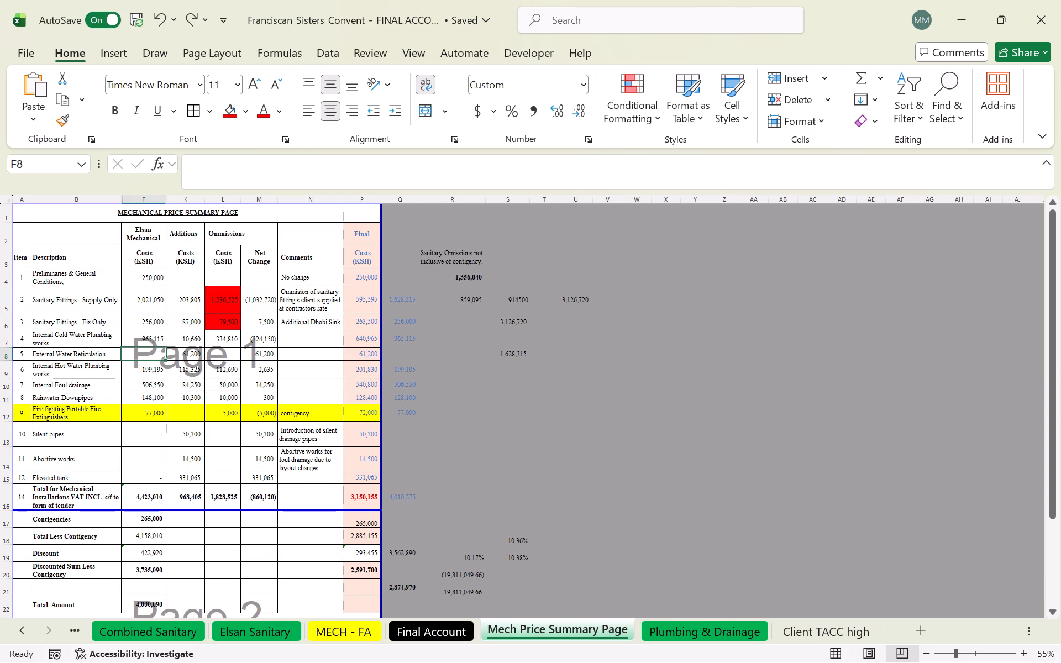
click(157, 371)
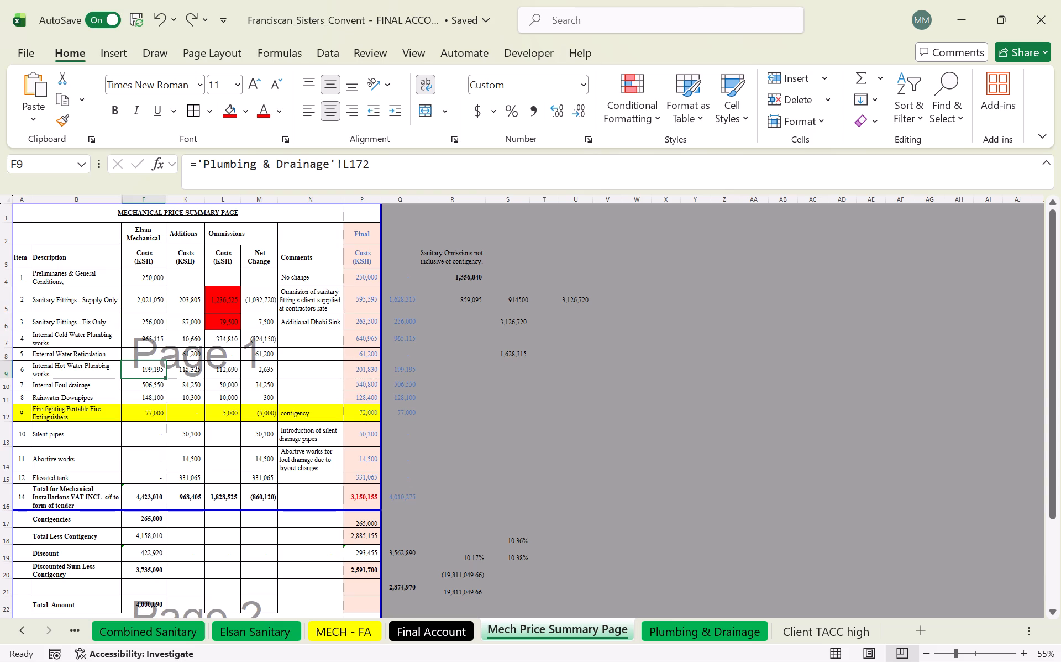
click(157, 384)
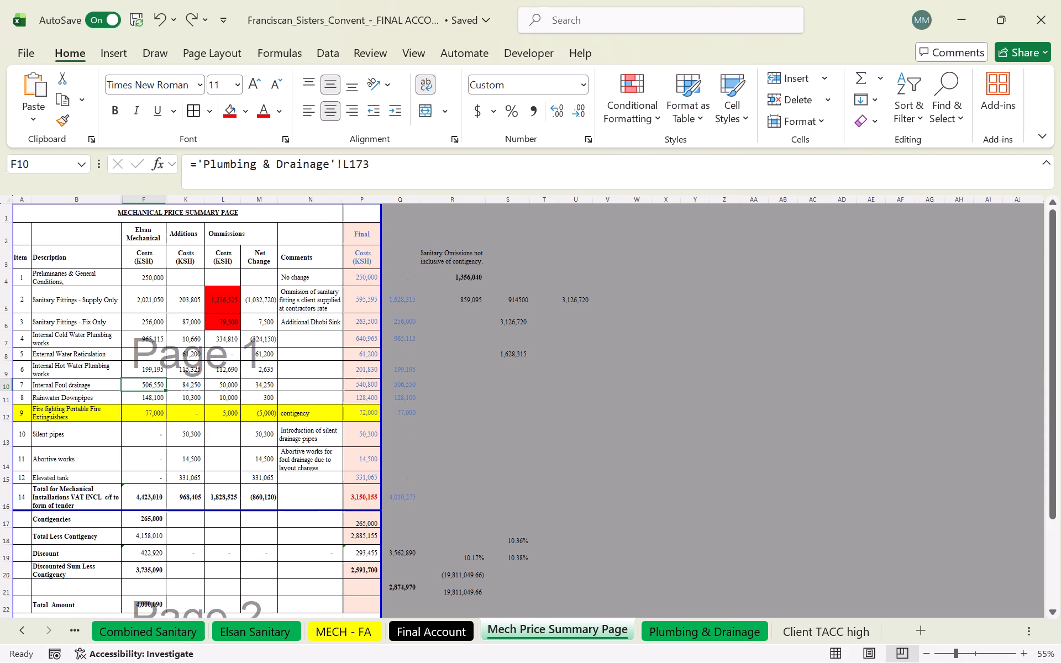
click(157, 398)
click(158, 413)
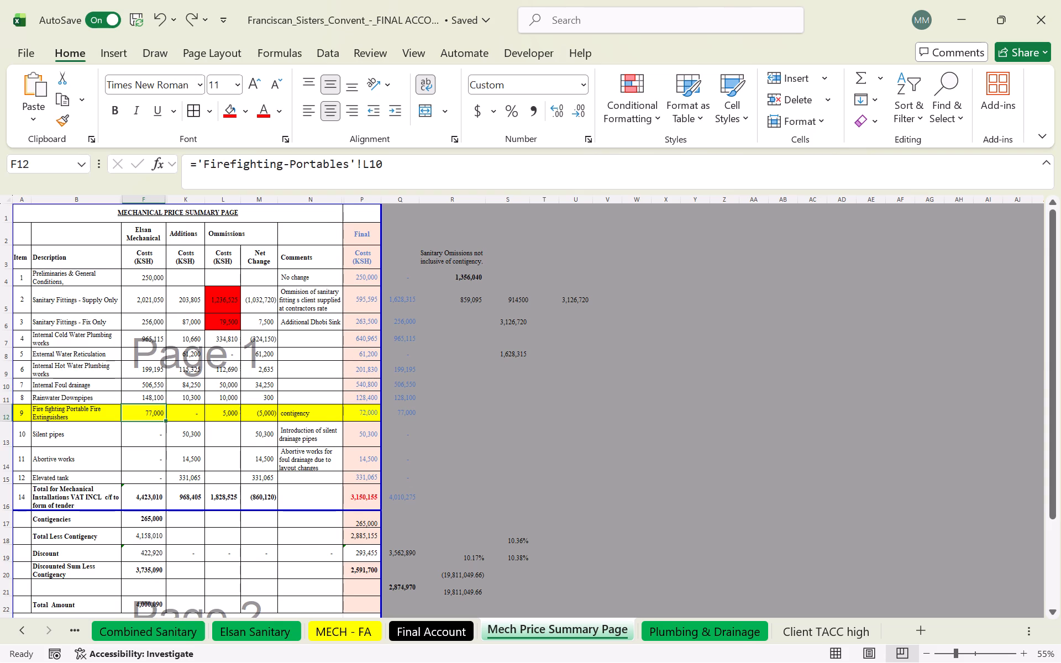
scroll(162, 429, down, 2)
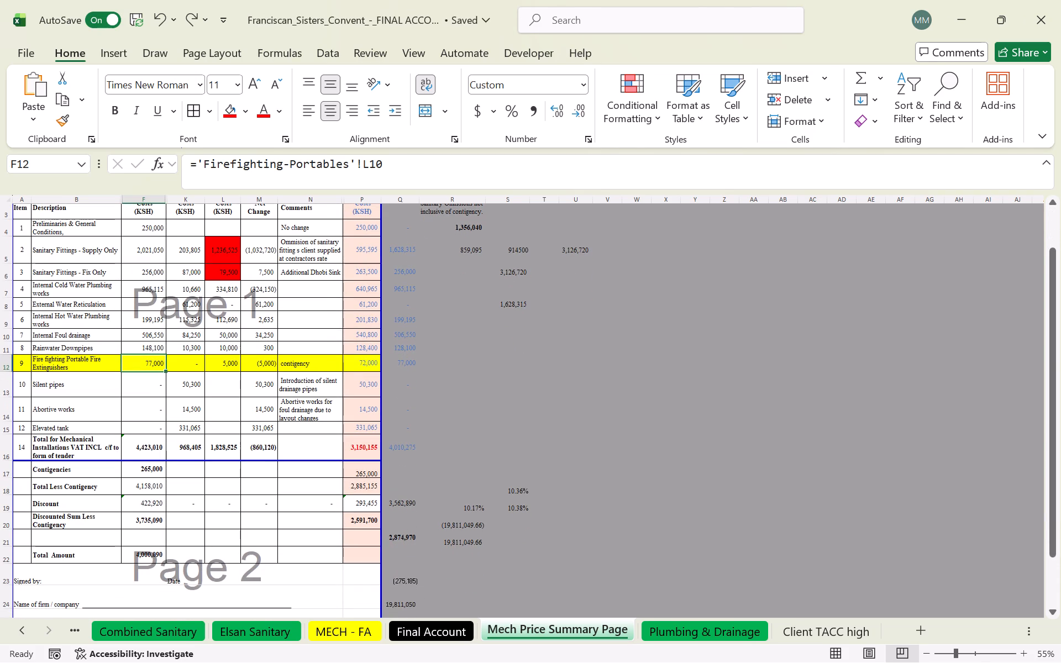
click(152, 440)
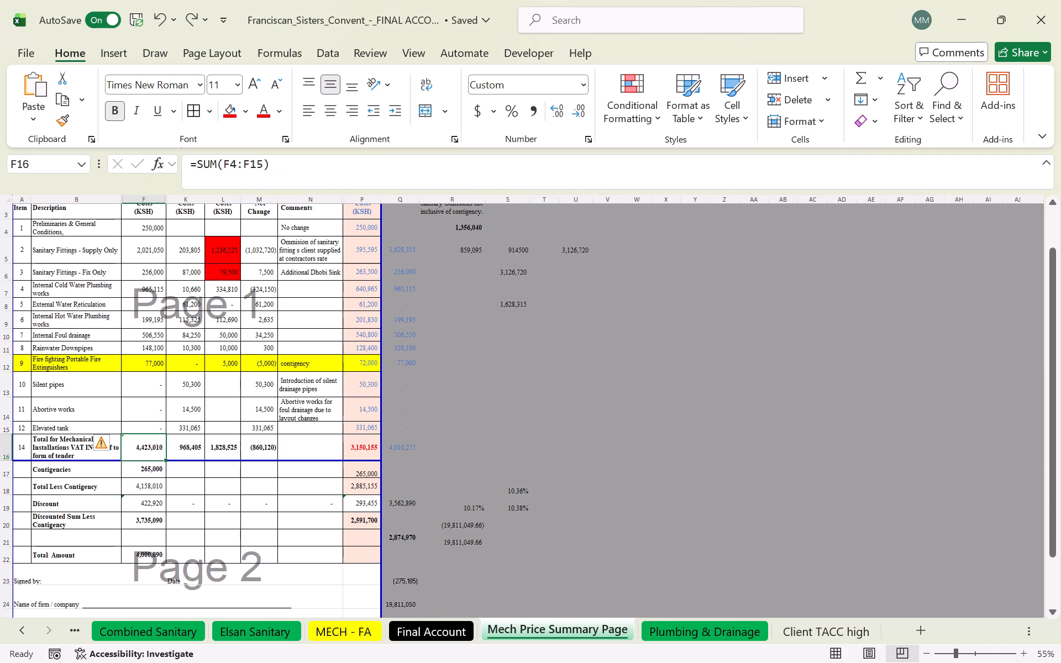
click(148, 249)
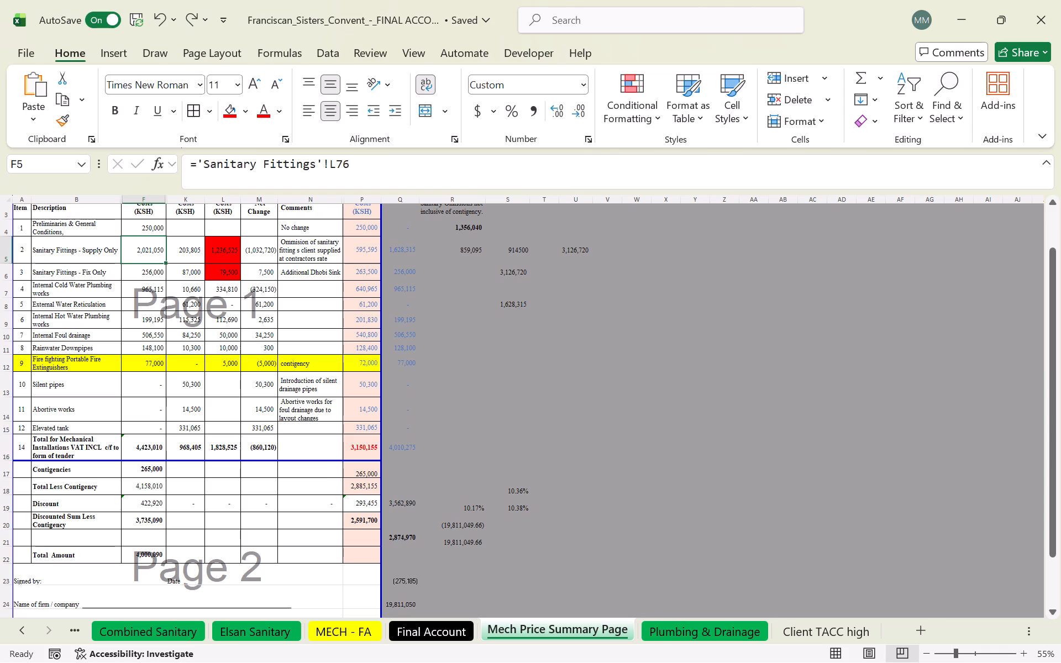
Unhide columns G to J between the Elsan Mechanical and Additions columns.
drag(188, 197, 149, 196)
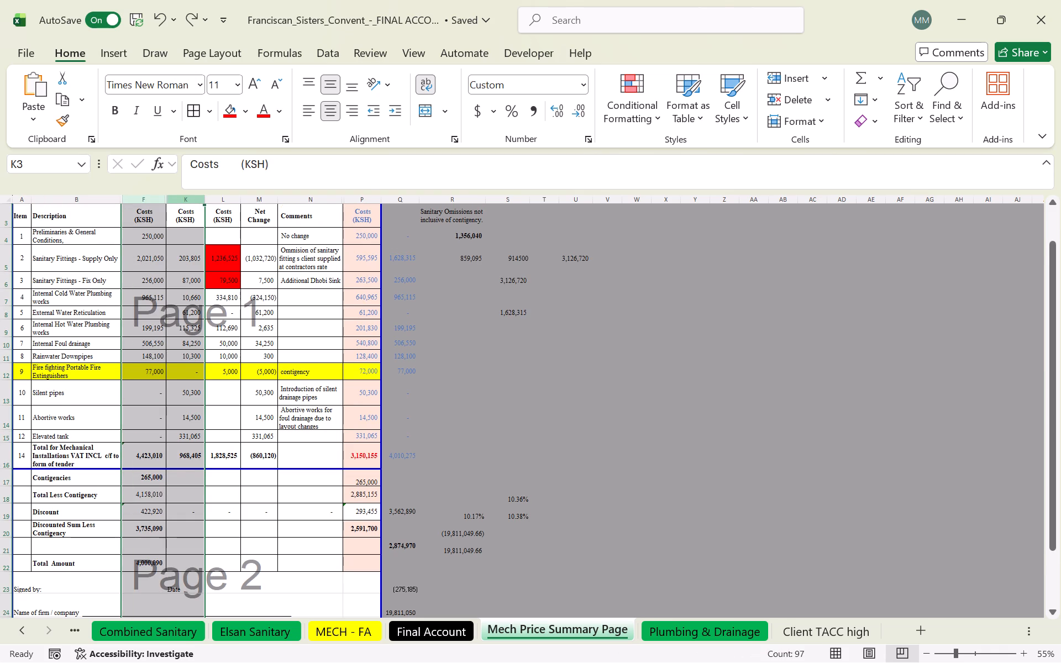
right_click(151, 201)
click(211, 490)
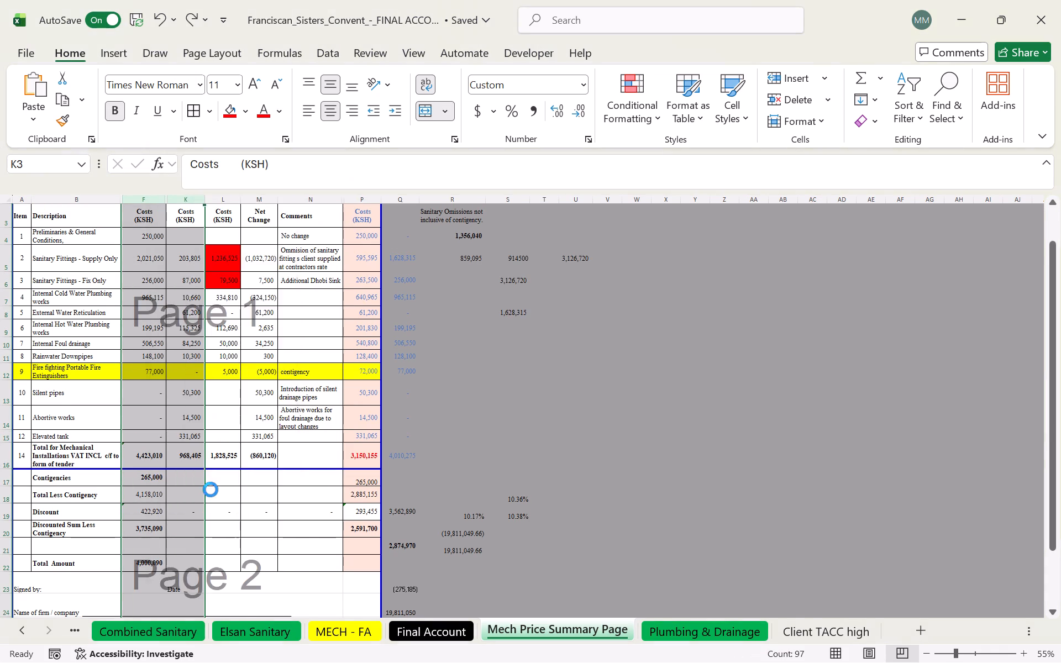
click(287, 472)
click(303, 414)
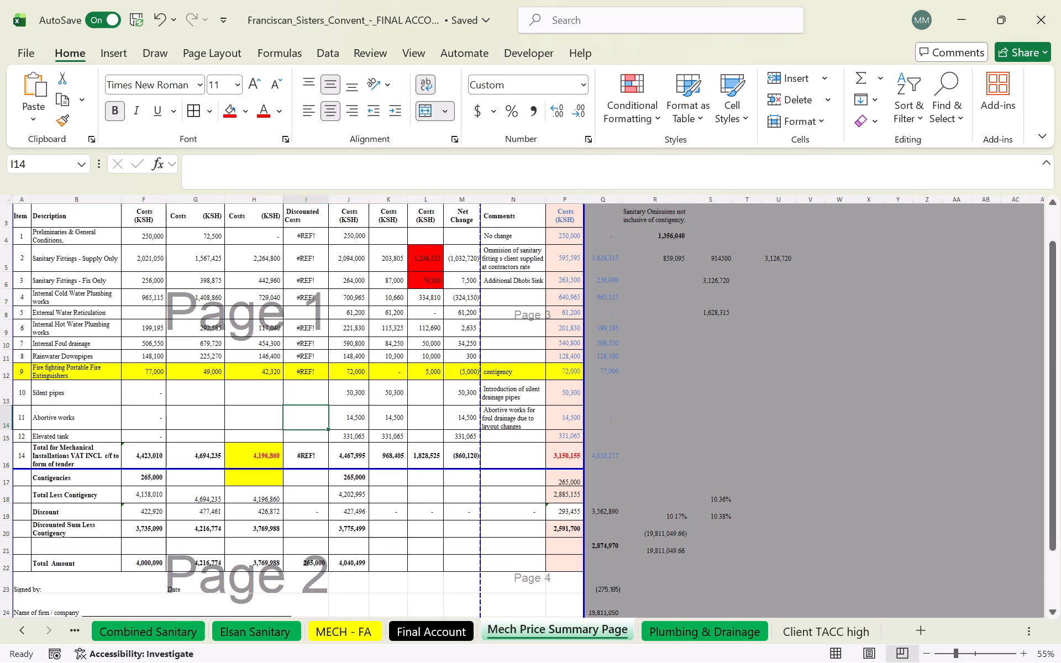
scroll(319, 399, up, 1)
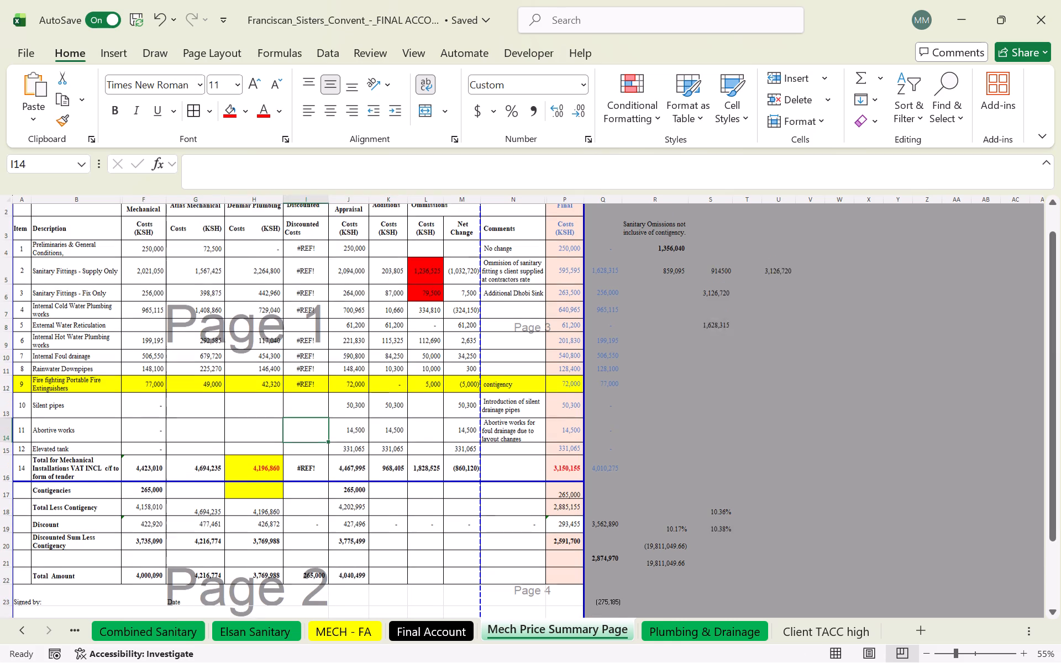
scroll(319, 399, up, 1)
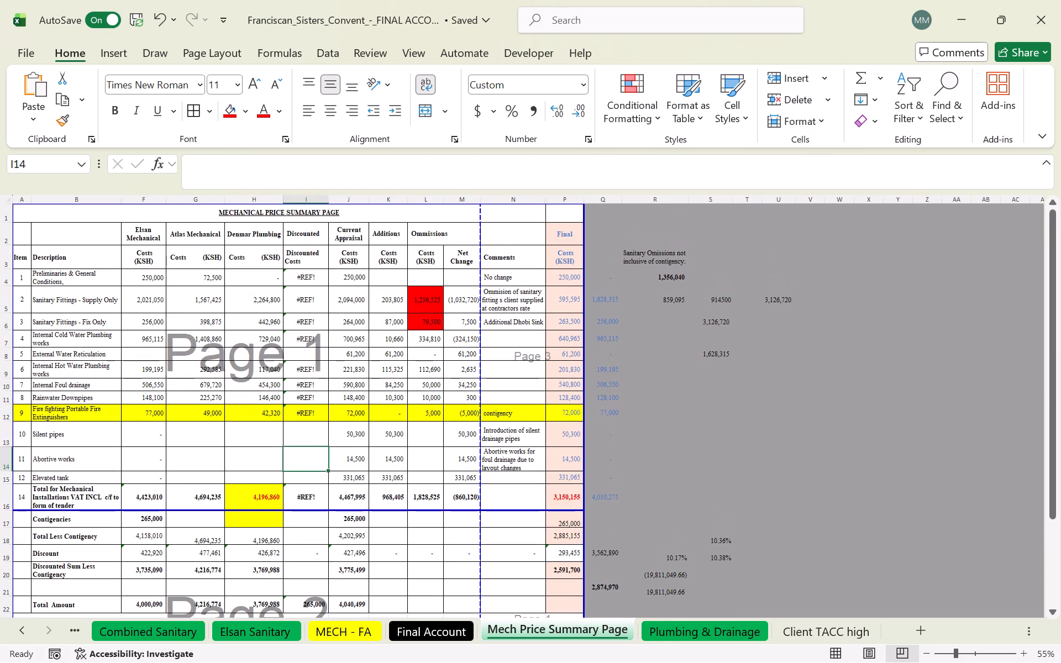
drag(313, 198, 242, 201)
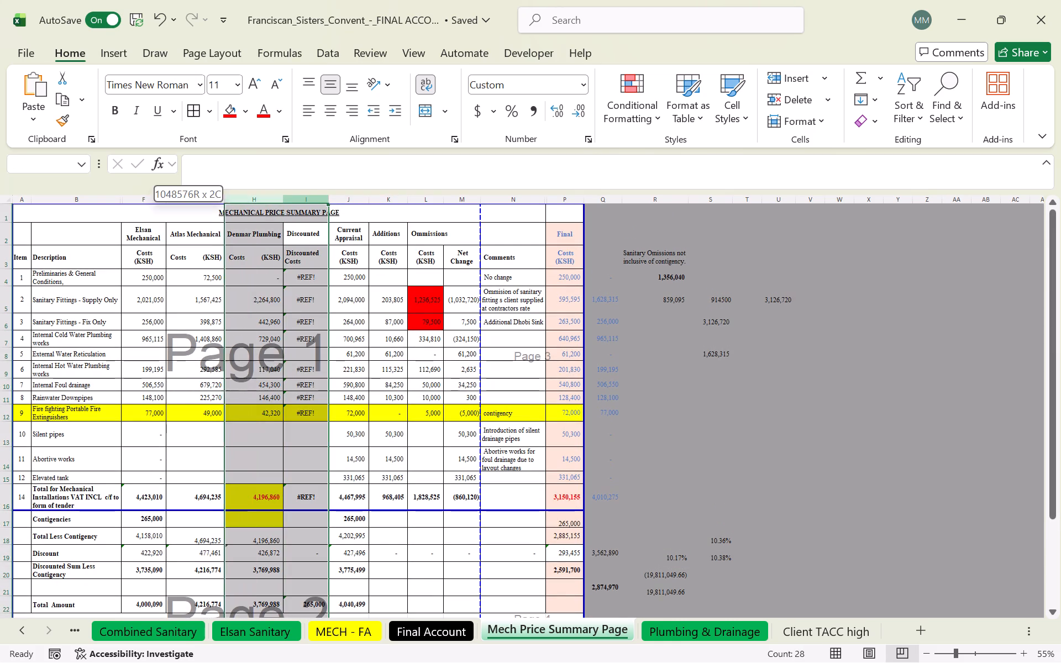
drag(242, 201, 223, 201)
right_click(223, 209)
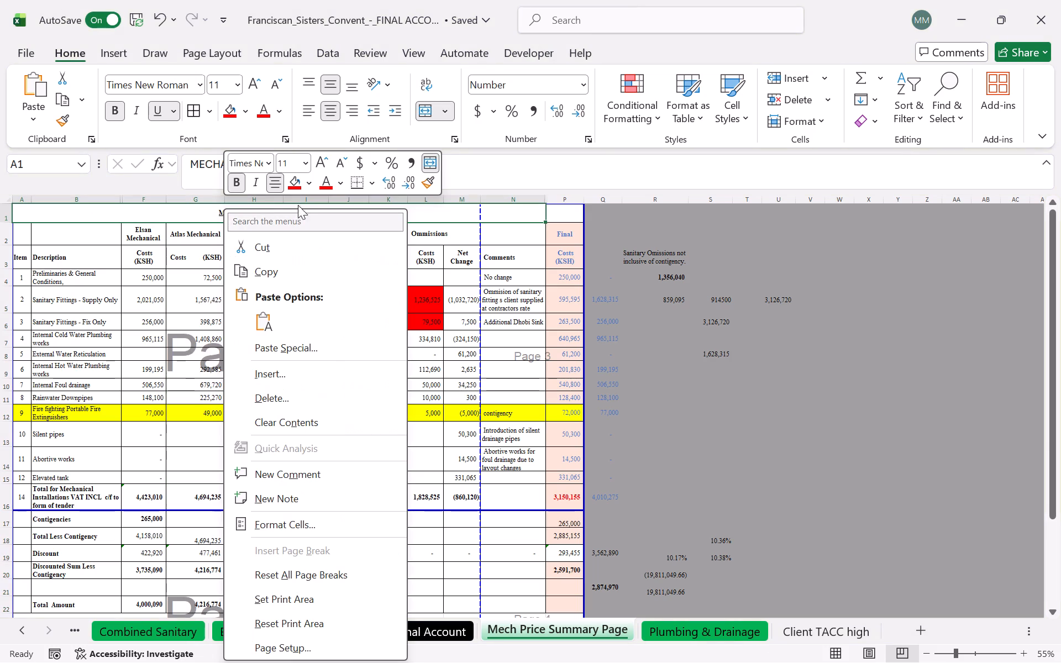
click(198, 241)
Hide columns G to I, covering the Atlas Mechanical, Denmar Plumbing and Discounted costs, on the mechanical price summary.
drag(304, 201, 225, 203)
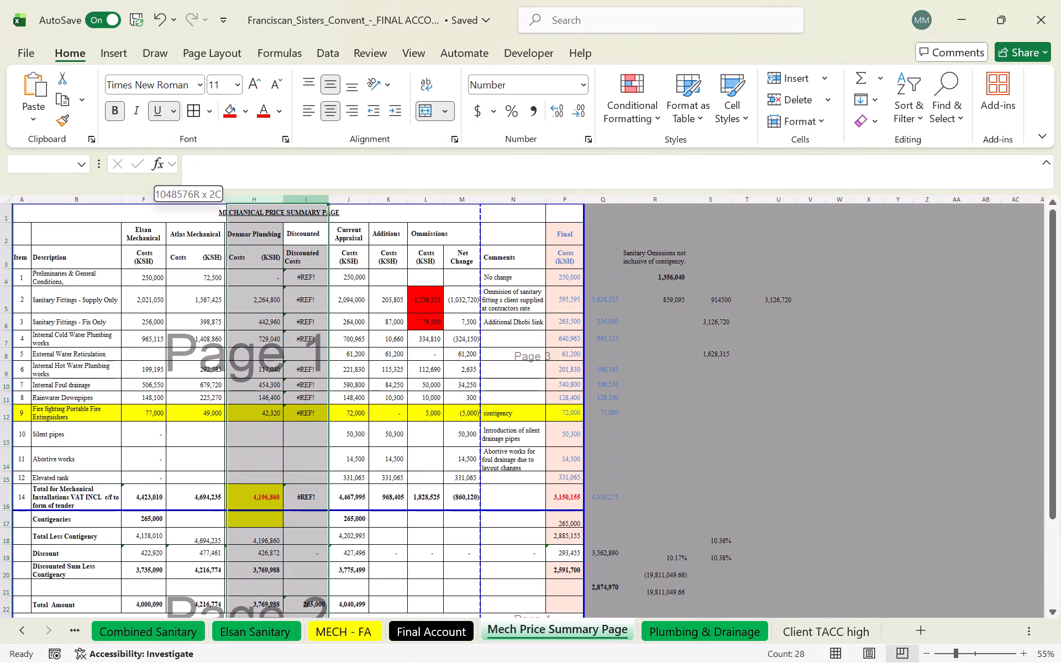
drag(225, 203, 209, 207)
right_click(212, 277)
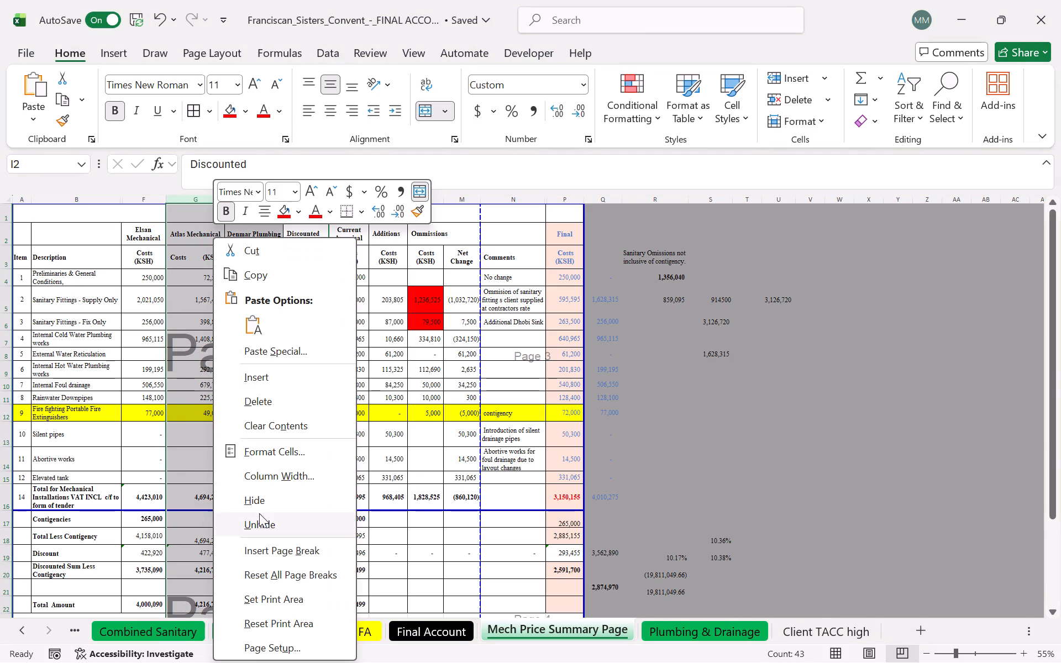
click(262, 498)
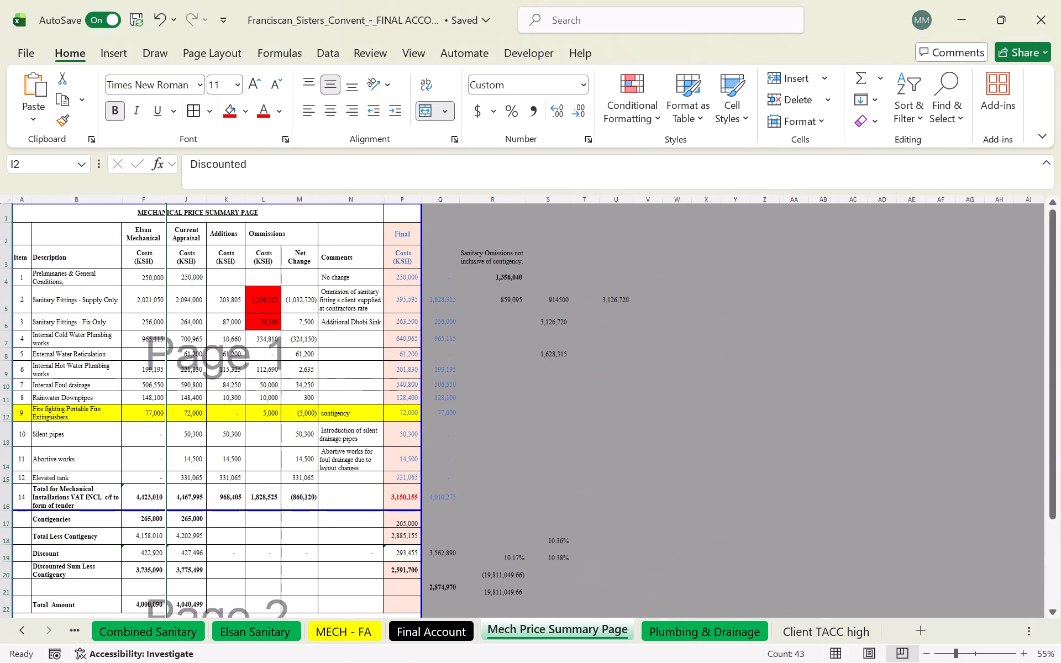
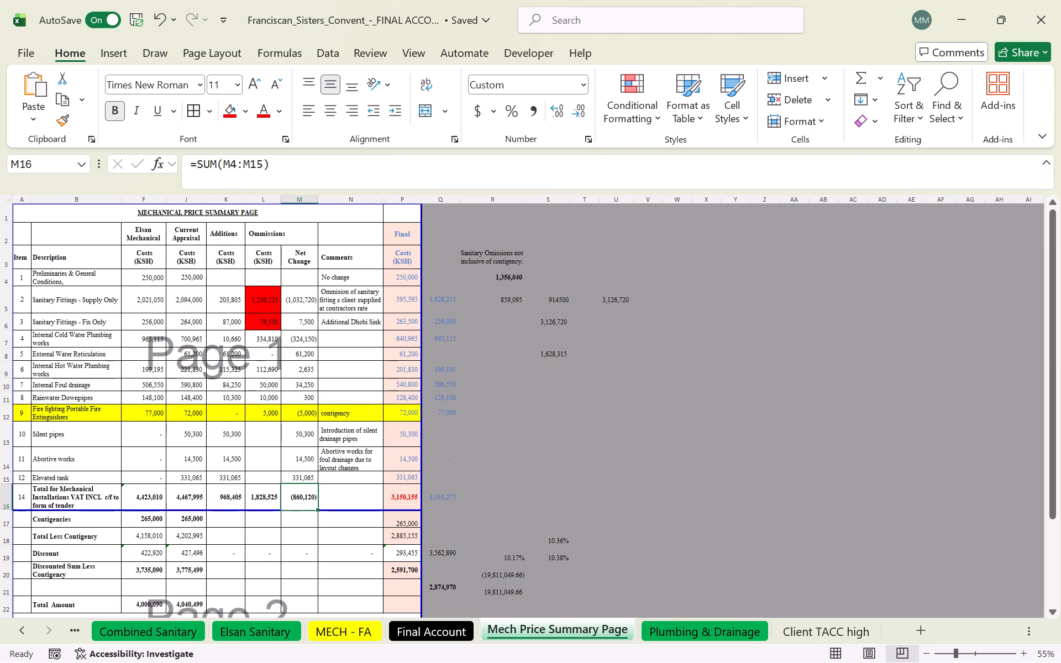
Check the Elsan Mechanical costs in F4 to F15 against the total formula in F16, and the net change formula in M12.
click(159, 301)
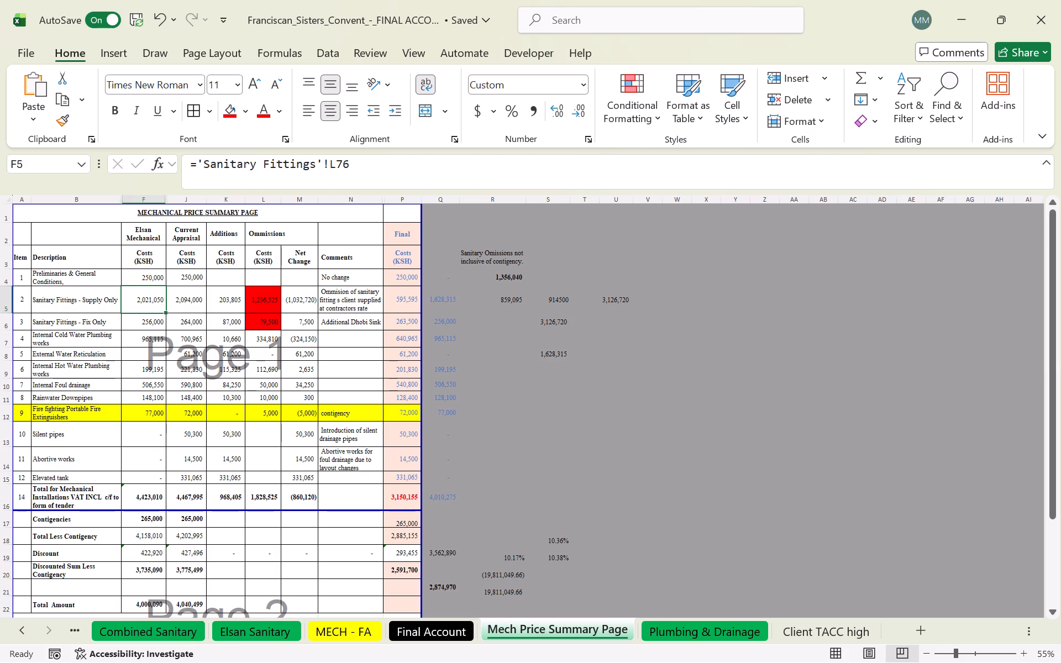
click(150, 495)
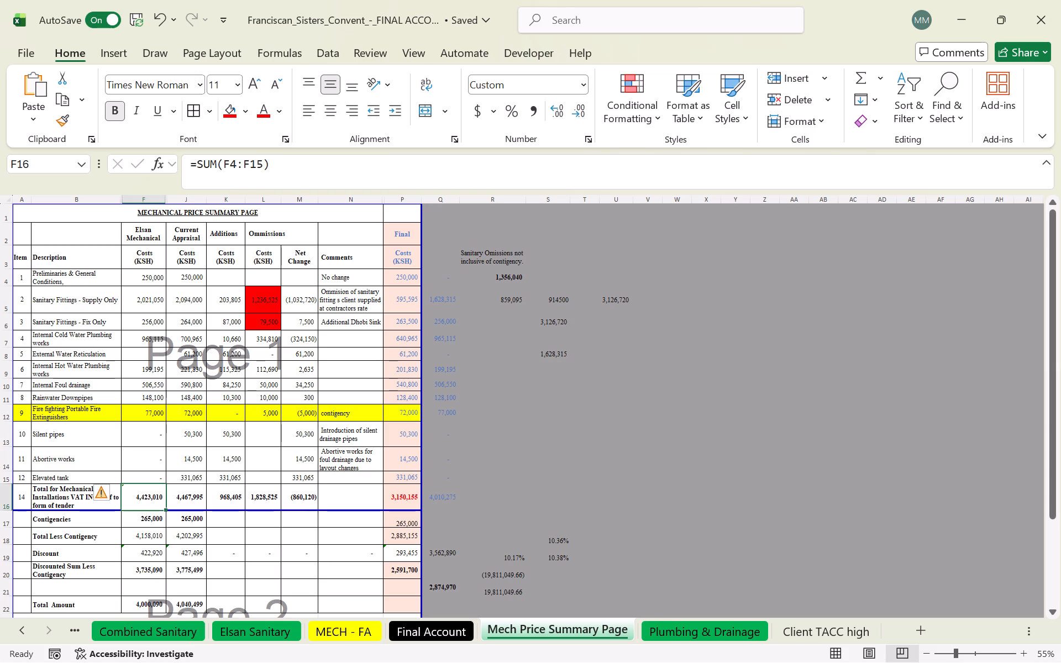
double_click(151, 495)
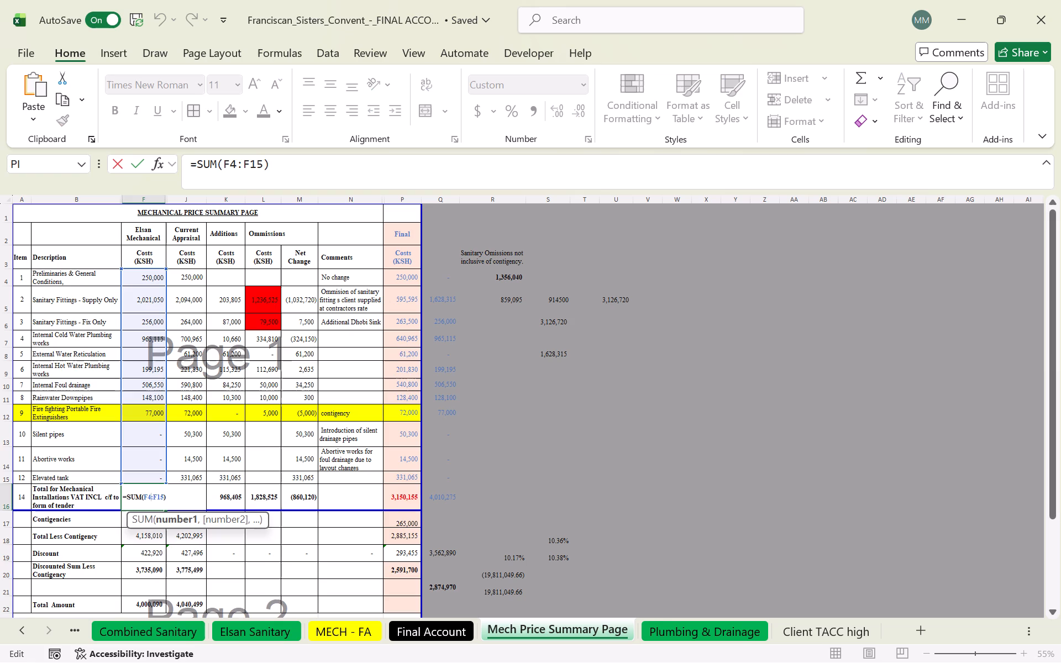
key(Return)
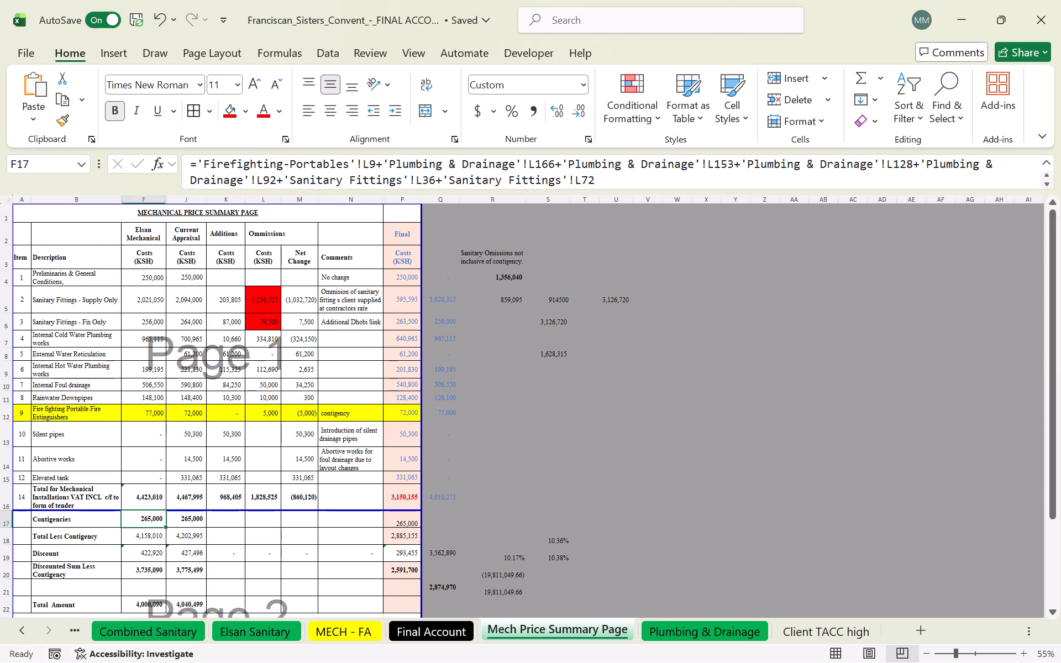
drag(149, 281, 144, 404)
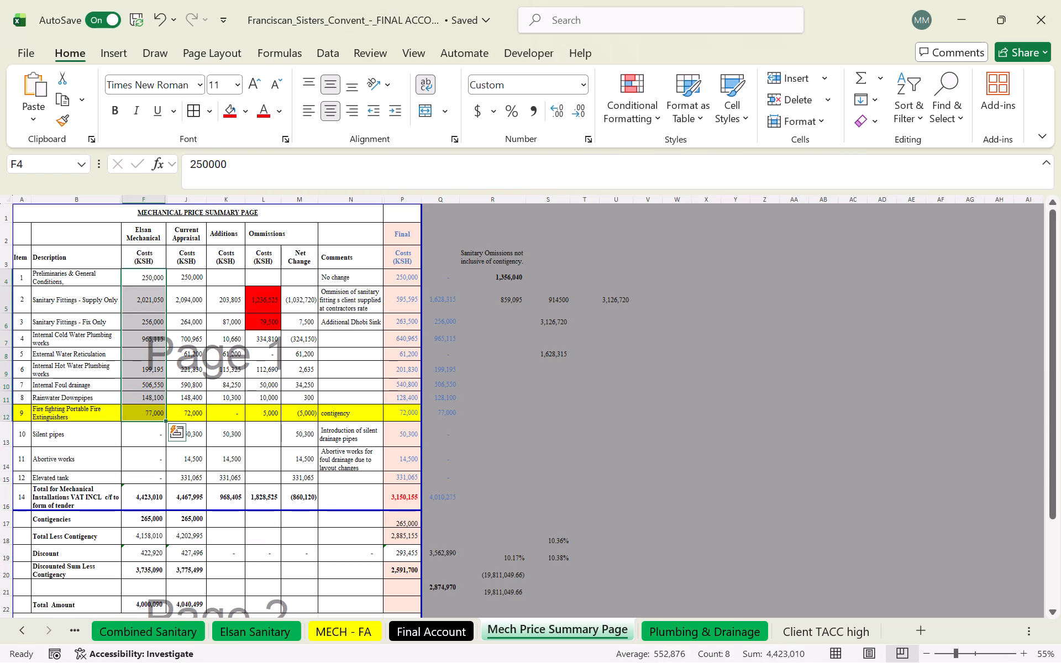
key(Escape)
click(208, 451)
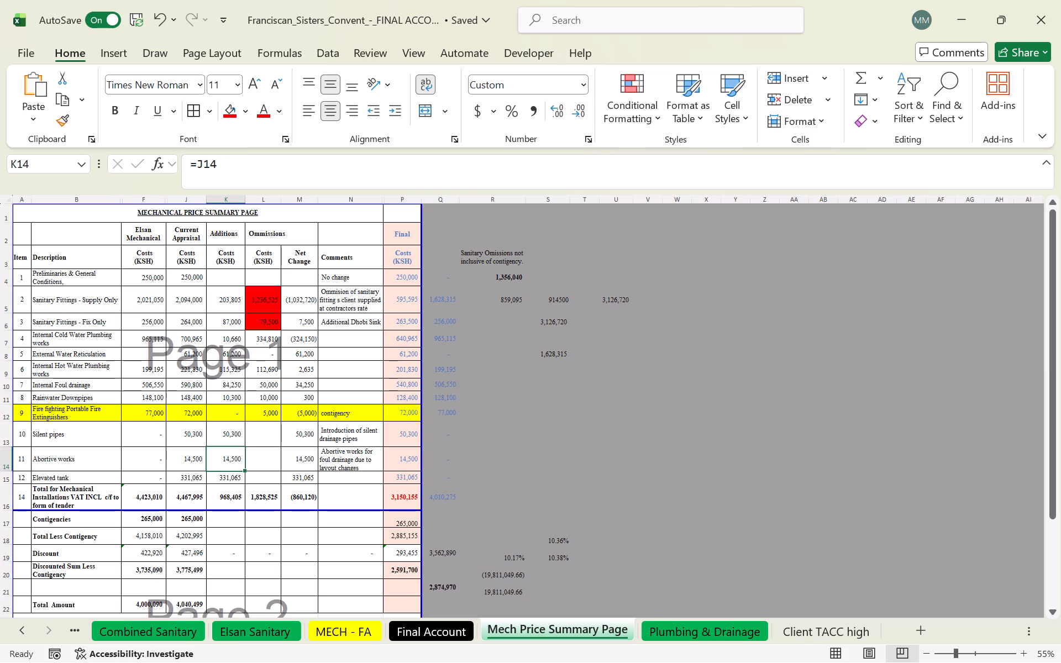
click(159, 427)
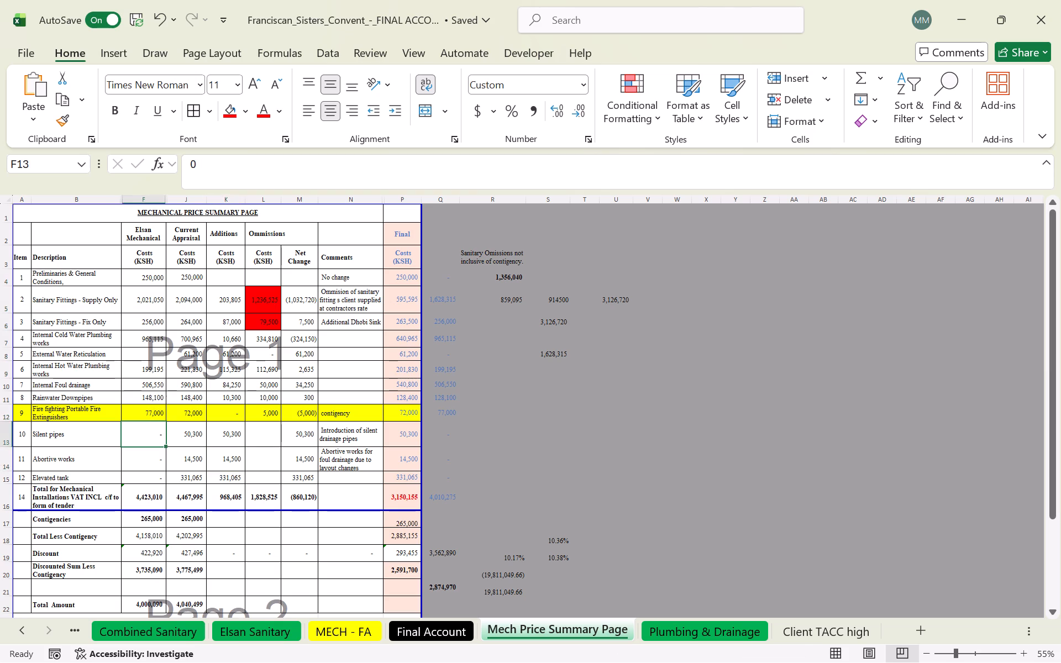
click(157, 456)
click(152, 478)
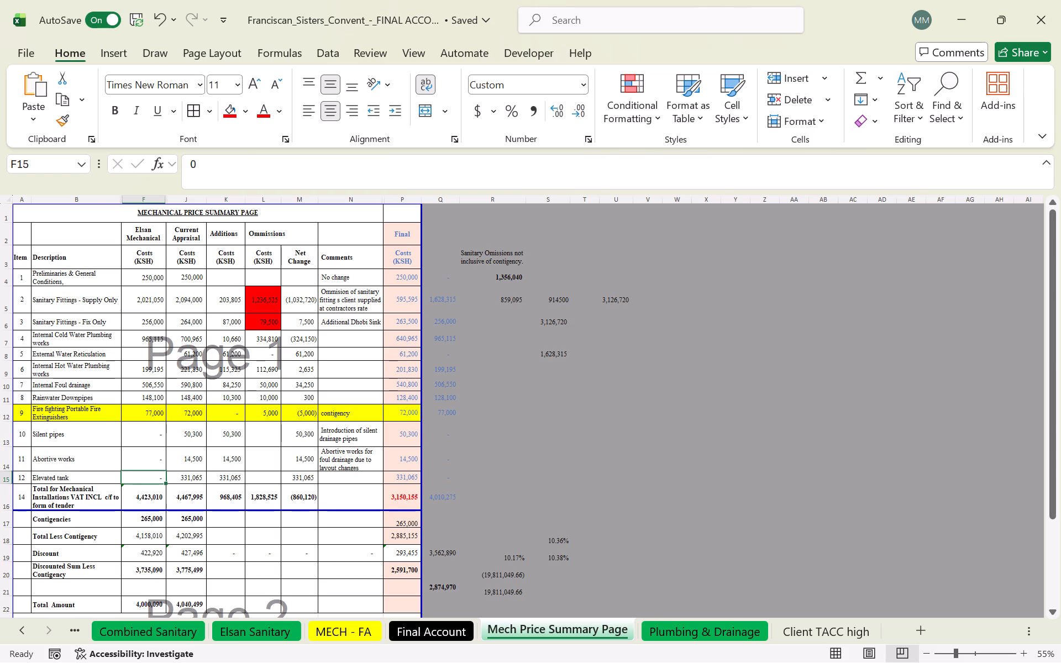
click(292, 411)
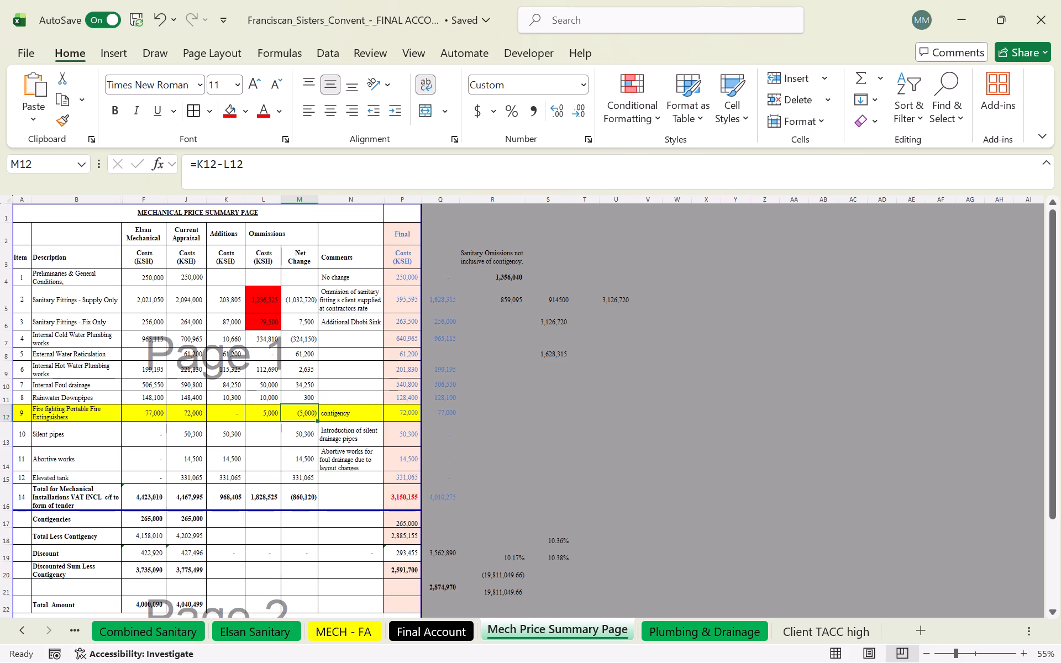
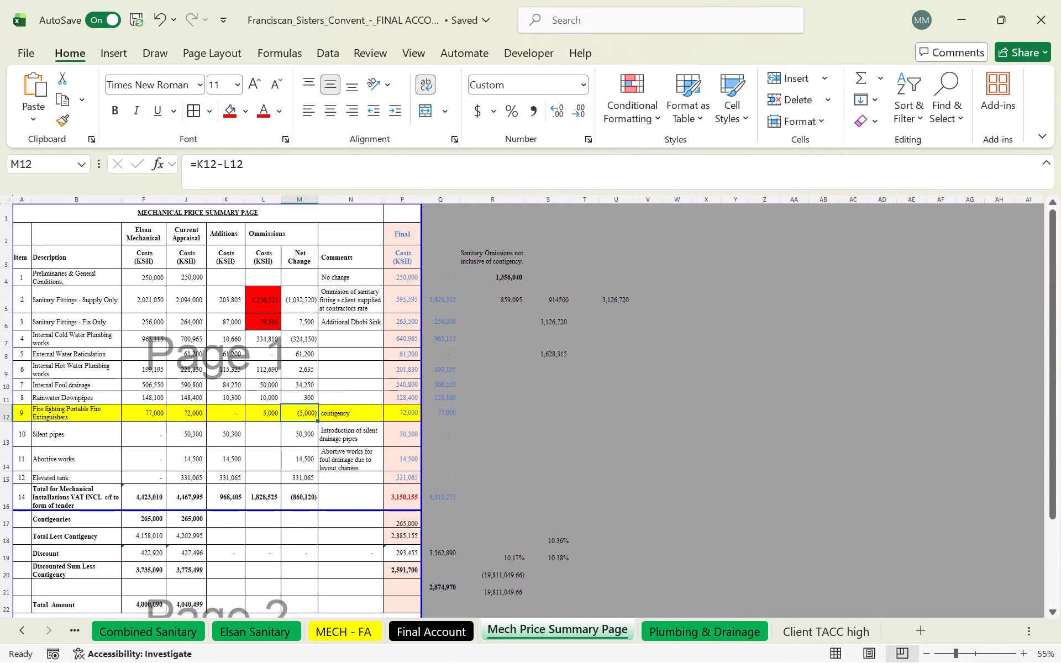
Inspect the Rainwater Downpipes check formula in Q11 of the mechanical price summary.
click(445, 396)
click(445, 396)
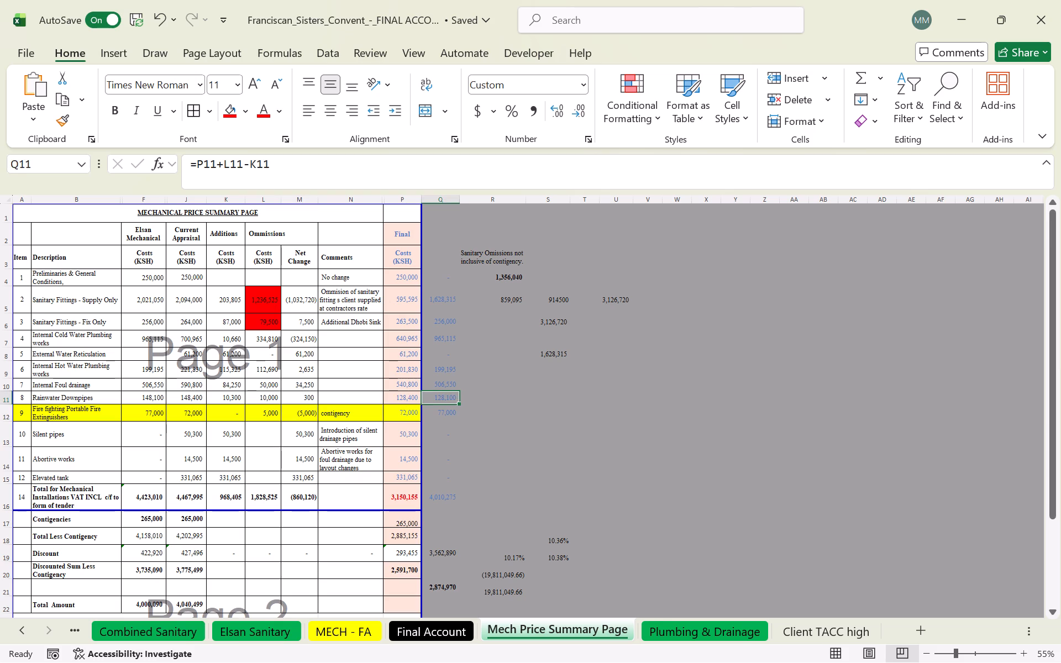
double_click(445, 396)
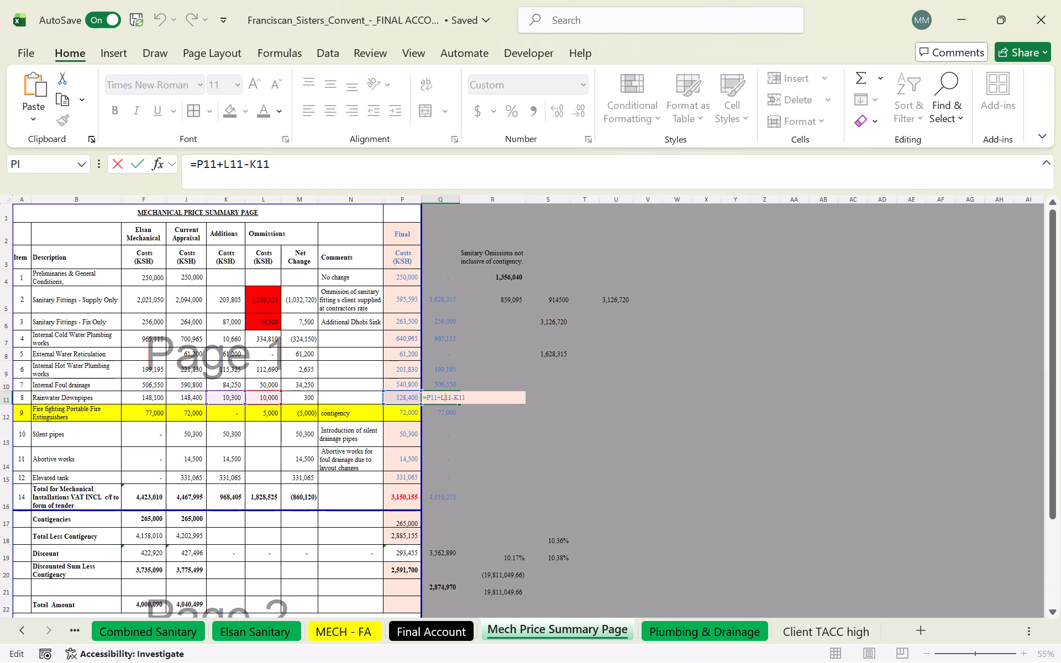
Clear the rainwater drainage contingency cost in T166, item B4.08, on the Plumbing & Drainage sheet.
click(671, 639)
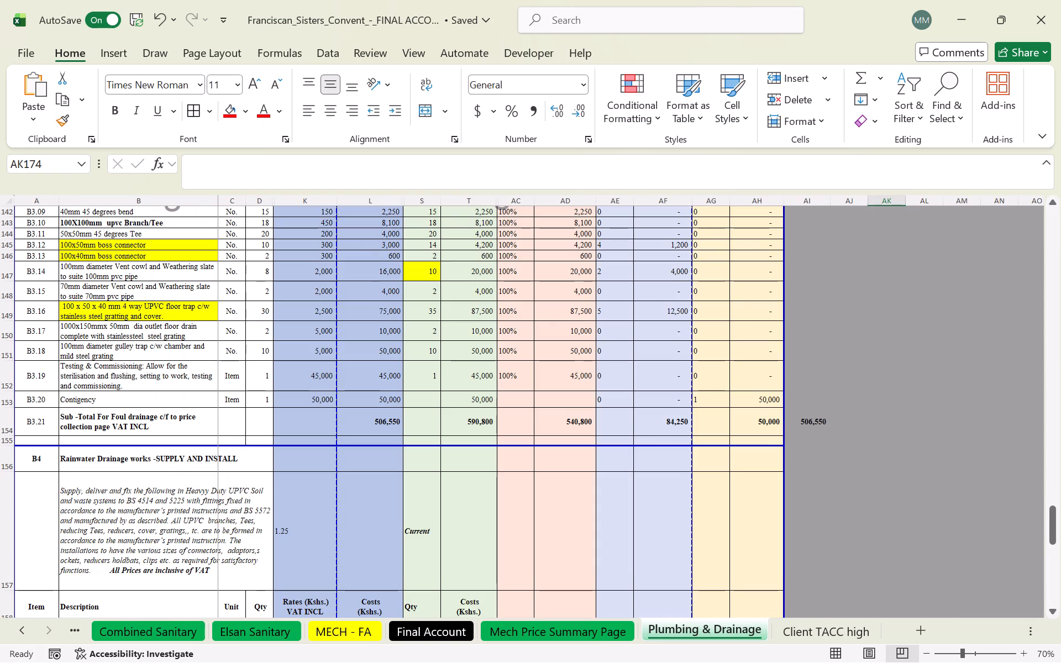
scroll(686, 405, down, 9)
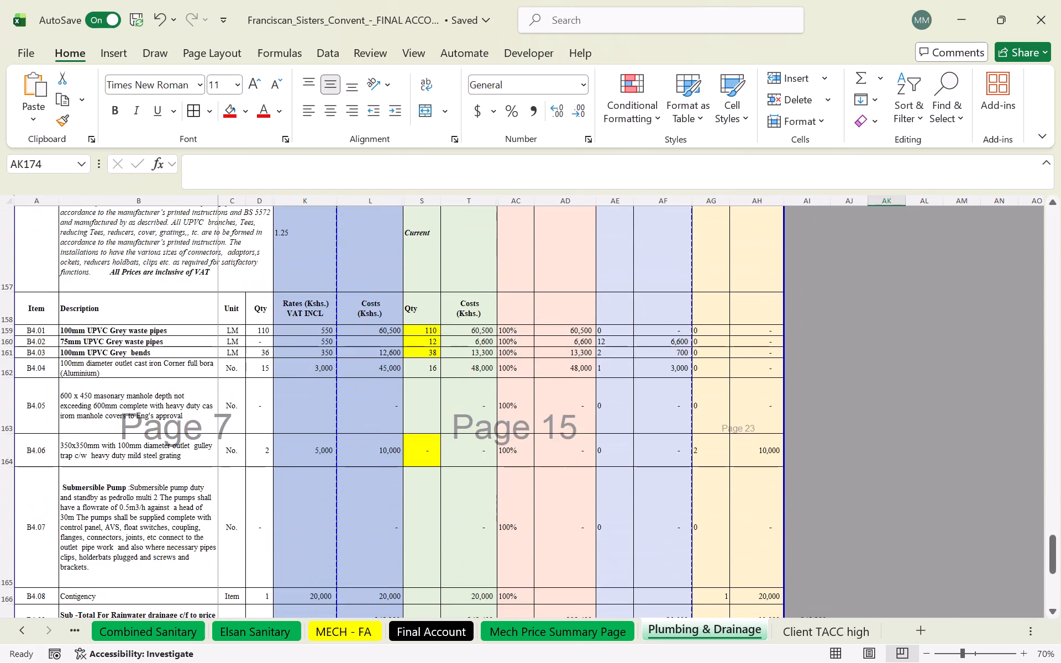
scroll(697, 425, down, 4)
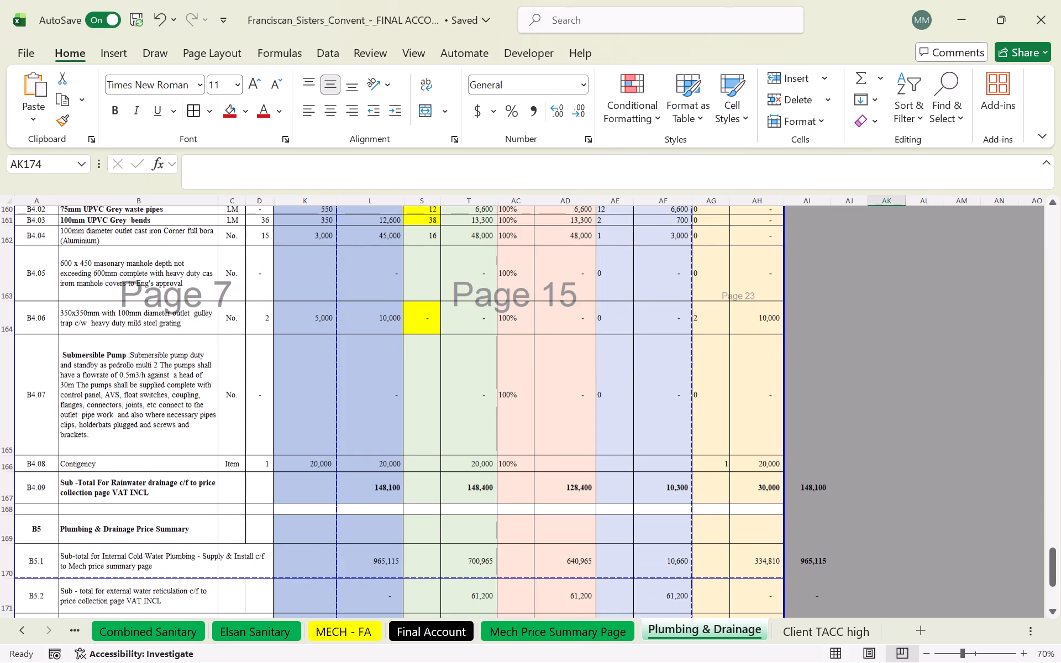
click(471, 464)
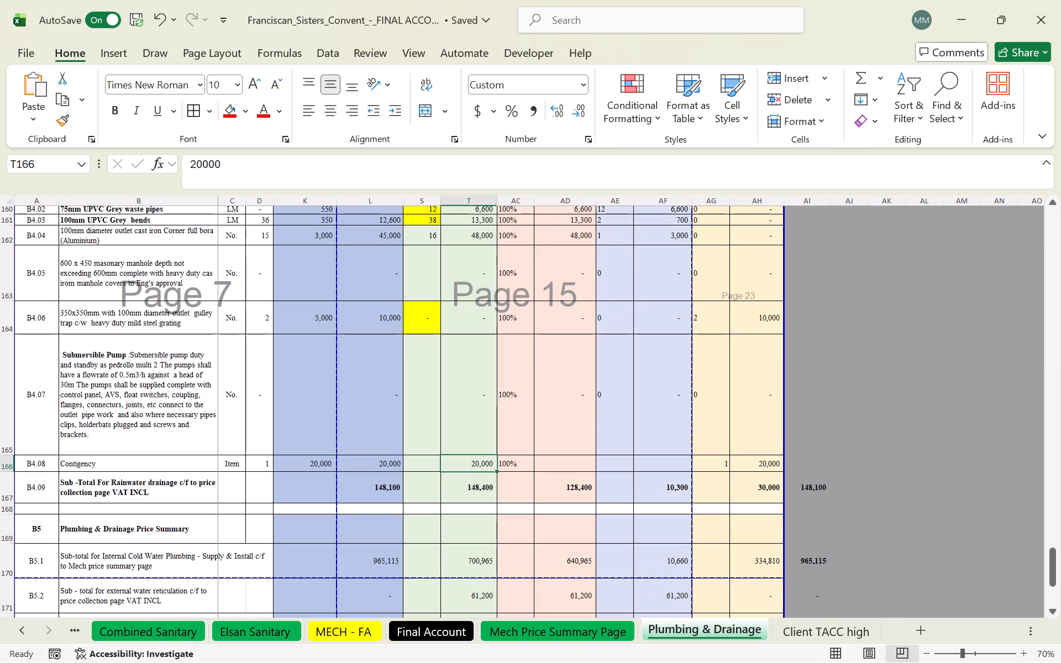
key(Delete)
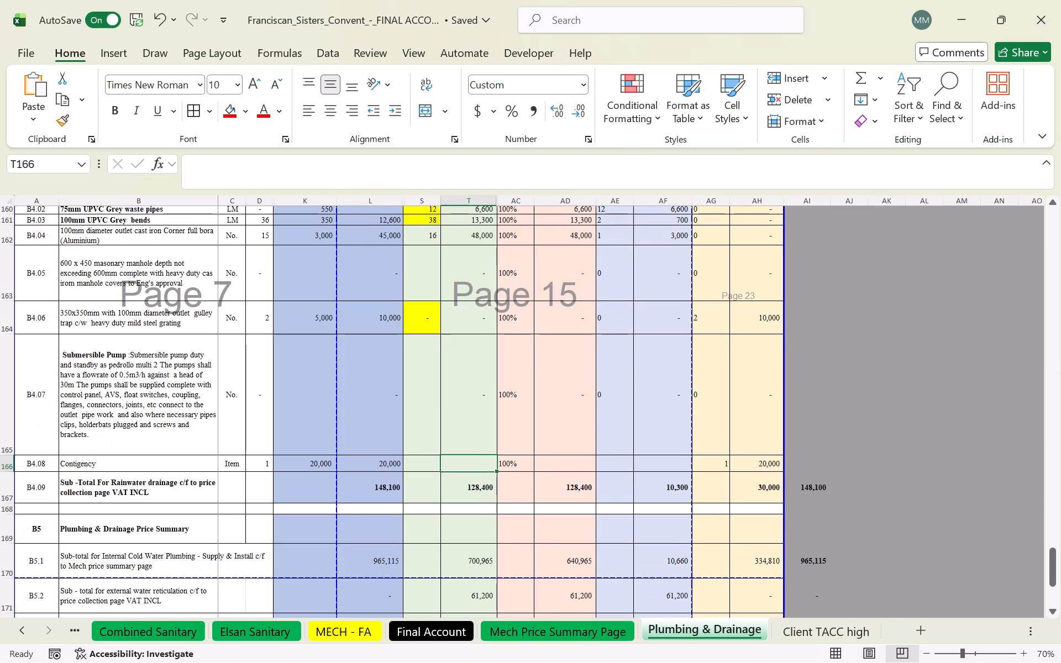
click(654, 417)
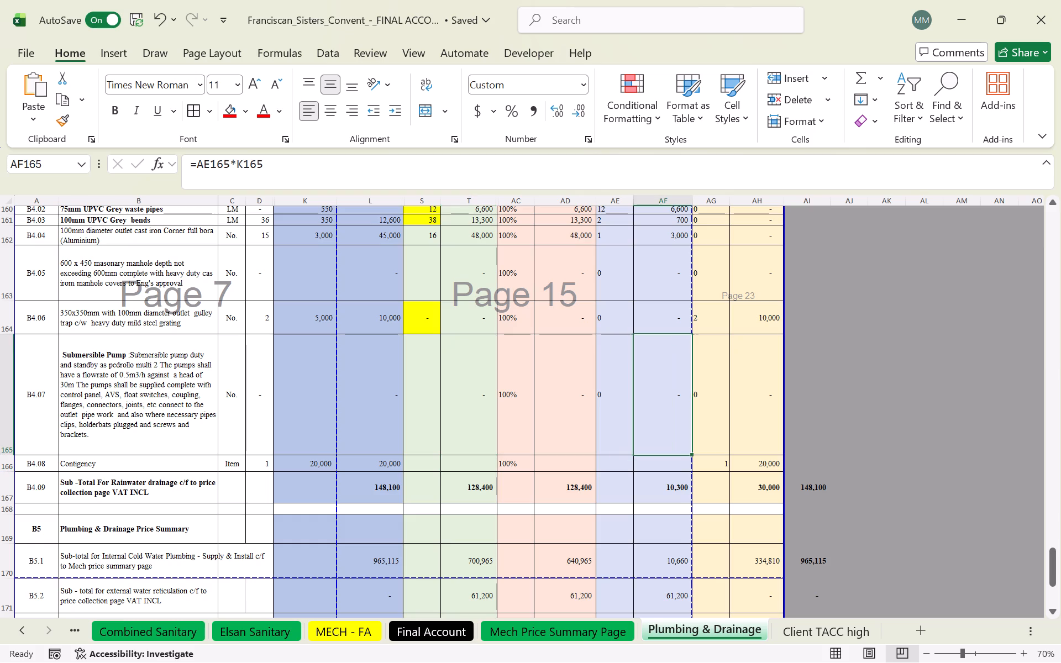
Compare the Rainwater Downpipes additions and omissions links in K11 and L11 with the B5.5 sub-totals on the Plumbing & Drainage sheet.
click(587, 635)
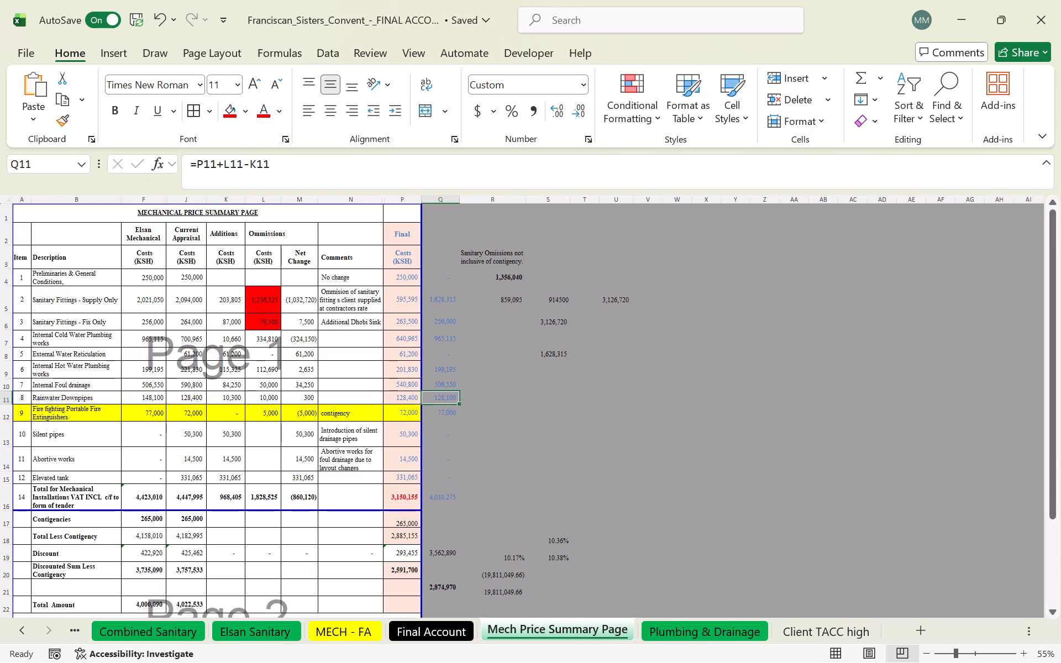
click(242, 399)
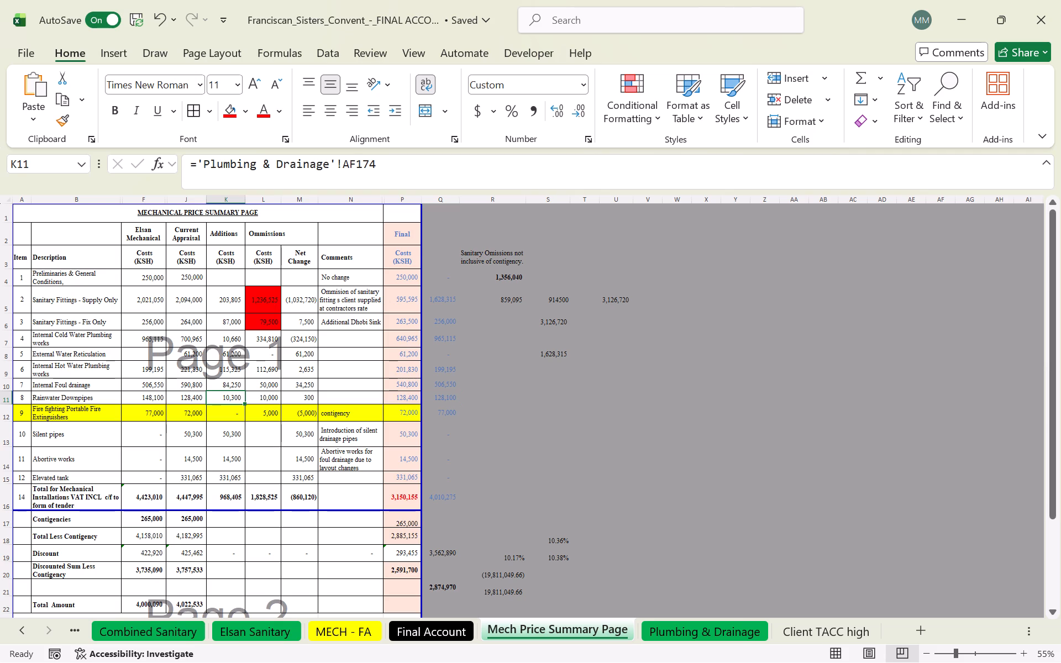
click(259, 400)
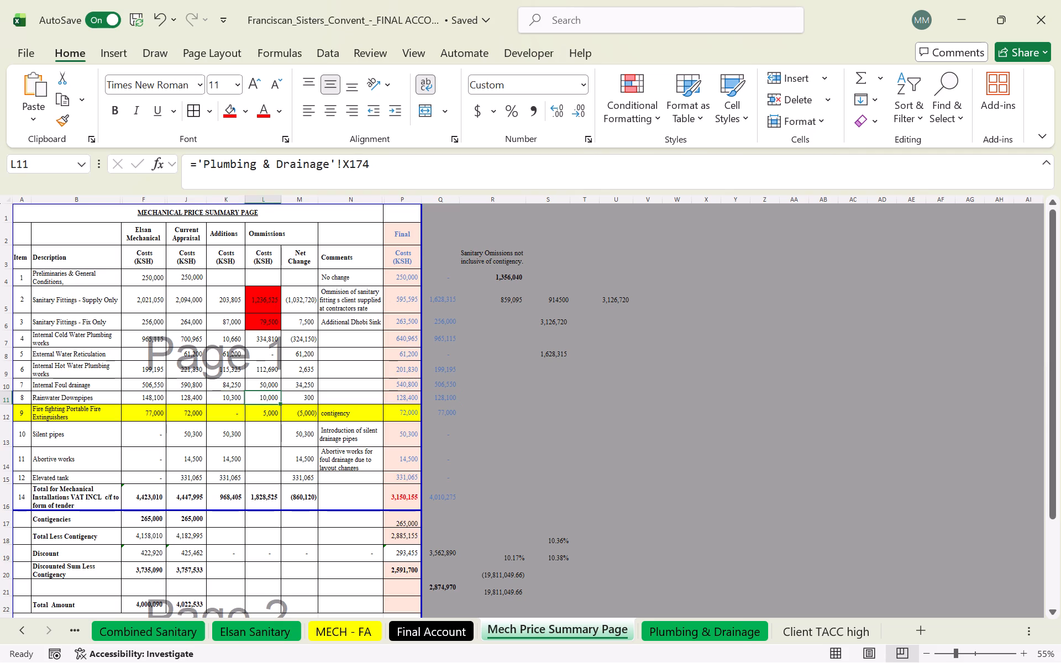
click(537, 527)
click(702, 635)
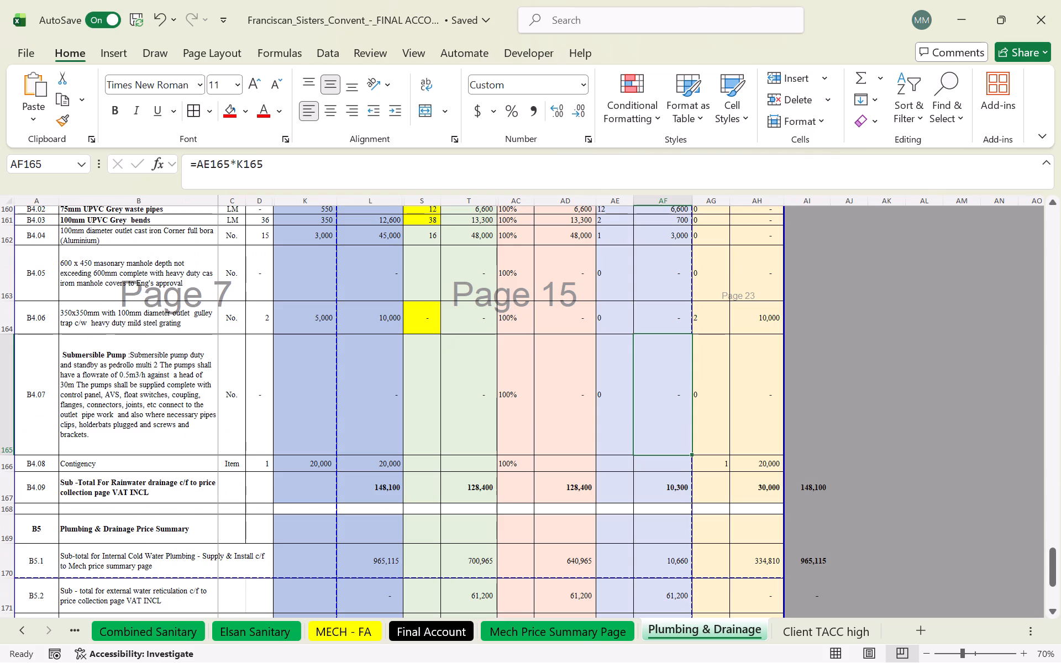
click(731, 534)
scroll(713, 451, down, 9)
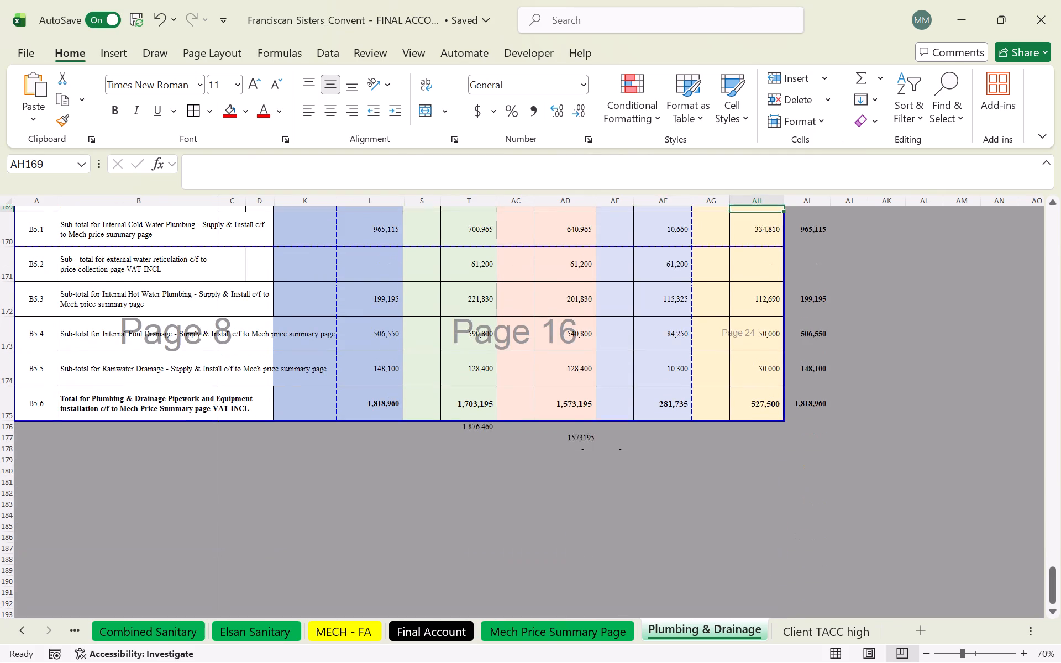
scroll(713, 451, down, 3)
scroll(713, 451, up, 2)
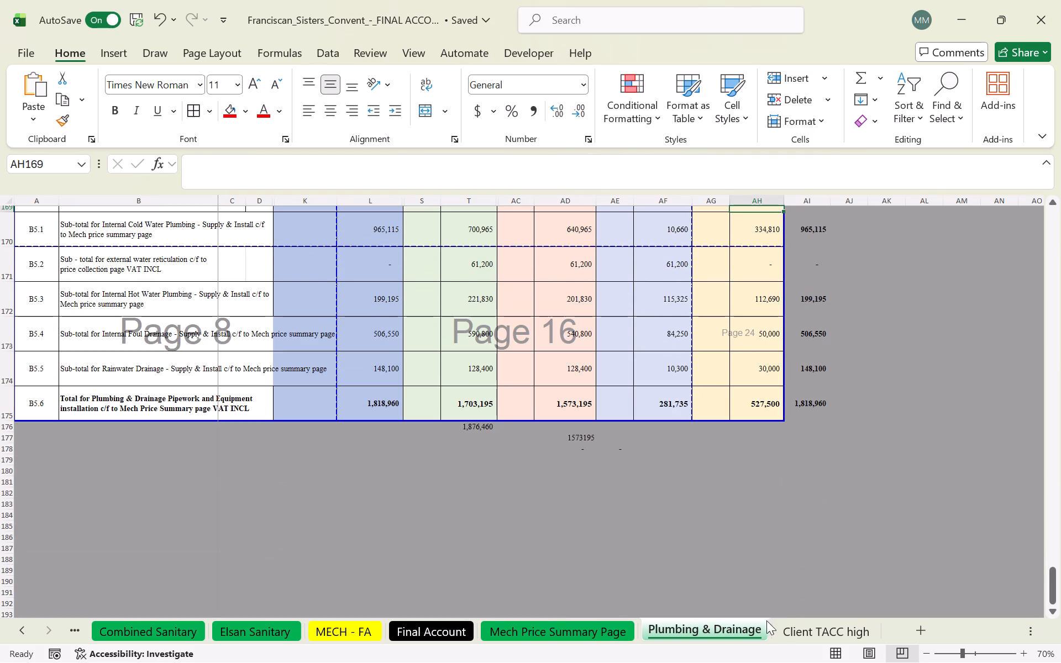
Relink the Rainwater Downpipes additions in K11 of the Mech Price Summary Page to 'Plumbing & Drainage'!AF174.
click(569, 630)
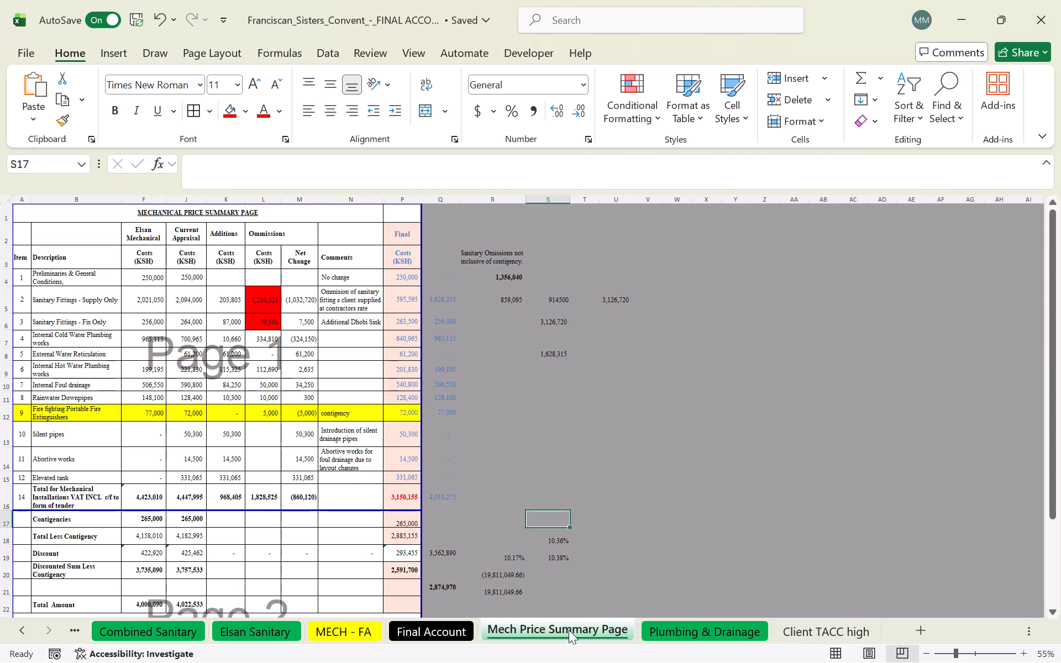
click(233, 396)
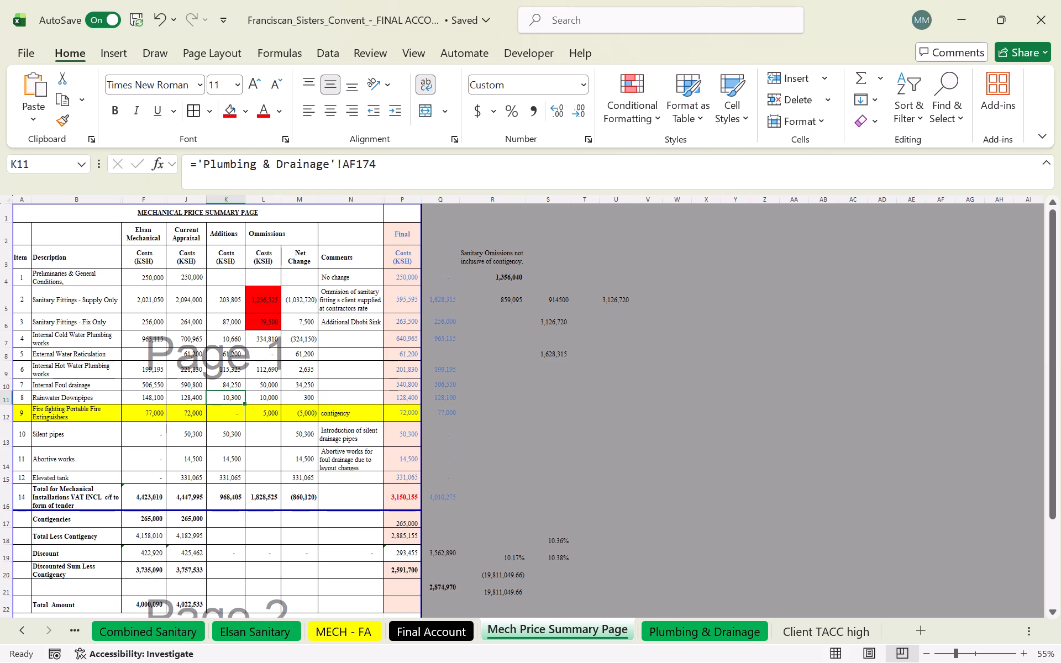
key(equal)
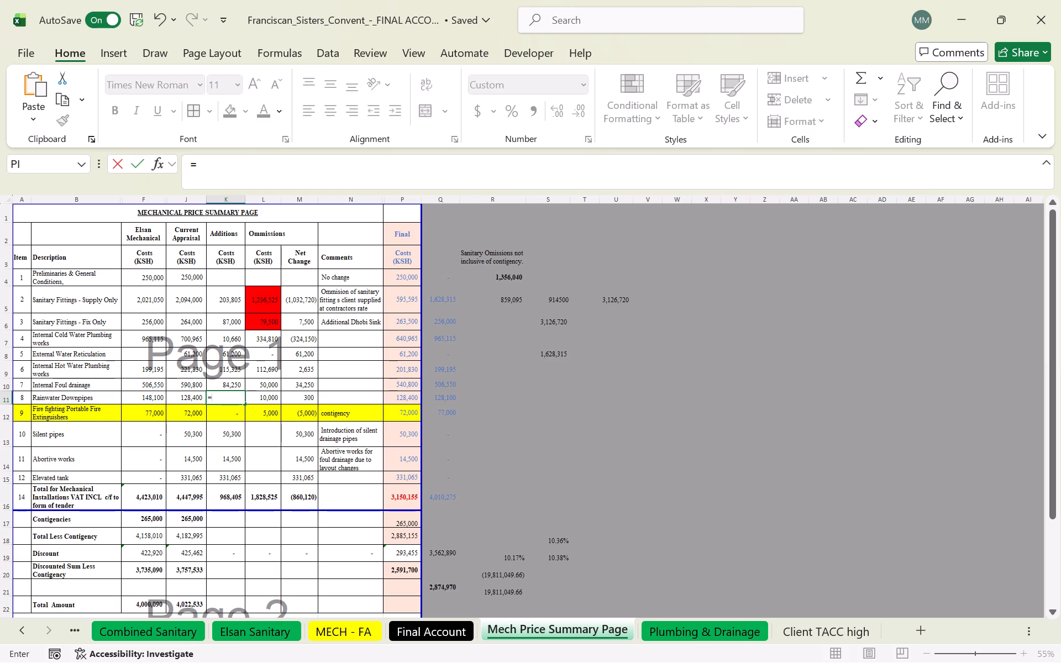
click(696, 633)
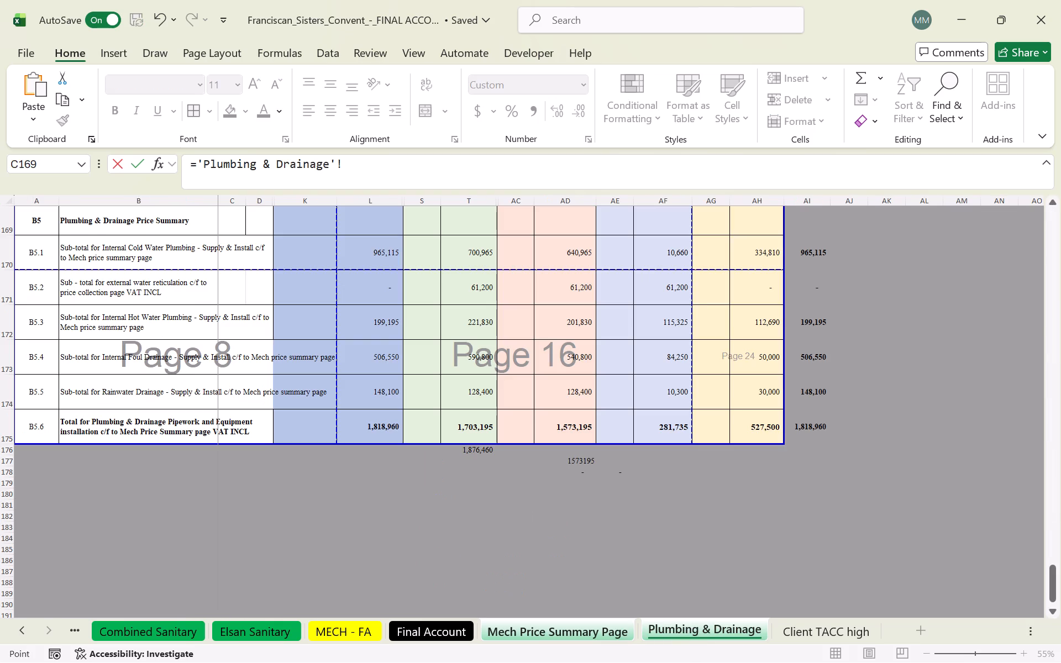
click(669, 397)
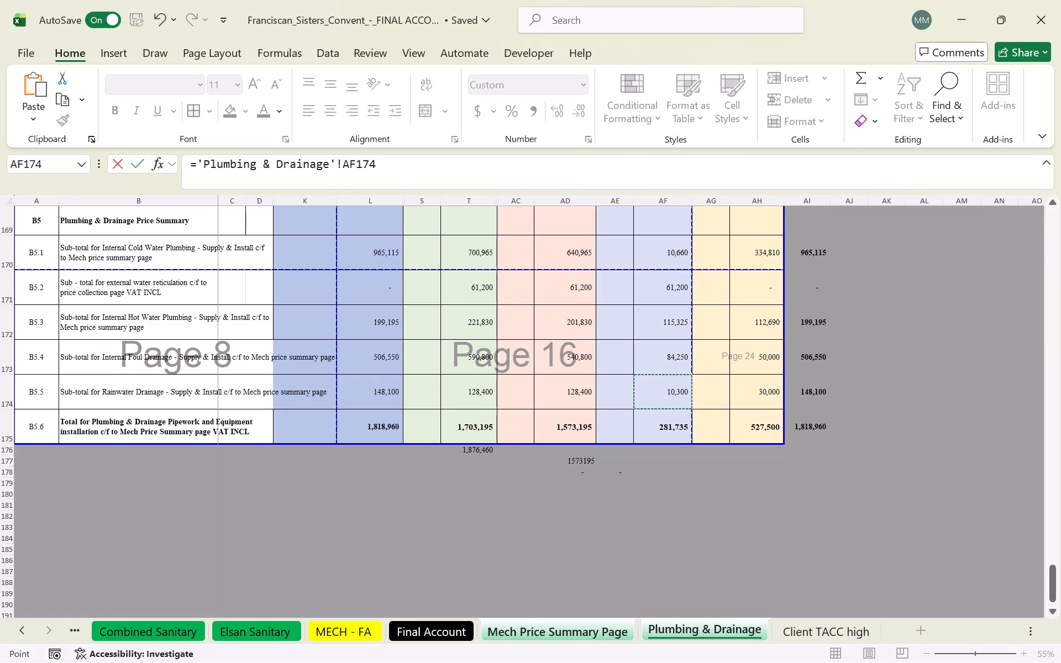
key(Return)
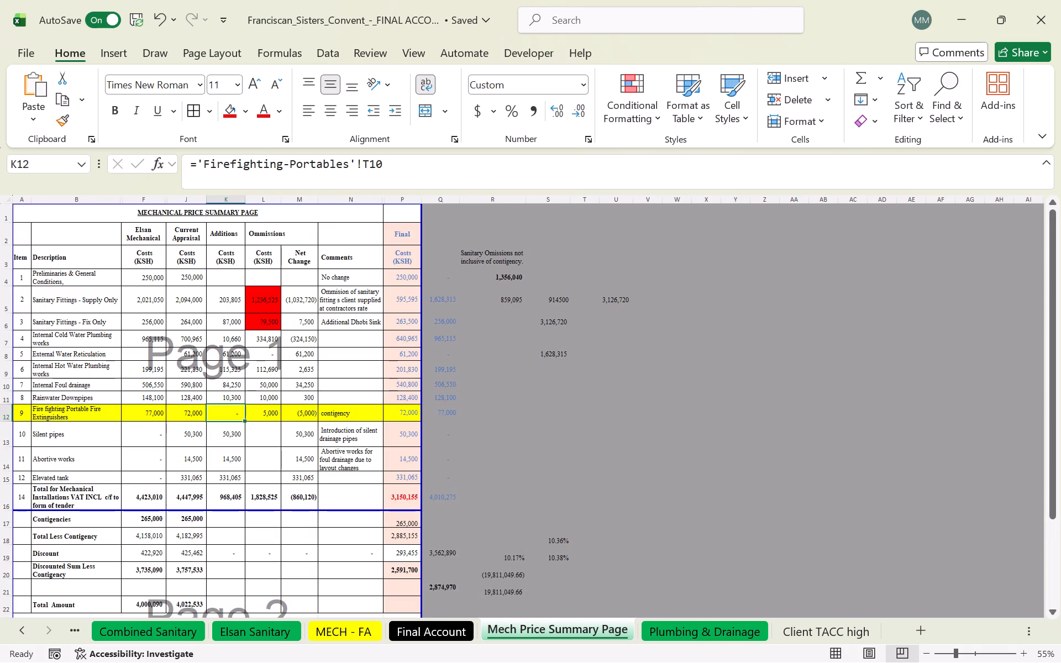
Relink the Rainwater Downpipes omissions in L11 of the summary to 'Plumbing & Drainage'!AH174.
click(270, 399)
key(equal)
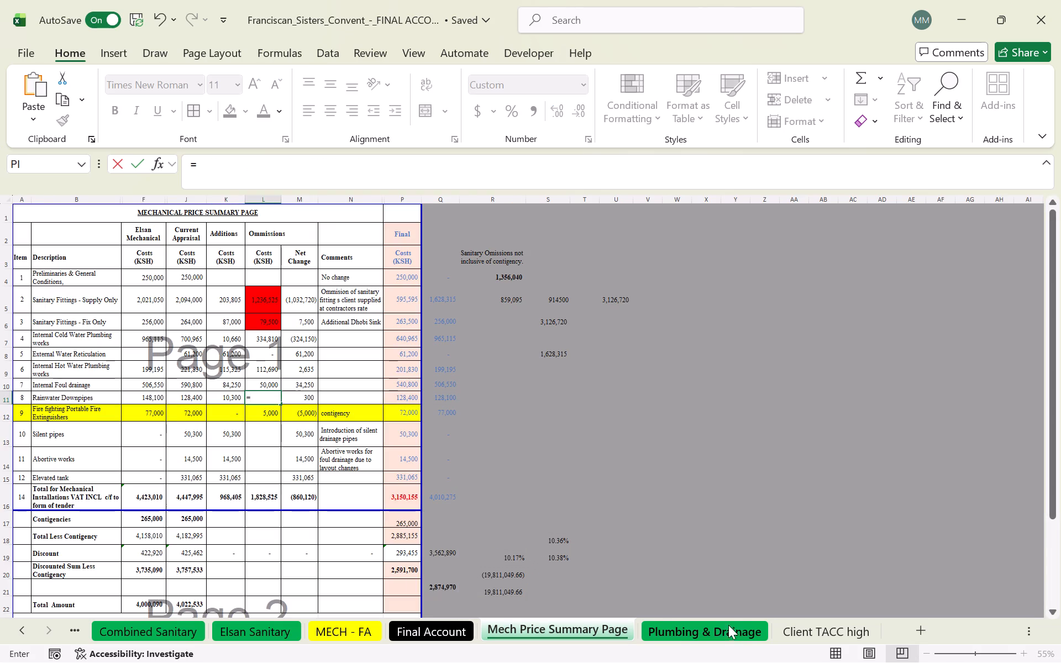
click(733, 622)
click(760, 391)
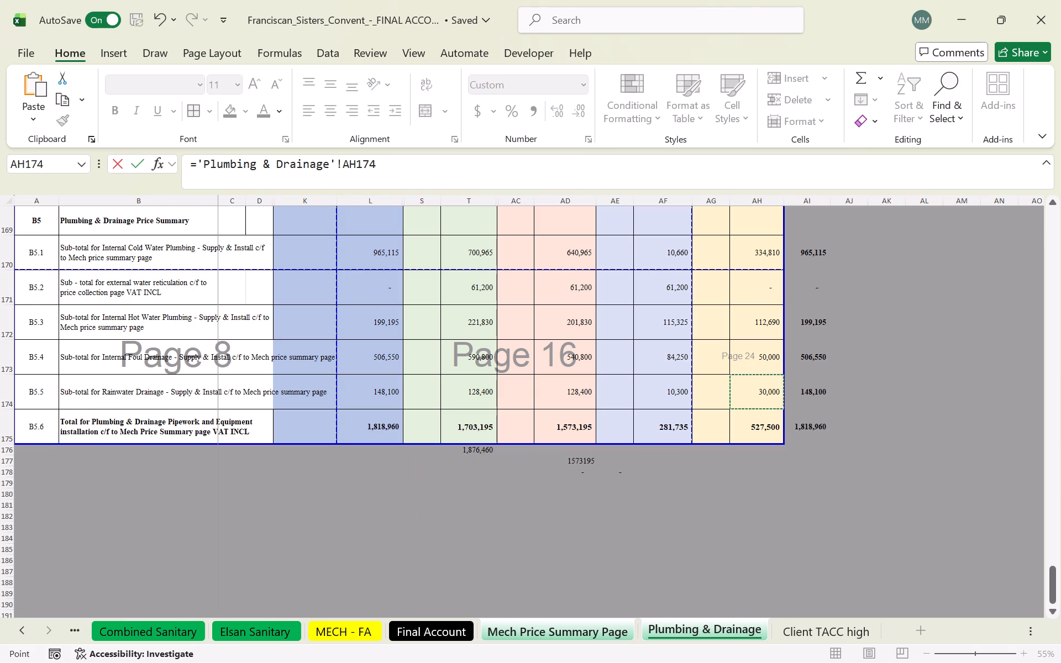
key(Return)
click(613, 473)
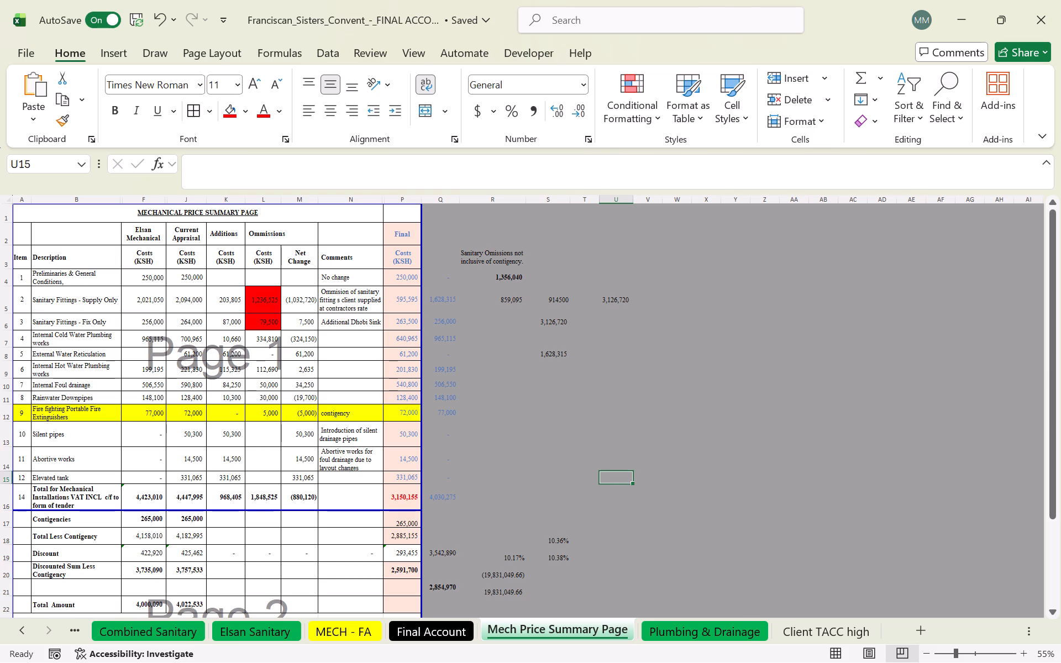
Check the reconciliation formulas in column Q and shade cells Q7 to Q15 light gold.
click(448, 383)
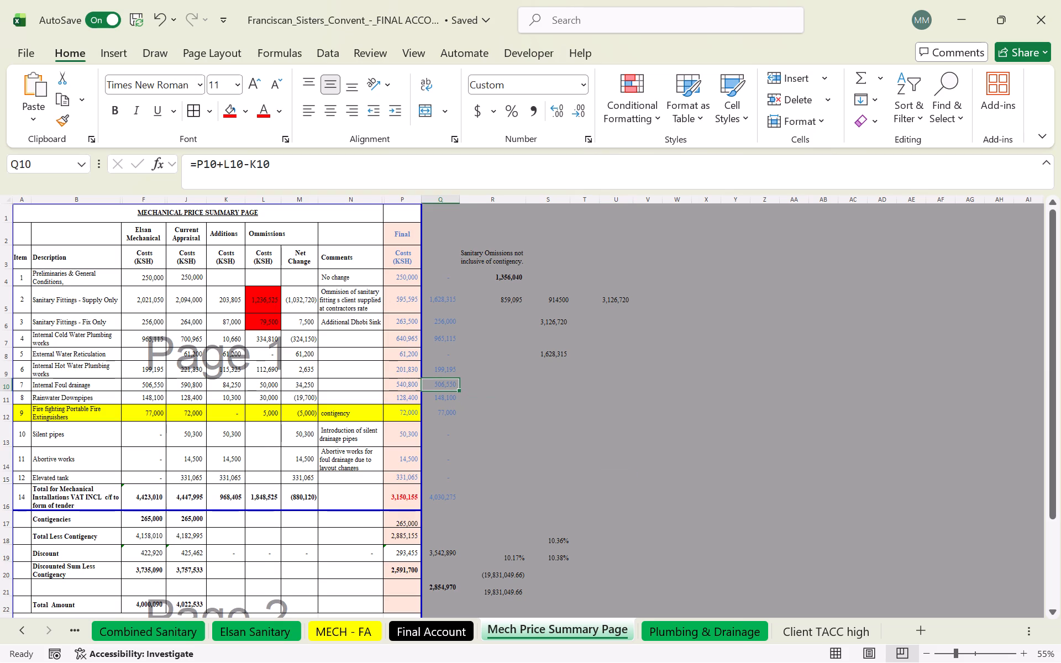
click(446, 367)
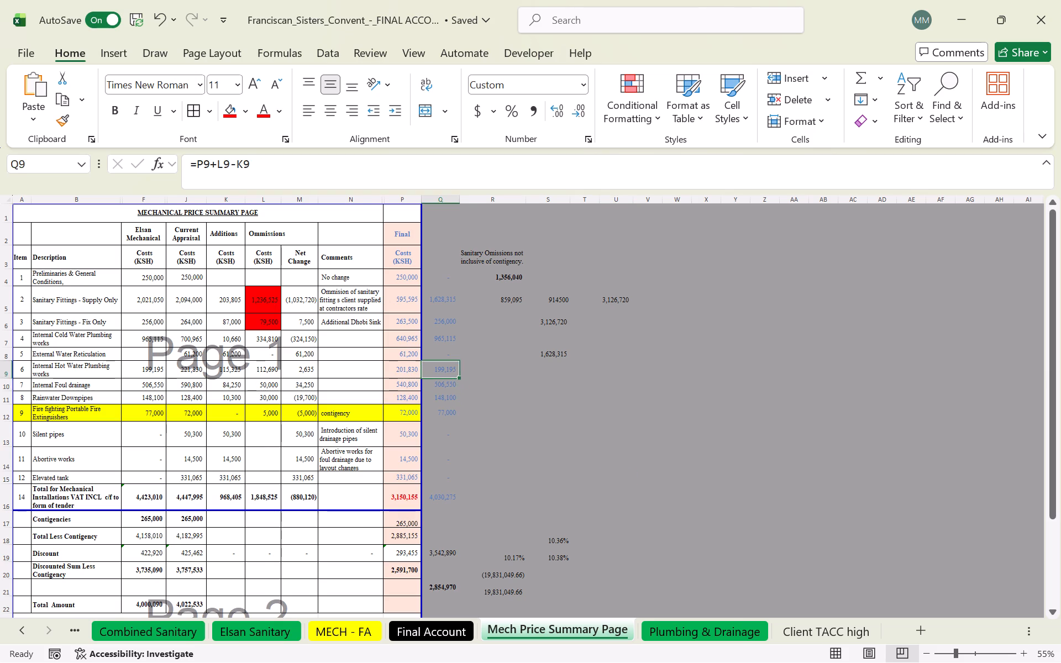
click(442, 339)
drag(442, 339, 440, 407)
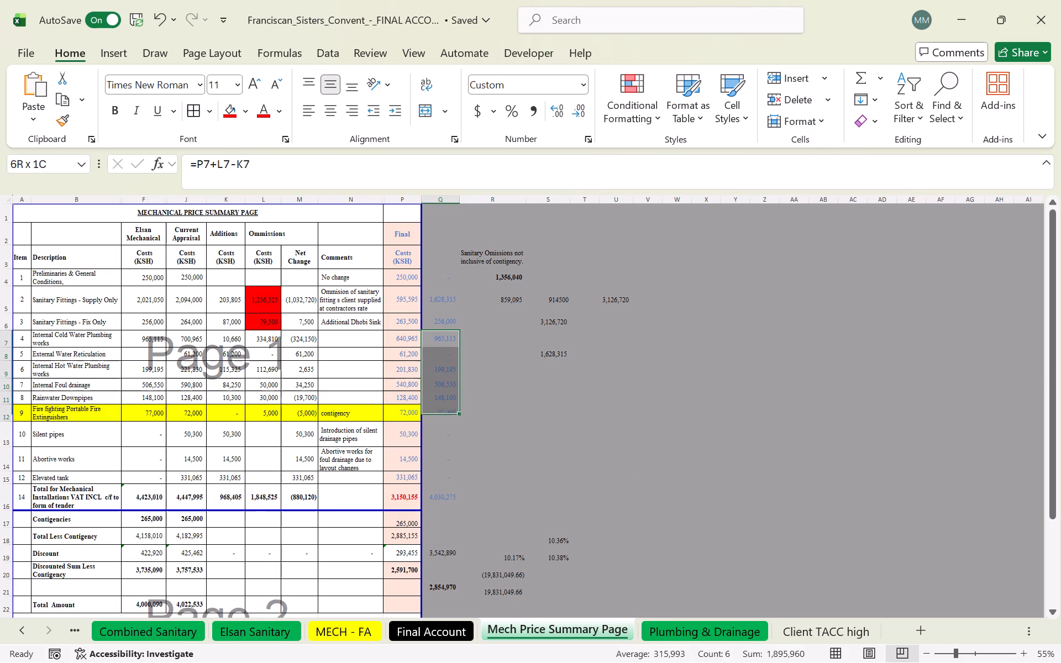
drag(440, 407, 440, 472)
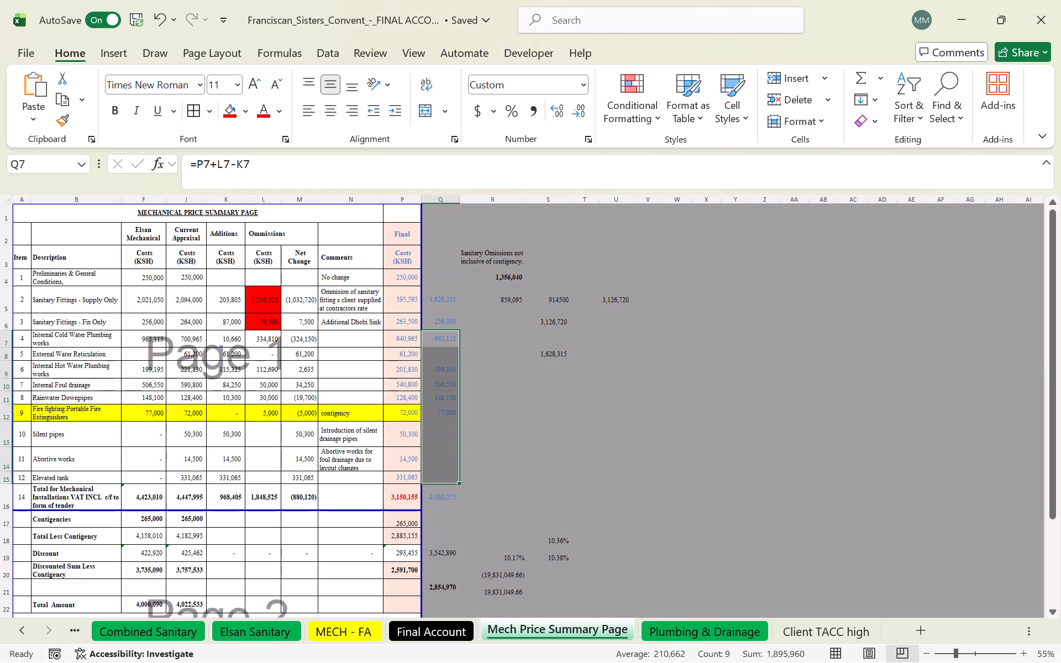
click(246, 109)
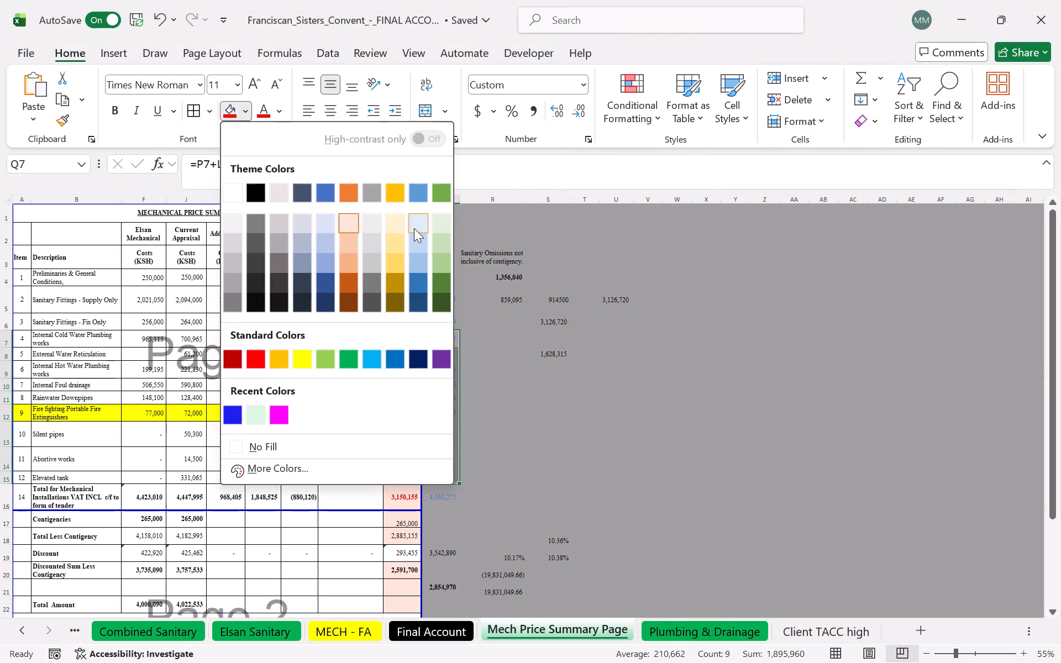
click(398, 235)
click(552, 407)
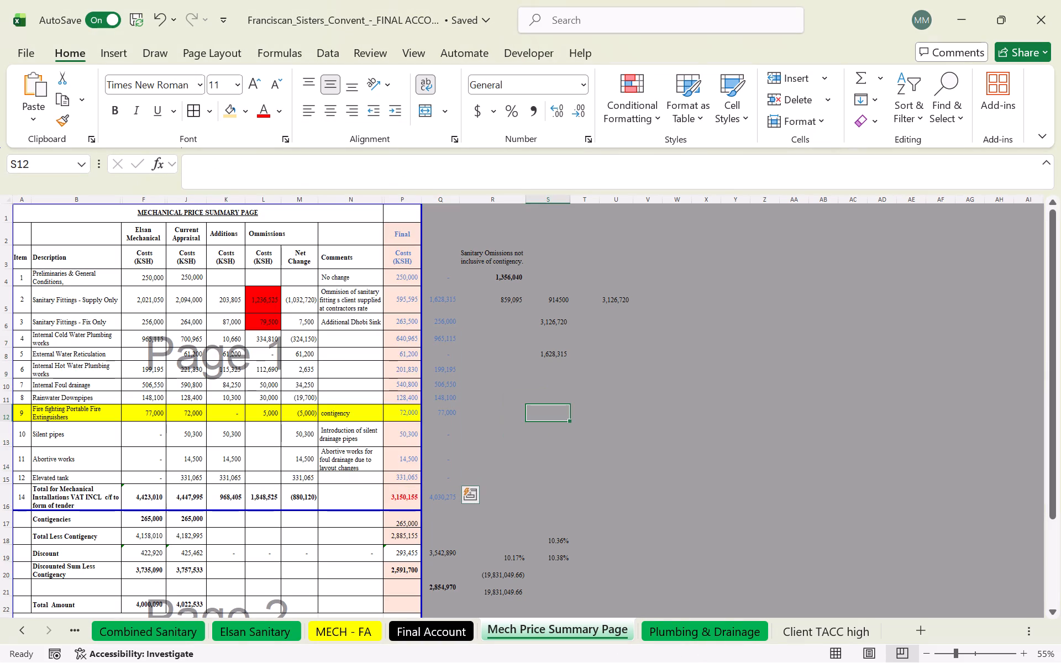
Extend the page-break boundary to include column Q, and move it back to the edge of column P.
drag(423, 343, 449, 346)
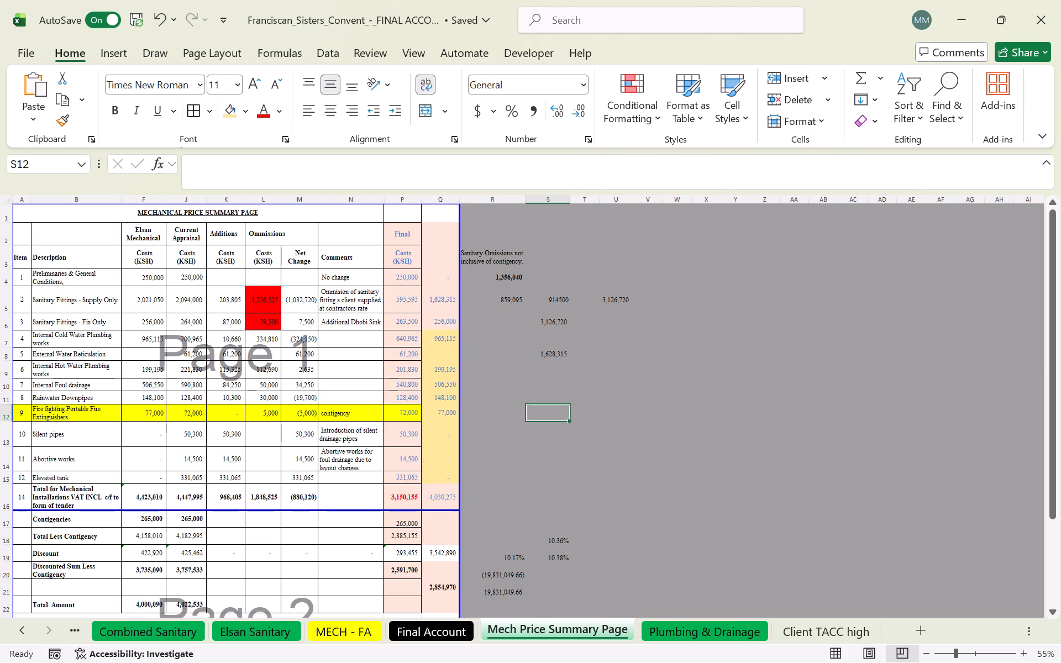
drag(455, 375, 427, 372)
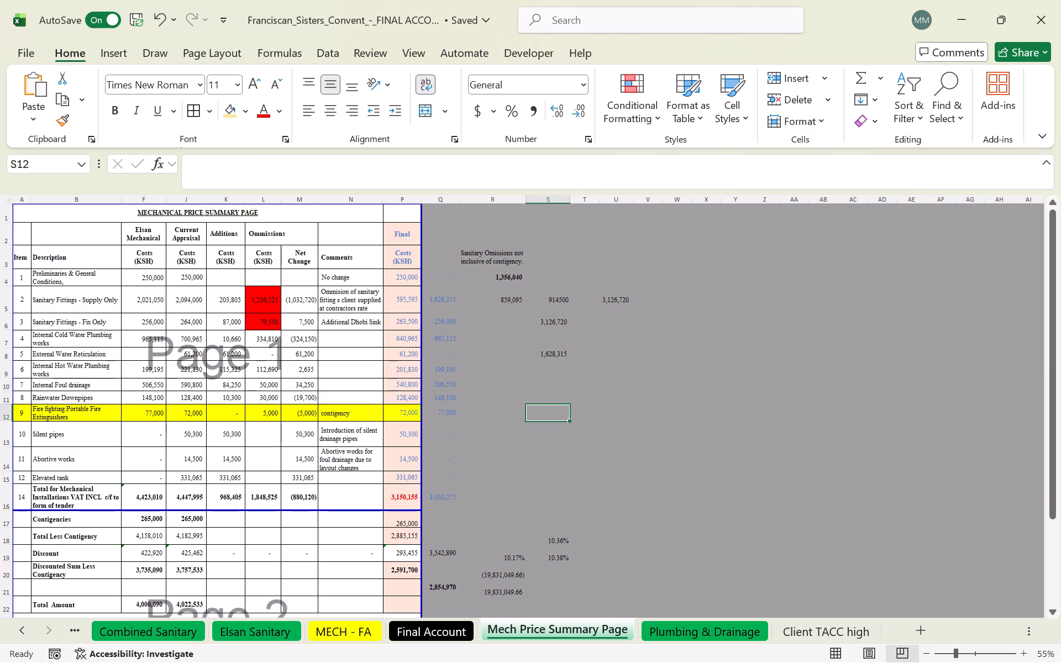
Examine the Combined Sanitary sheet's supply-only items up to the first row, checking the combined quantity formulas in W34, W6 and W7.
click(161, 630)
scroll(627, 327, up, 20)
scroll(627, 327, up, 20)
scroll(627, 327, up, 4)
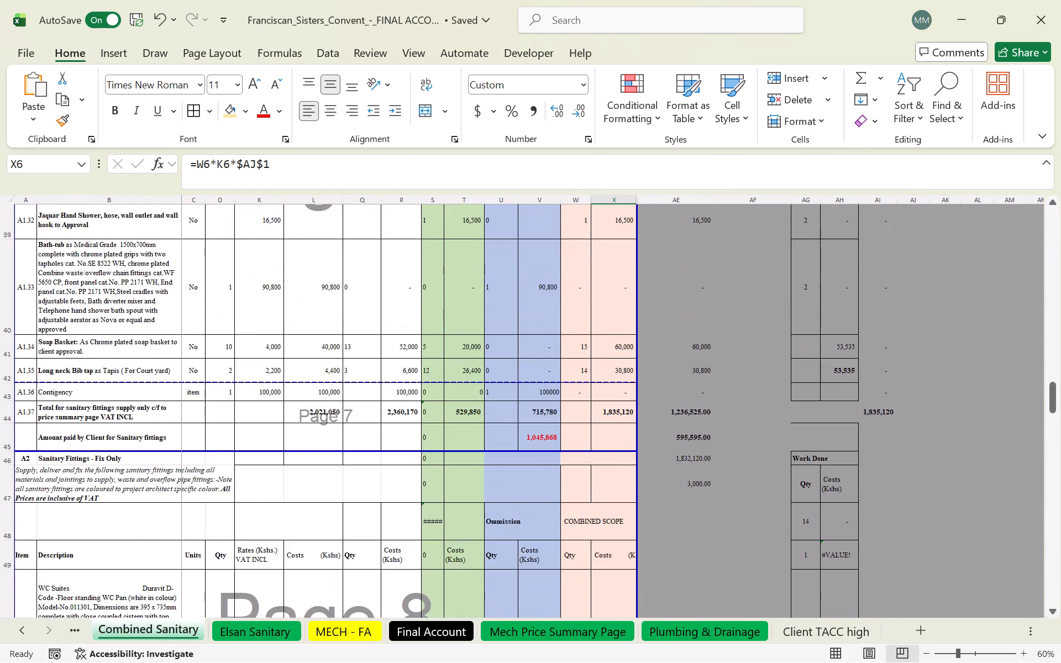
scroll(584, 334, up, 7)
click(581, 285)
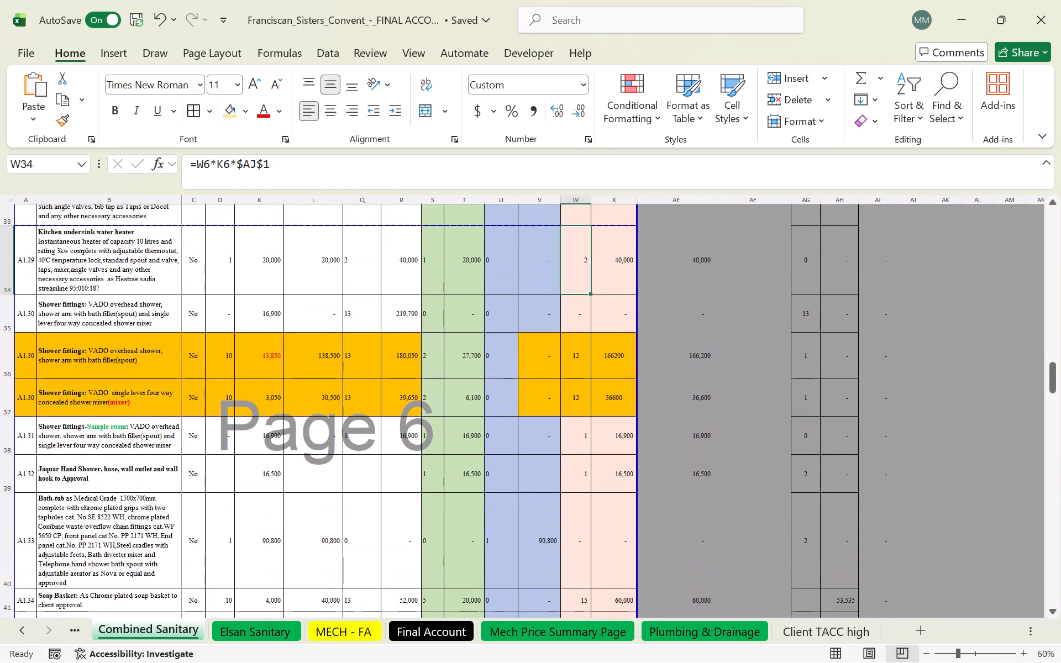
scroll(581, 285, up, 3)
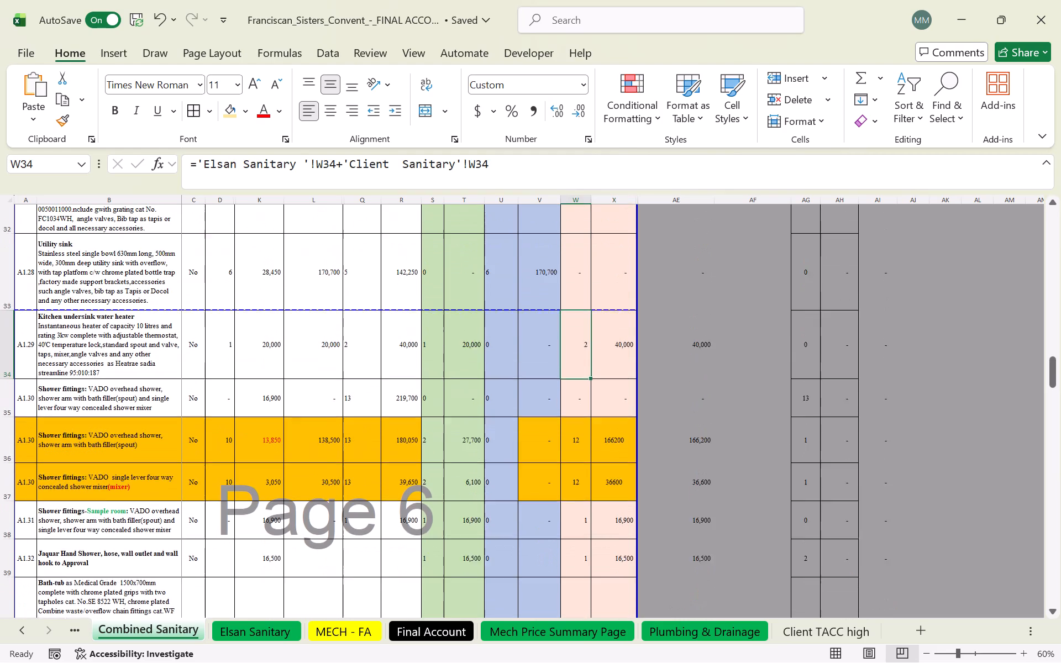
scroll(581, 285, up, 3)
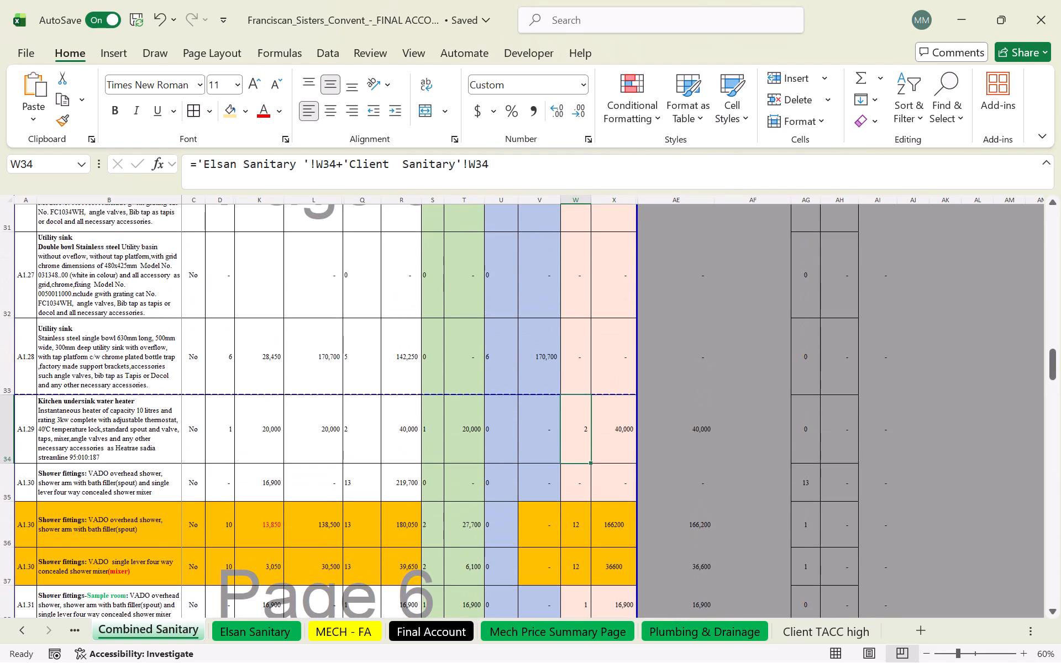
scroll(581, 363, up, 3)
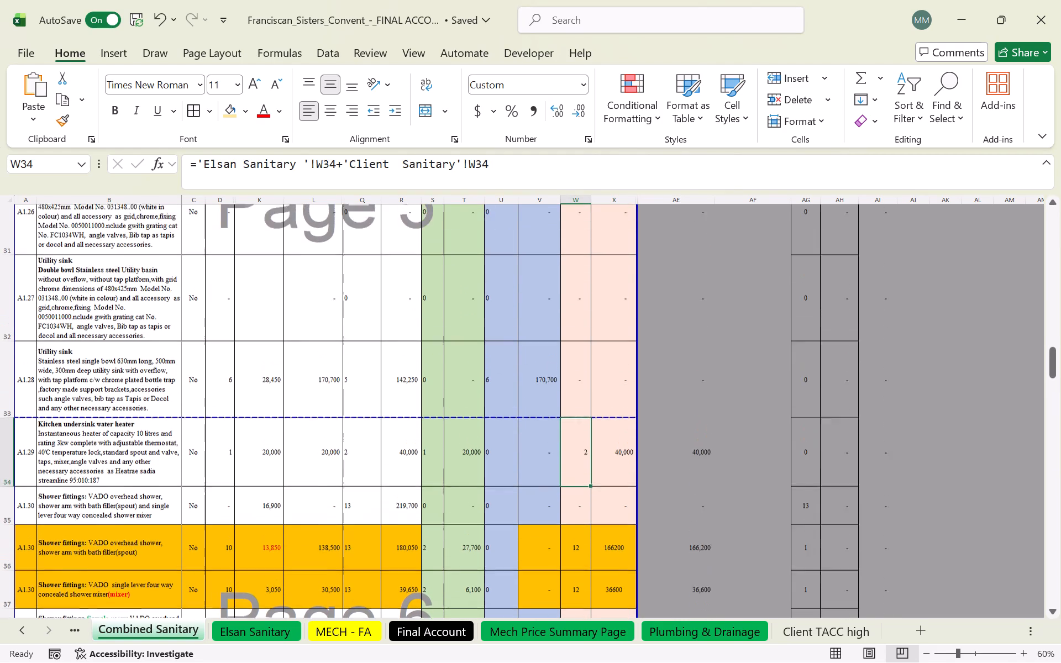
scroll(581, 363, up, 20)
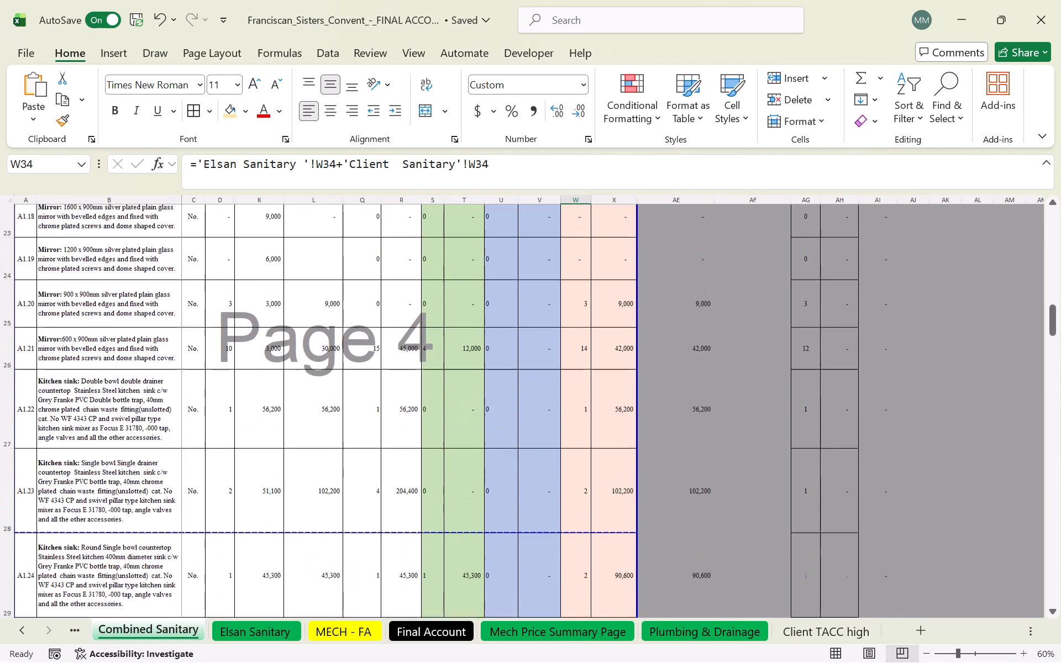
scroll(579, 364, up, 20)
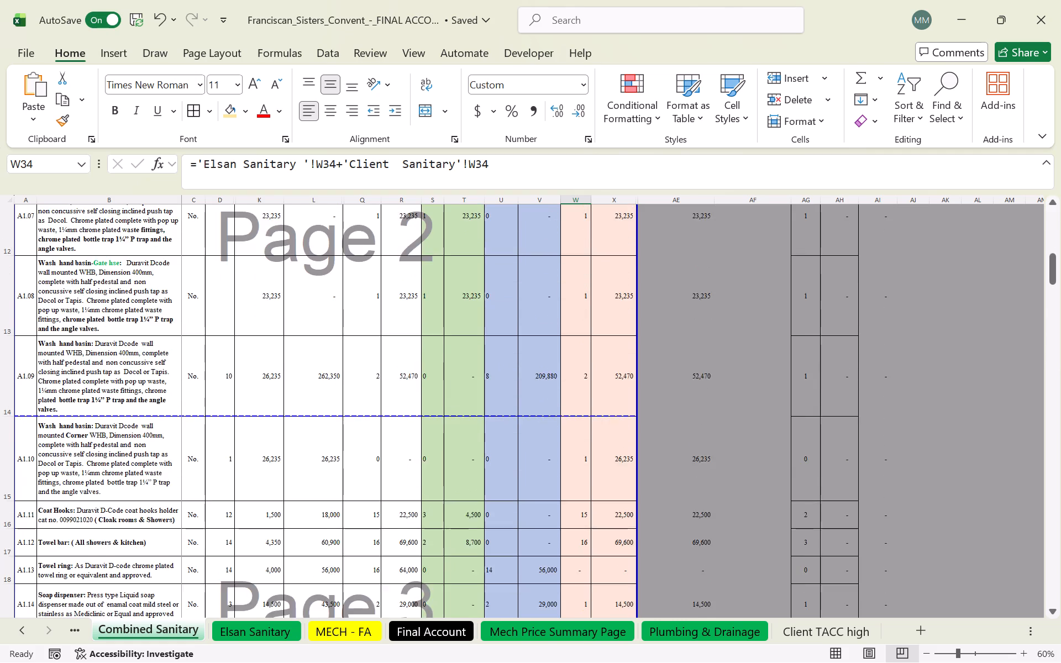
scroll(579, 364, up, 16)
scroll(579, 364, up, 5)
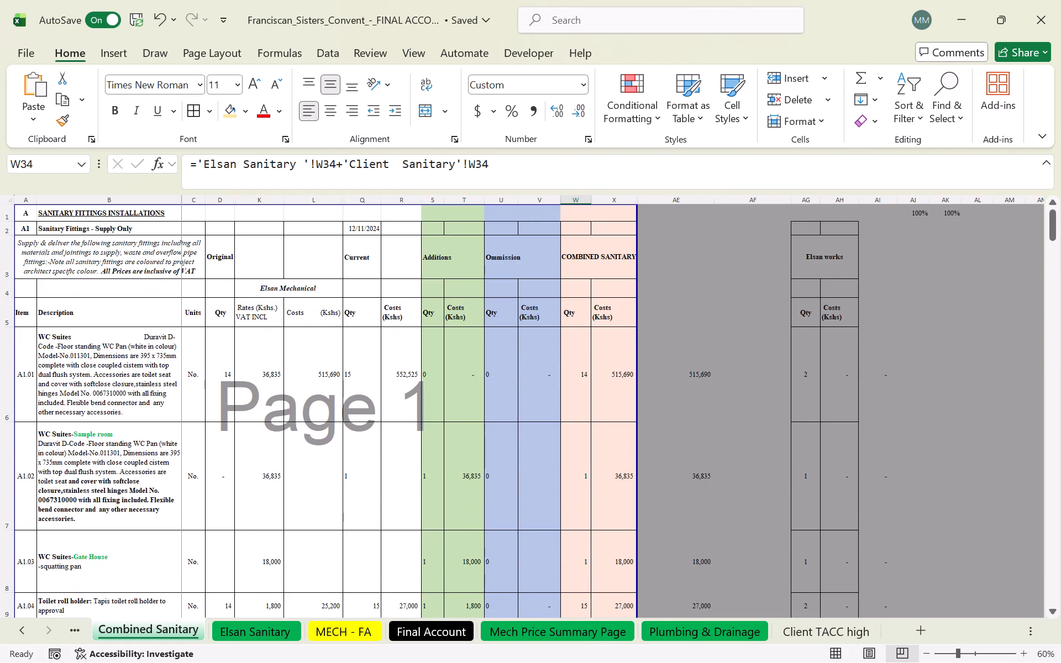
scroll(579, 364, up, 4)
click(580, 396)
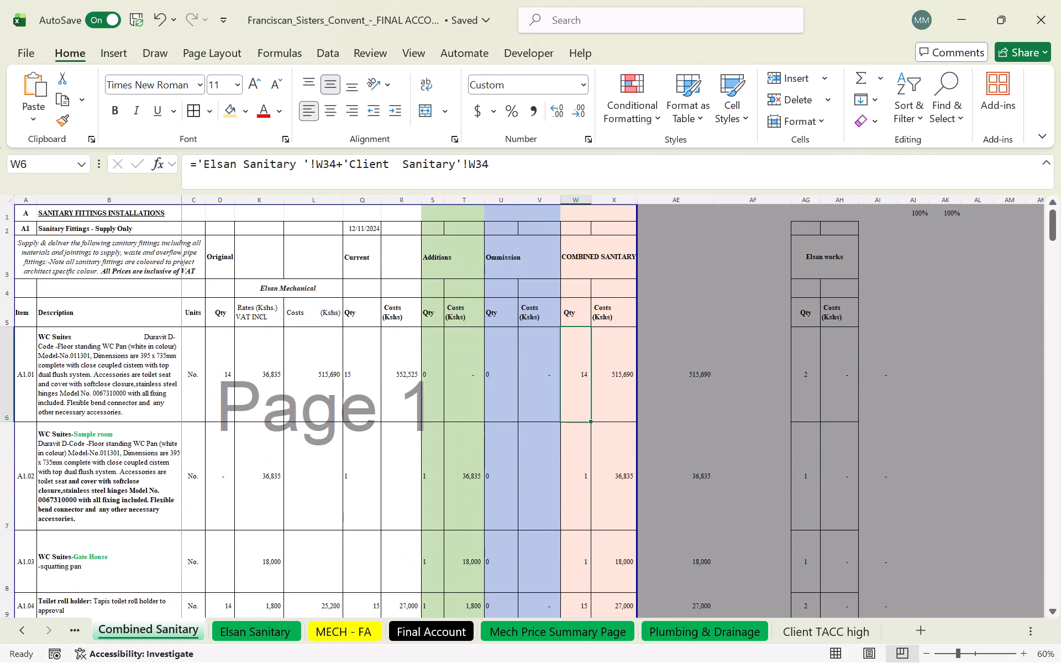
scroll(580, 391, down, 2)
click(580, 423)
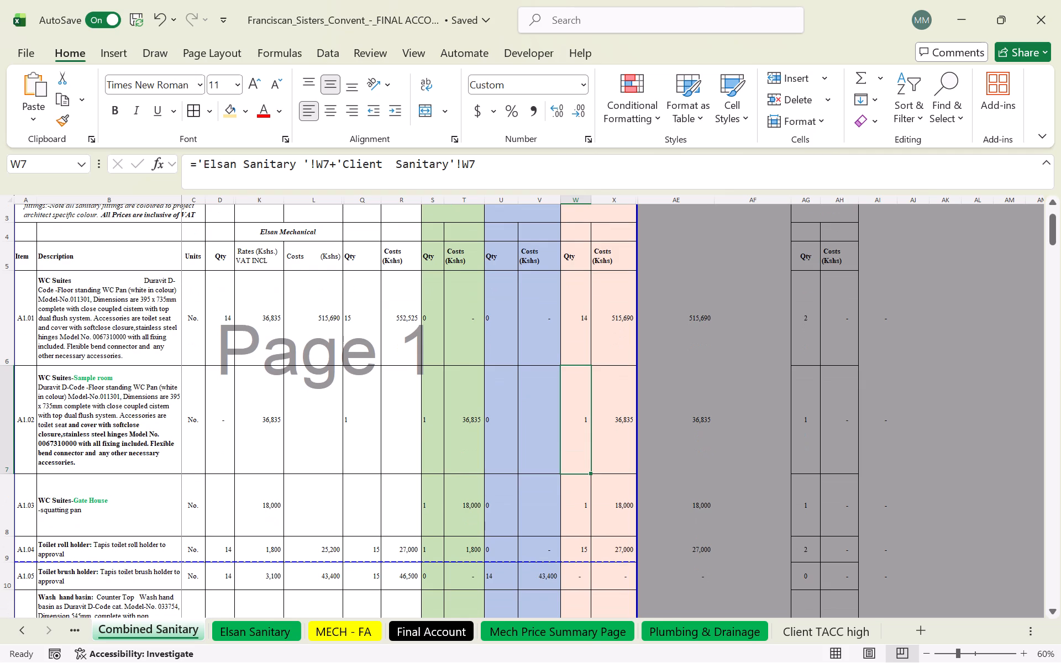
Reduce the height of row 8, the WC Suites-Gate House item, to sit closer to its text.
scroll(583, 369, down, 2)
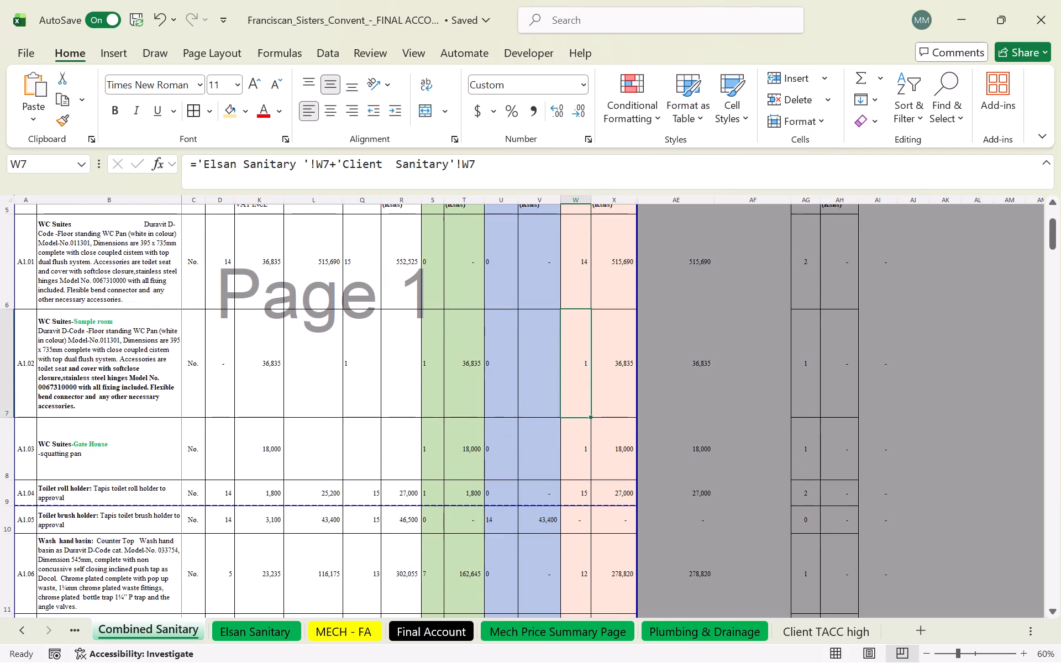
drag(7, 480, 7, 471)
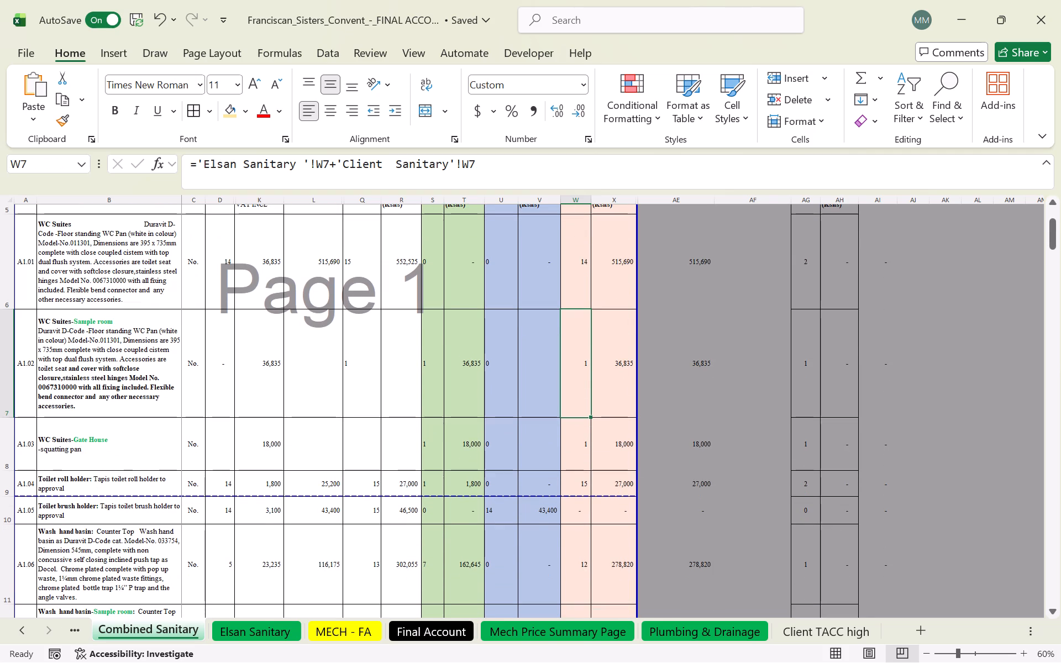
drag(7, 471, 9, 462)
click(9, 462)
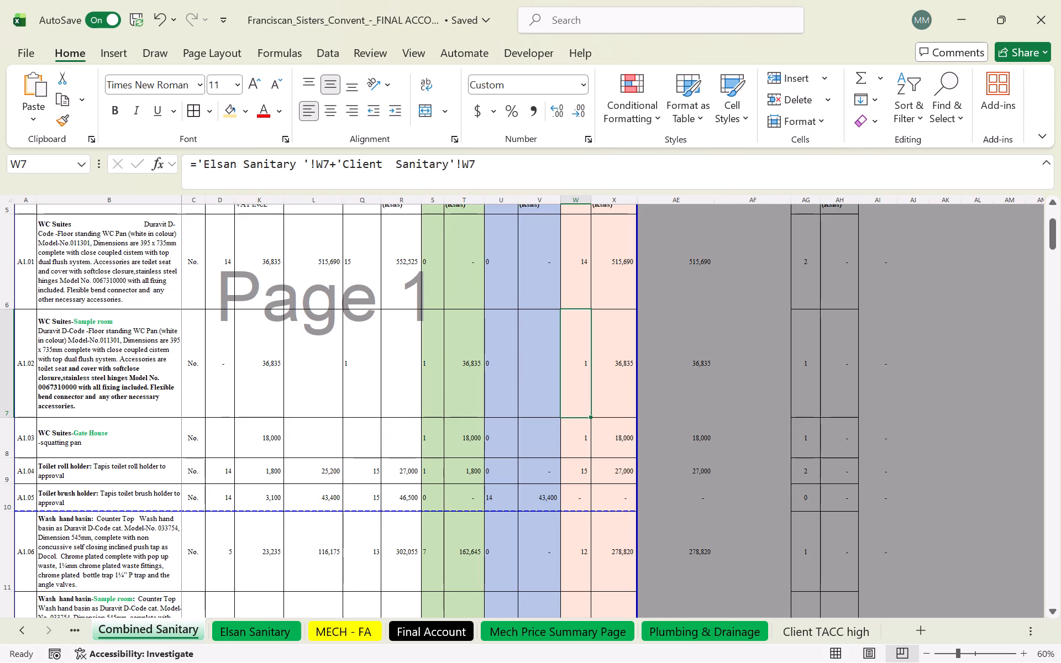
Review the original, additions, omission and combined quantities and costs of the supply-only sanitary items down to the total in row 44.
scroll(441, 344, down, 2)
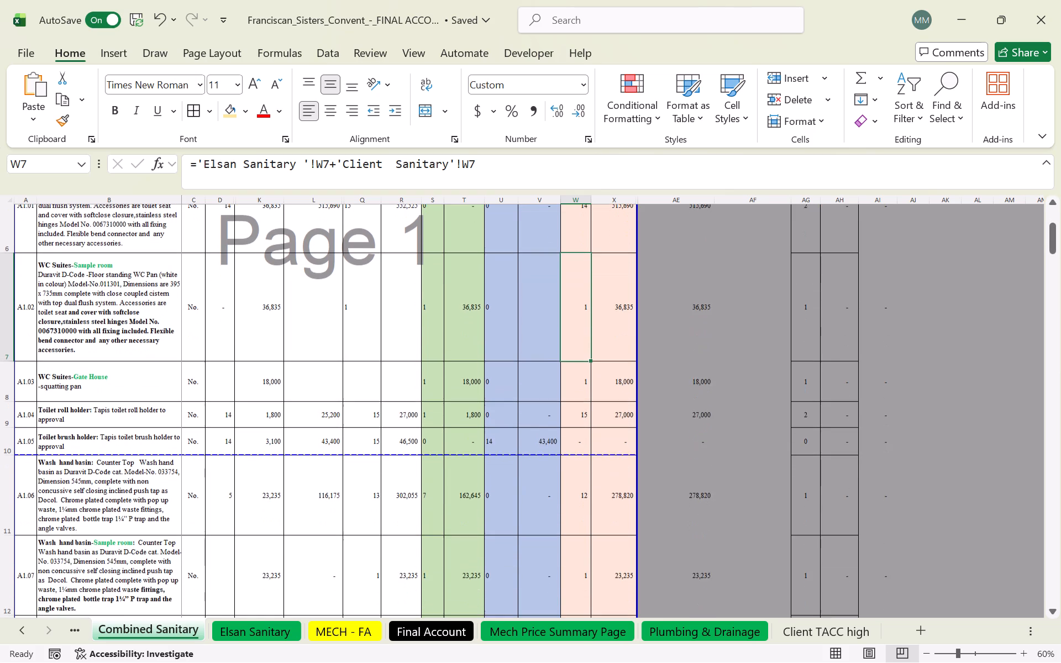
scroll(441, 344, down, 6)
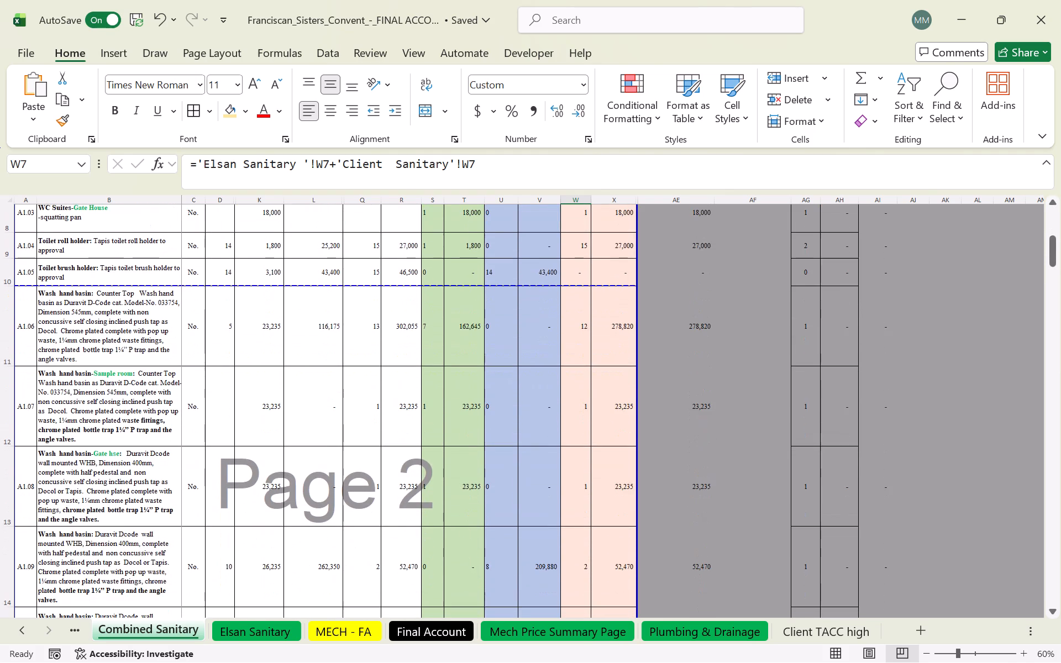
scroll(441, 344, down, 6)
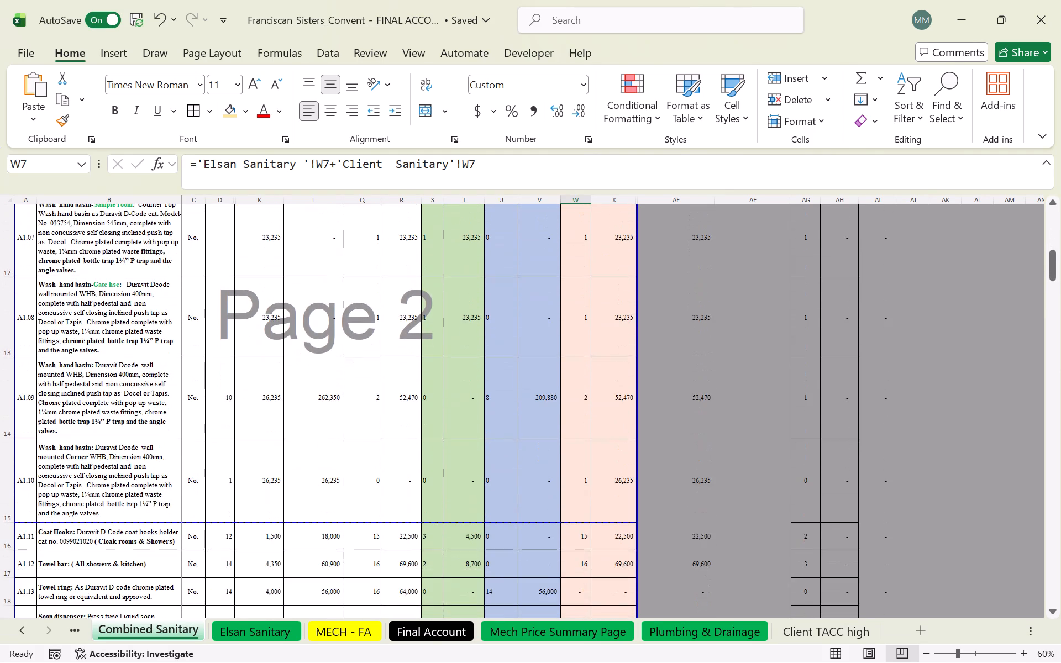
scroll(441, 344, down, 4)
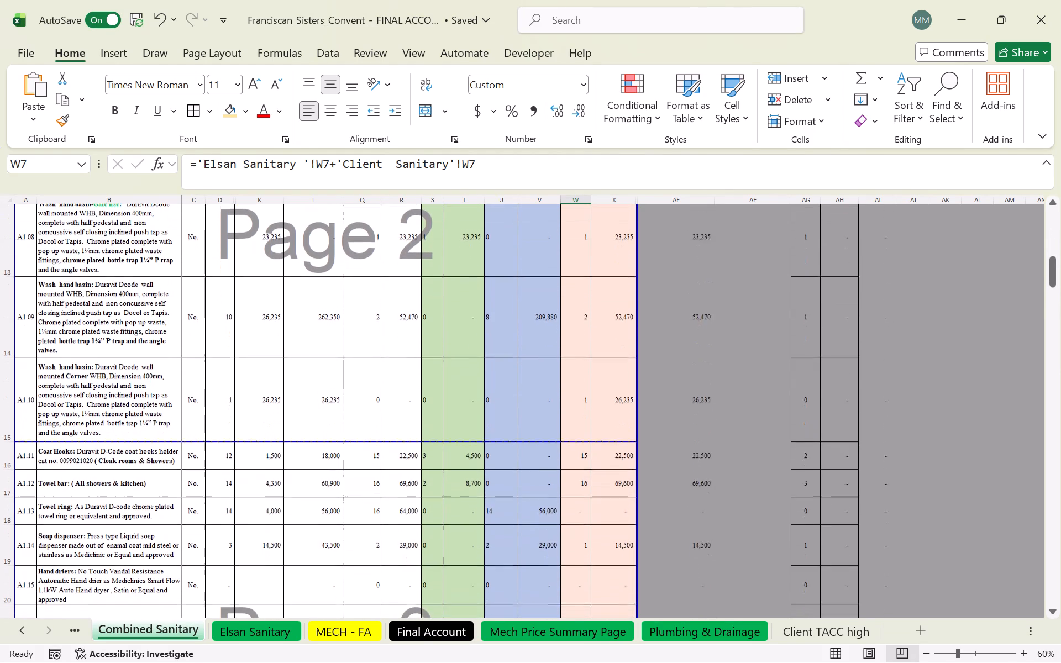
scroll(441, 344, down, 11)
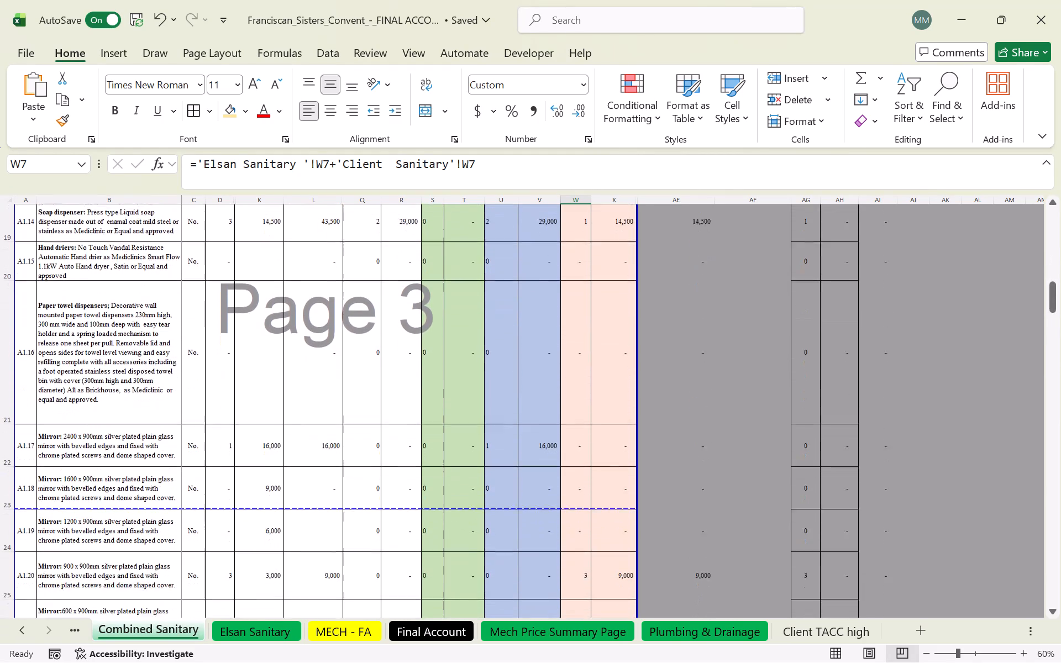
scroll(441, 344, down, 2)
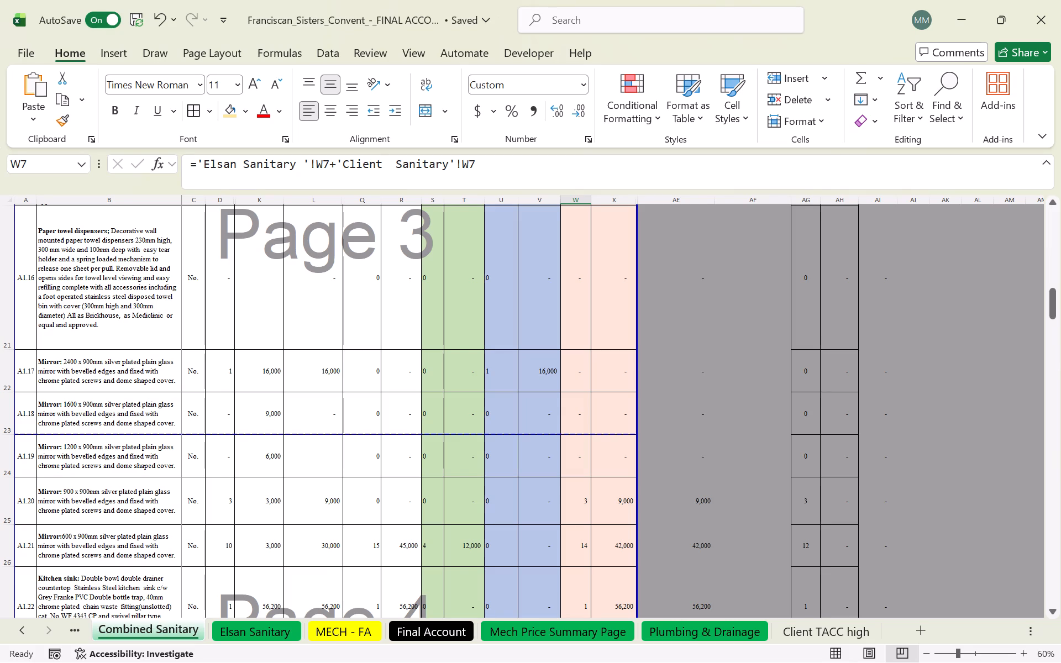
scroll(521, 437, up, 3)
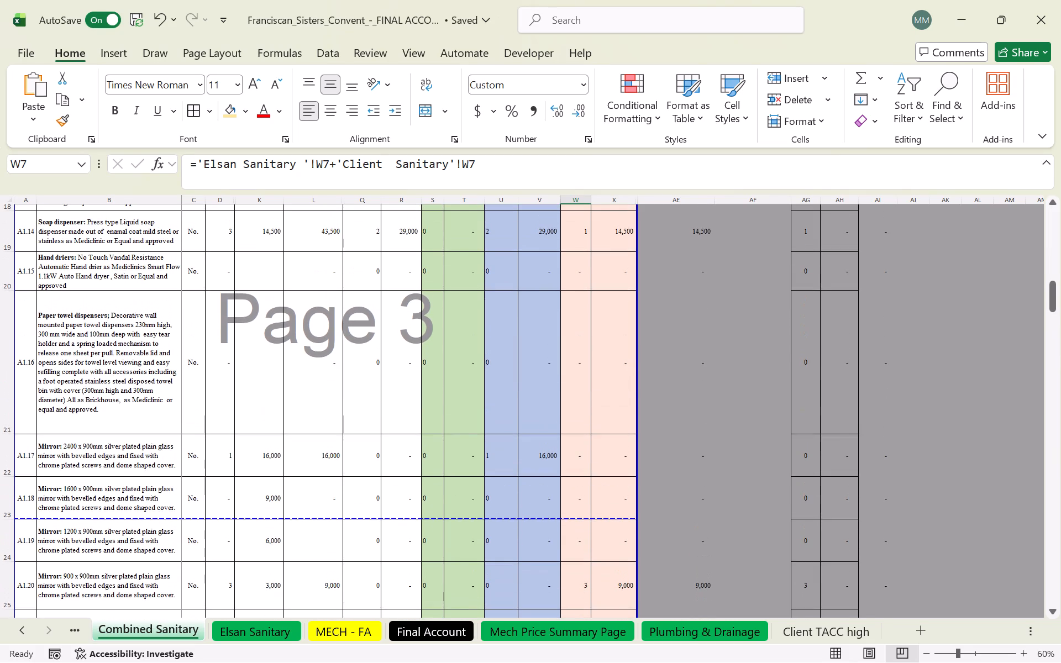
scroll(509, 393, down, 1)
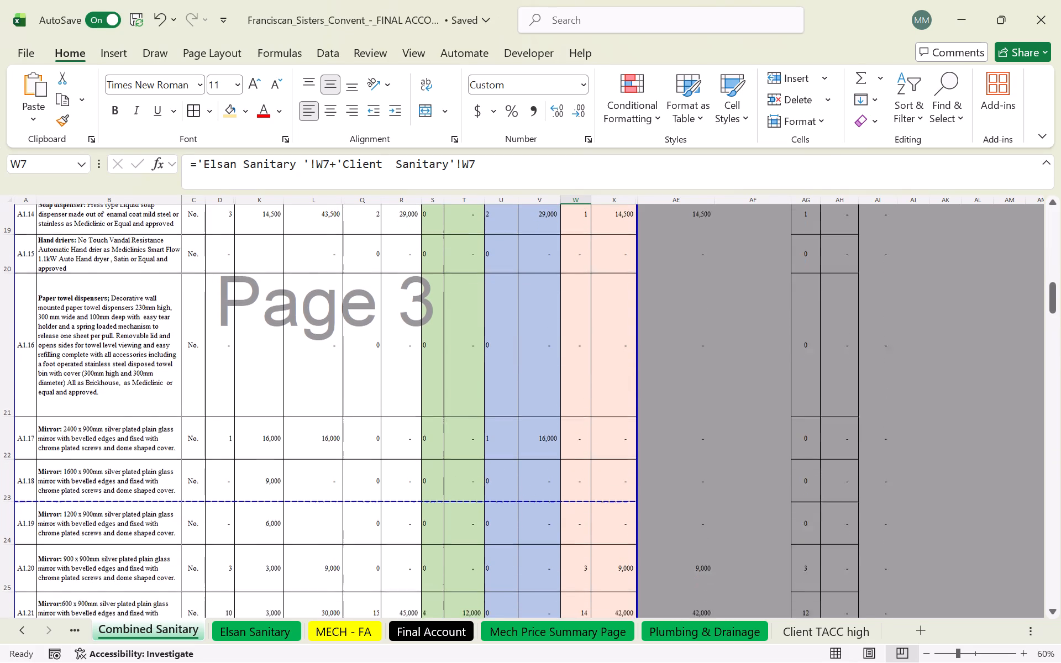
scroll(509, 393, down, 6)
scroll(509, 393, down, 19)
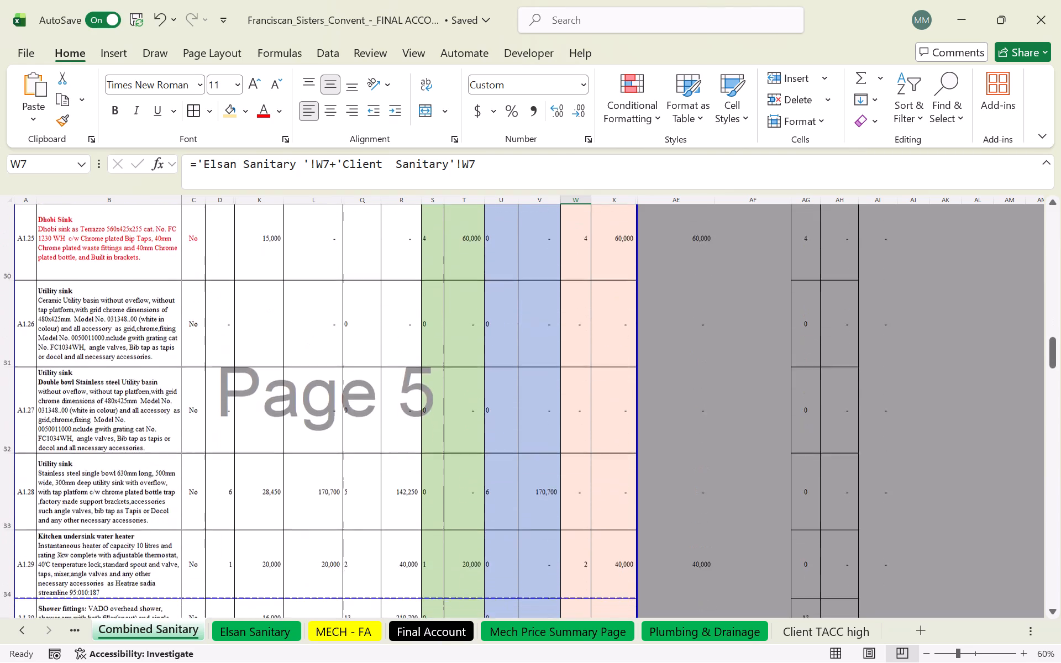
scroll(509, 393, down, 14)
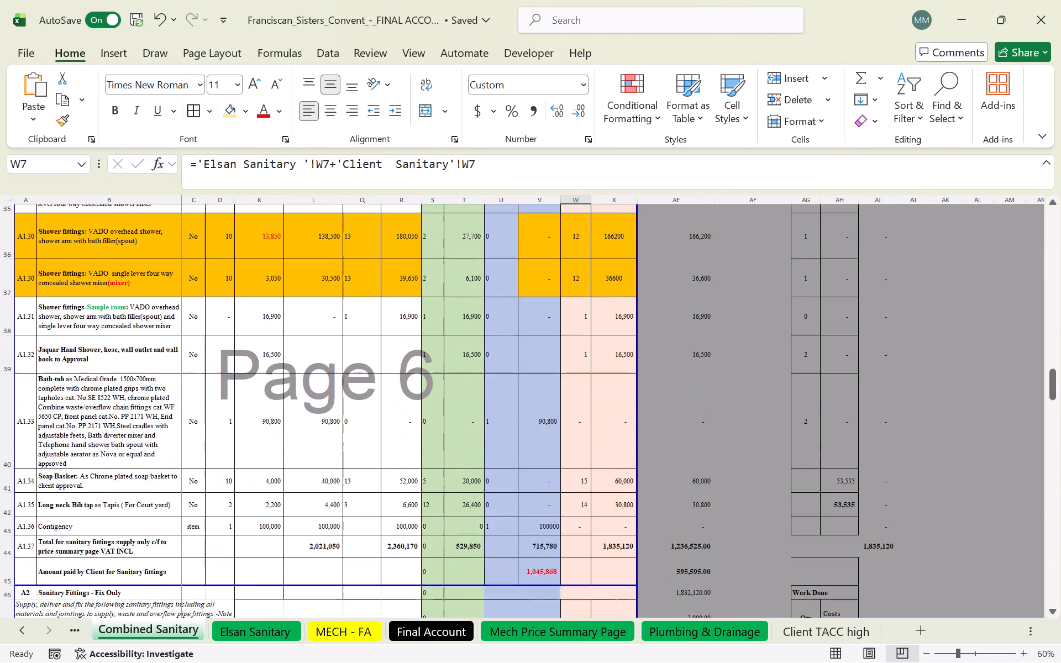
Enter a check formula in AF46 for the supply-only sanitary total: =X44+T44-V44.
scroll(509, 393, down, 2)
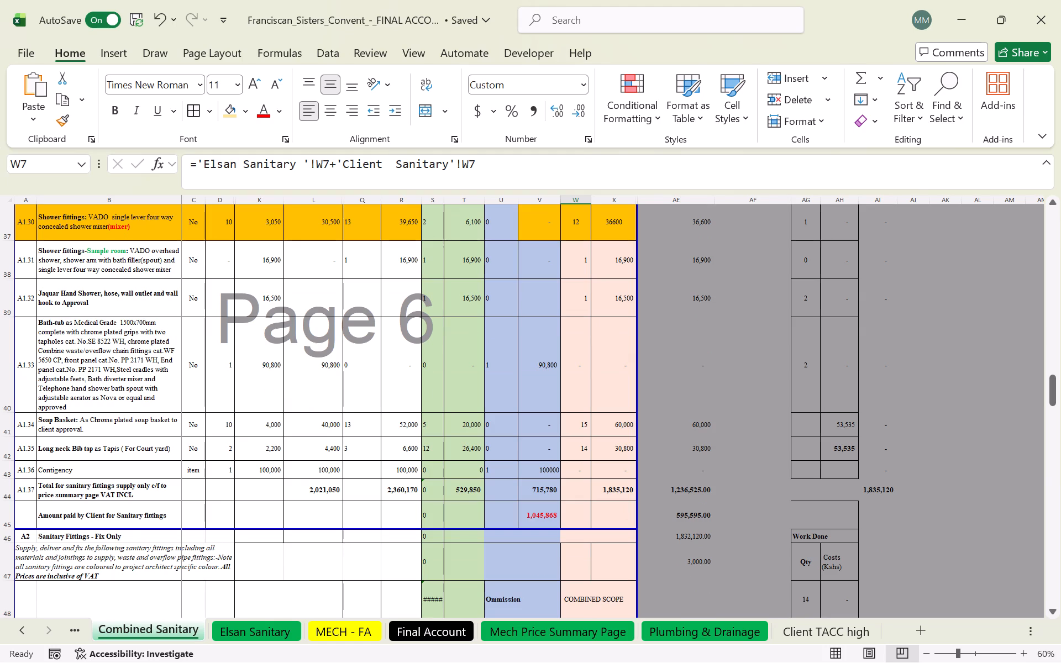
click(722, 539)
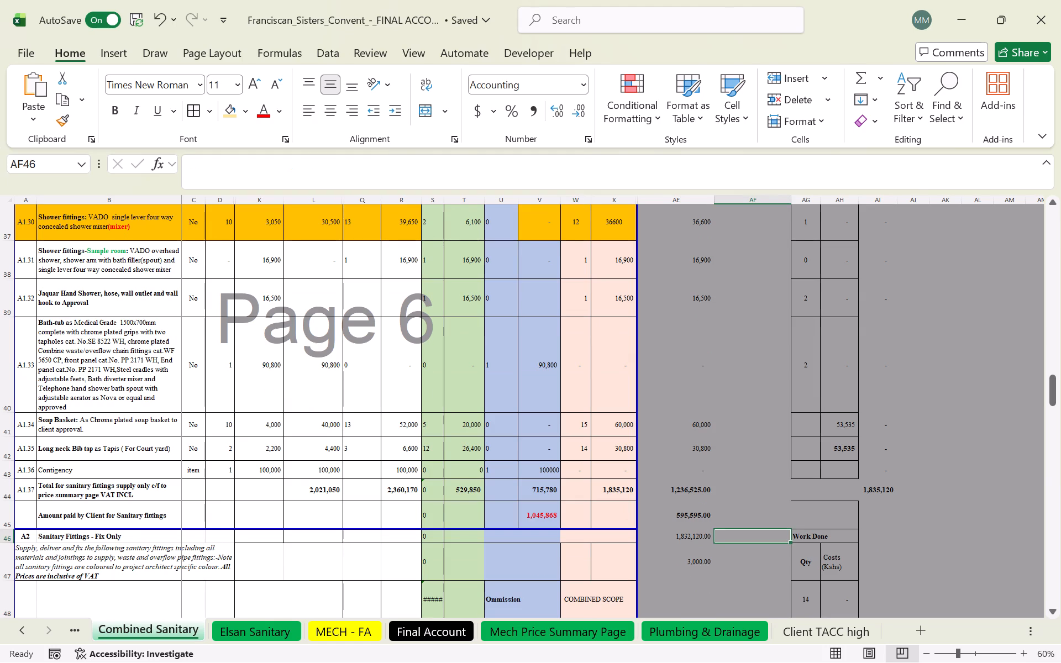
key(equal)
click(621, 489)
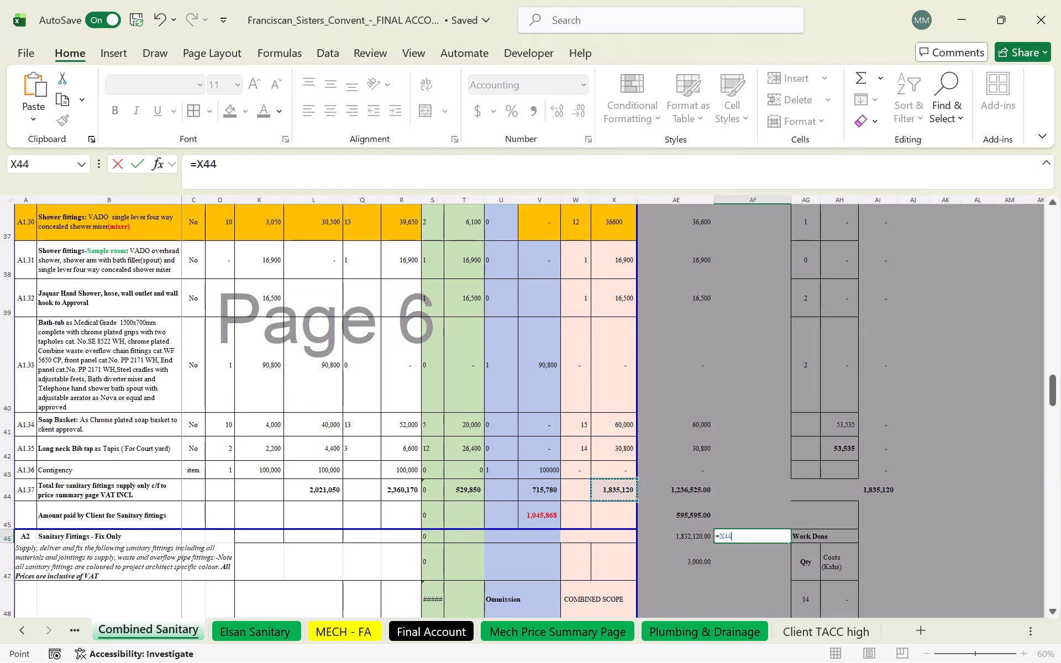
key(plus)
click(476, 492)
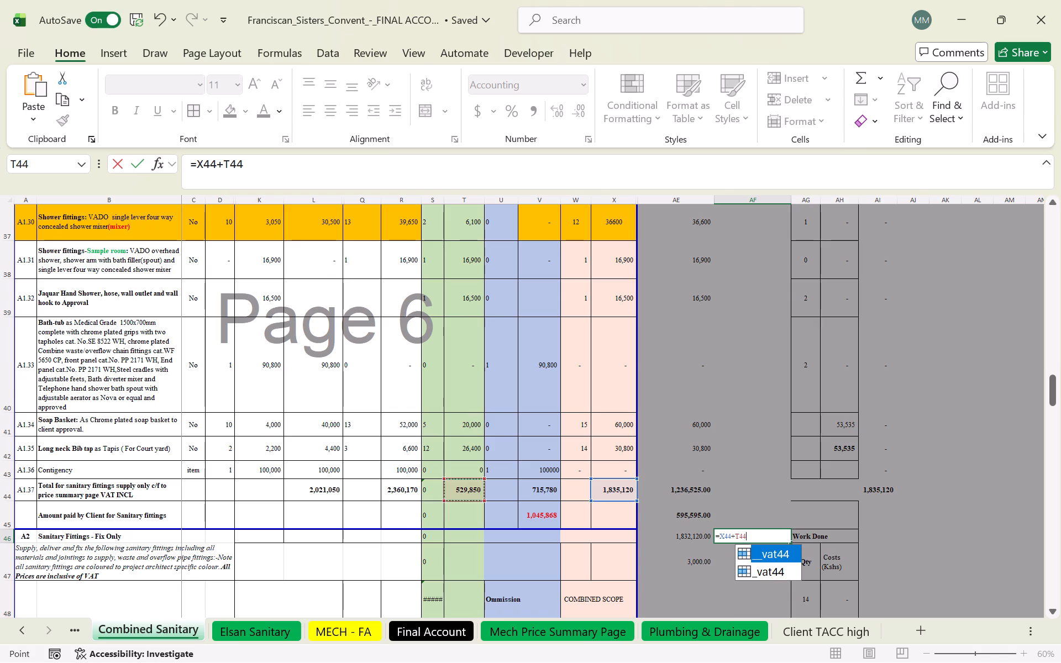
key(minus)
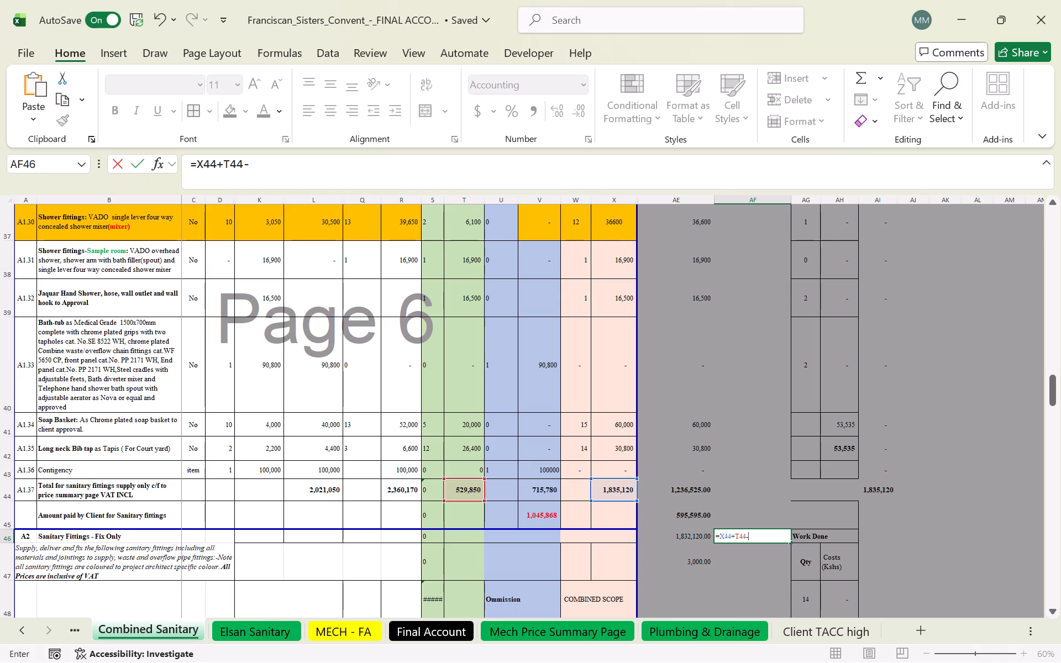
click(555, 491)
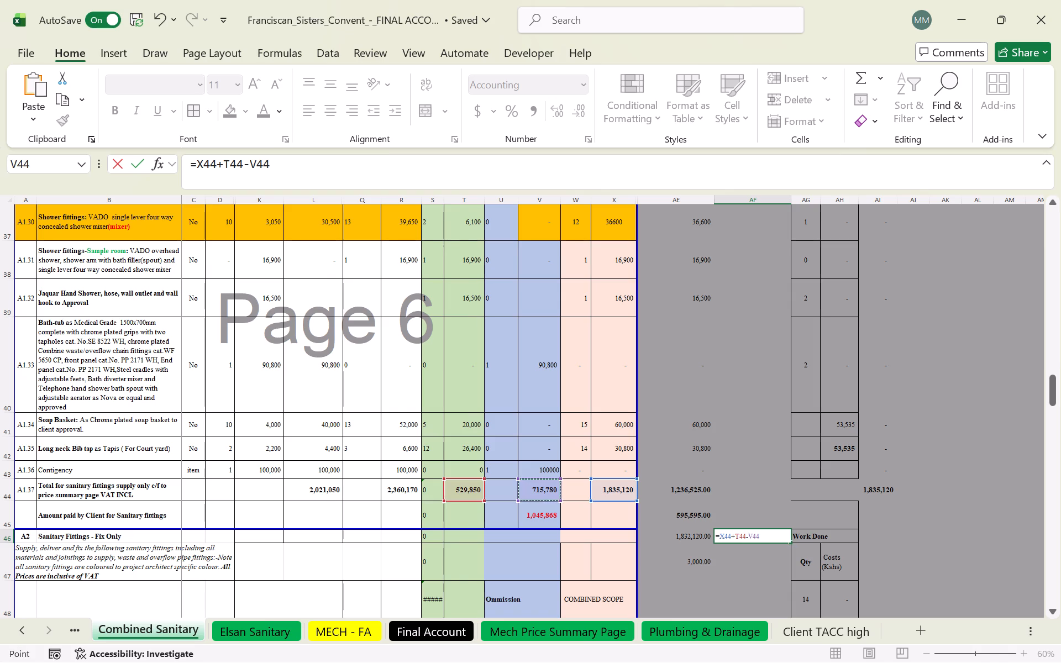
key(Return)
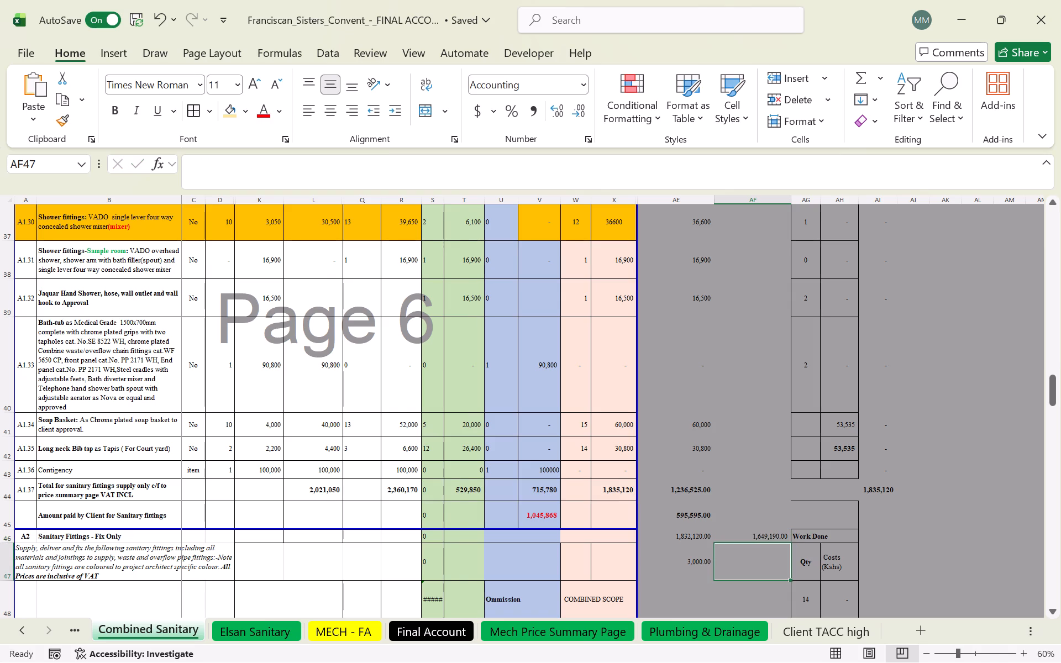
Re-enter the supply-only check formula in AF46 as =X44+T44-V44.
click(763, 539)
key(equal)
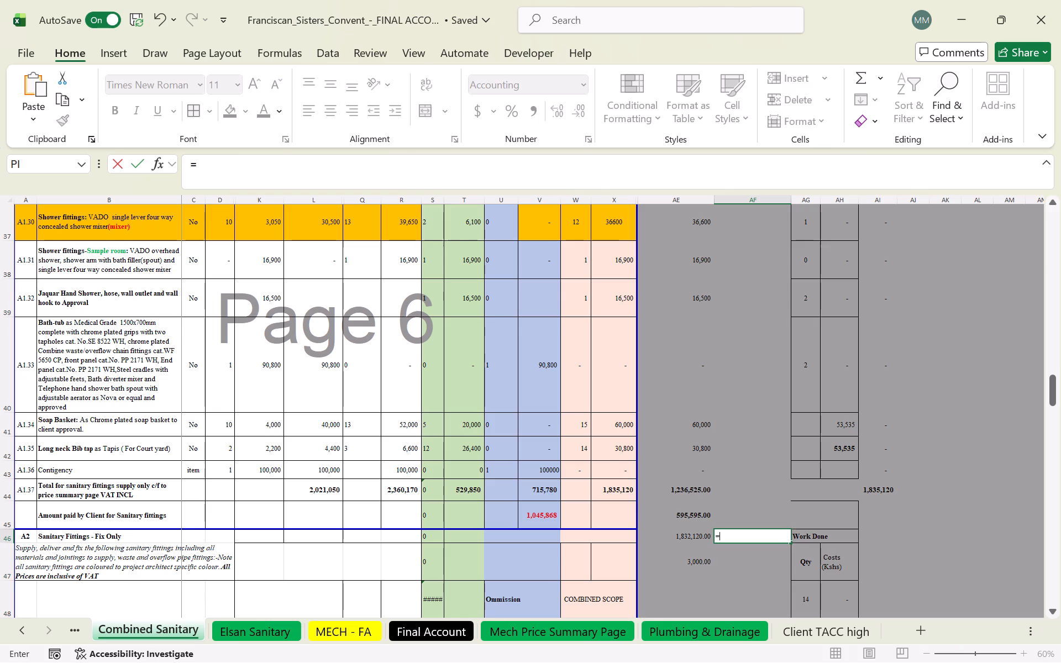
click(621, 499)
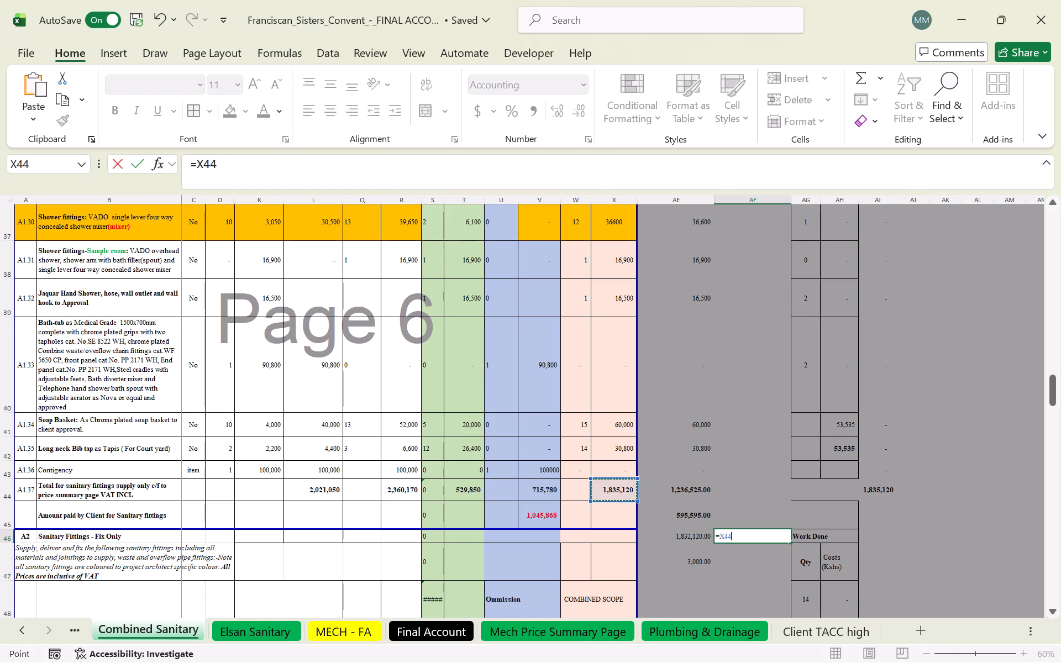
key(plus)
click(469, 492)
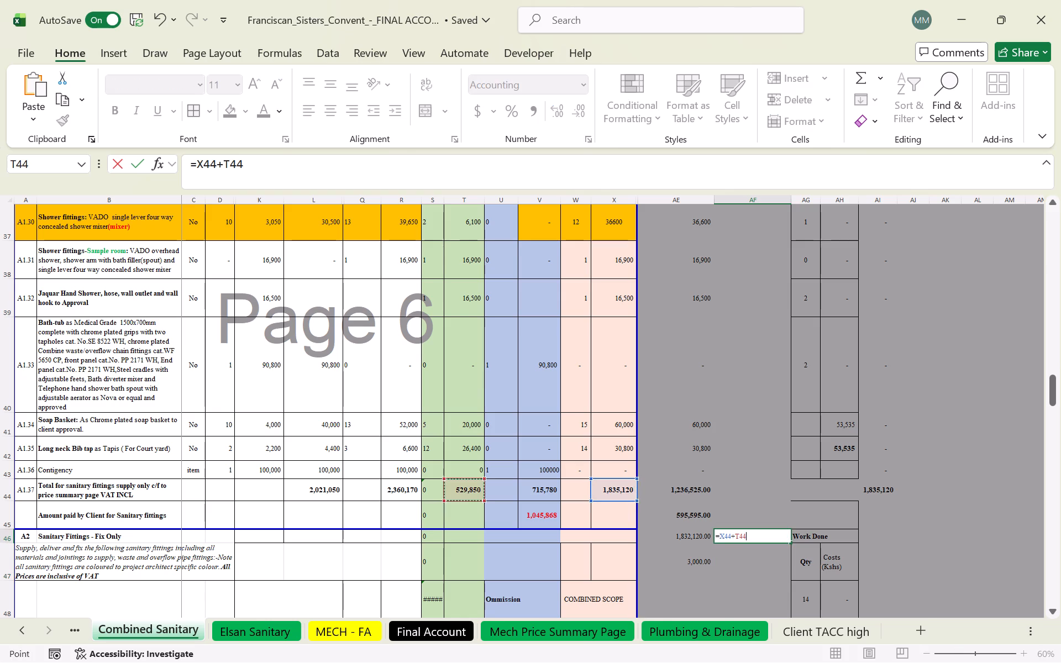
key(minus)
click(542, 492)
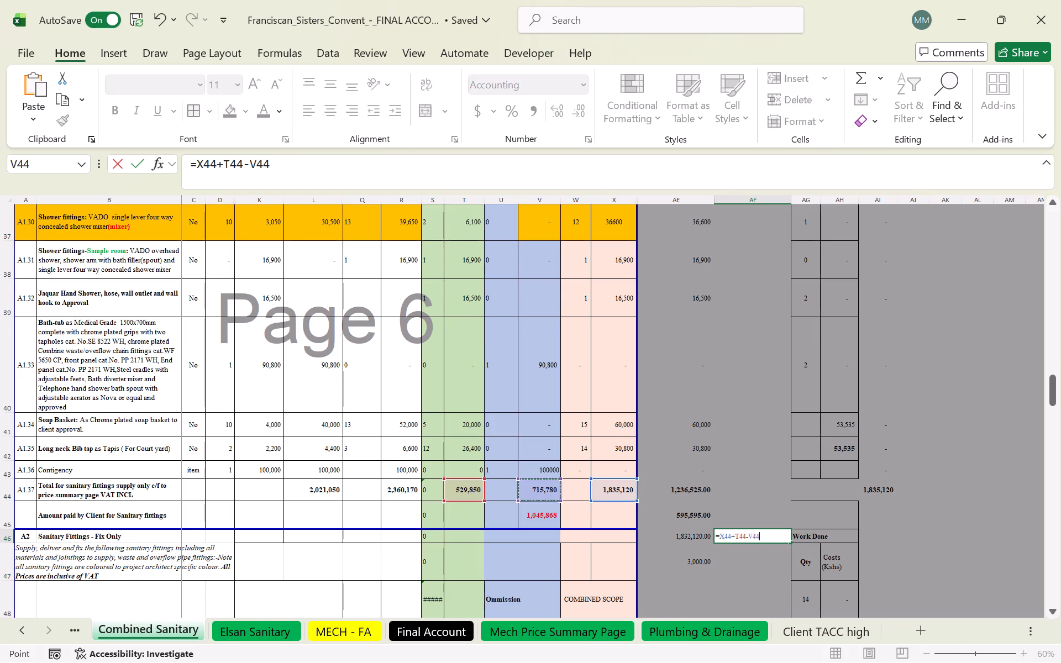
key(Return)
Replace the check formula in AF46 with =X44-T44+V44, subtracting additions from and adding omissions to the combined supply-only total.
click(760, 536)
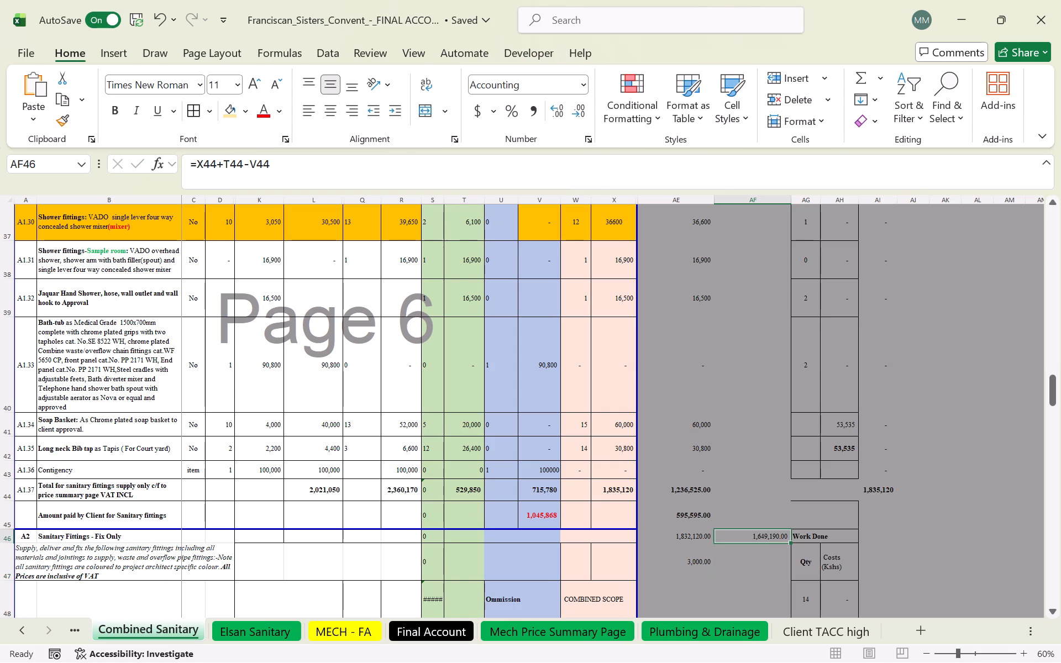
key(equal)
click(607, 492)
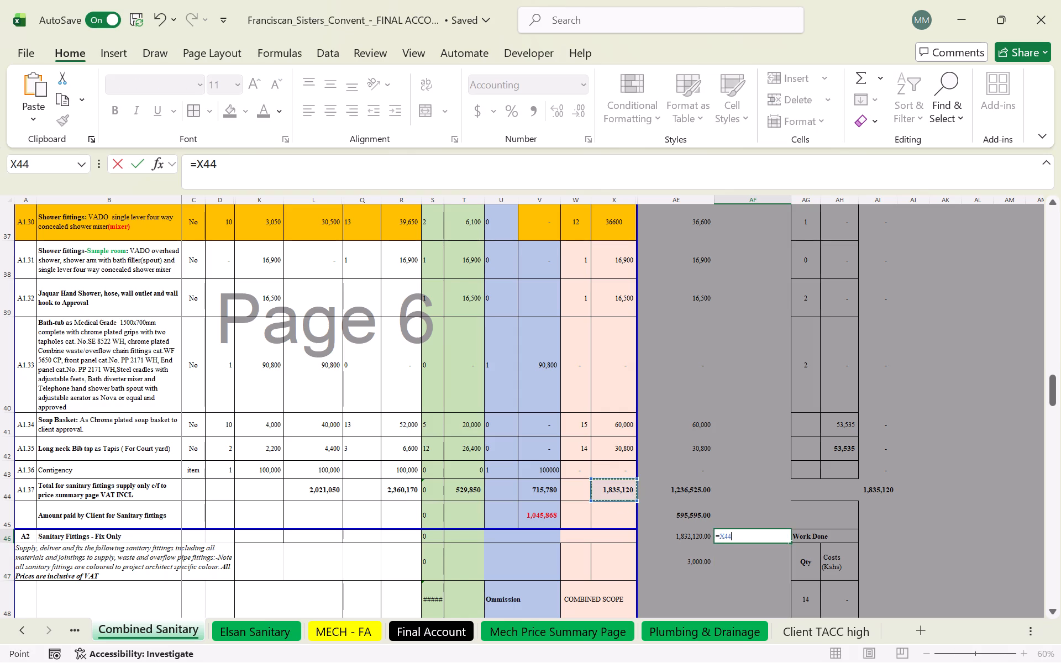
key(minus)
click(464, 494)
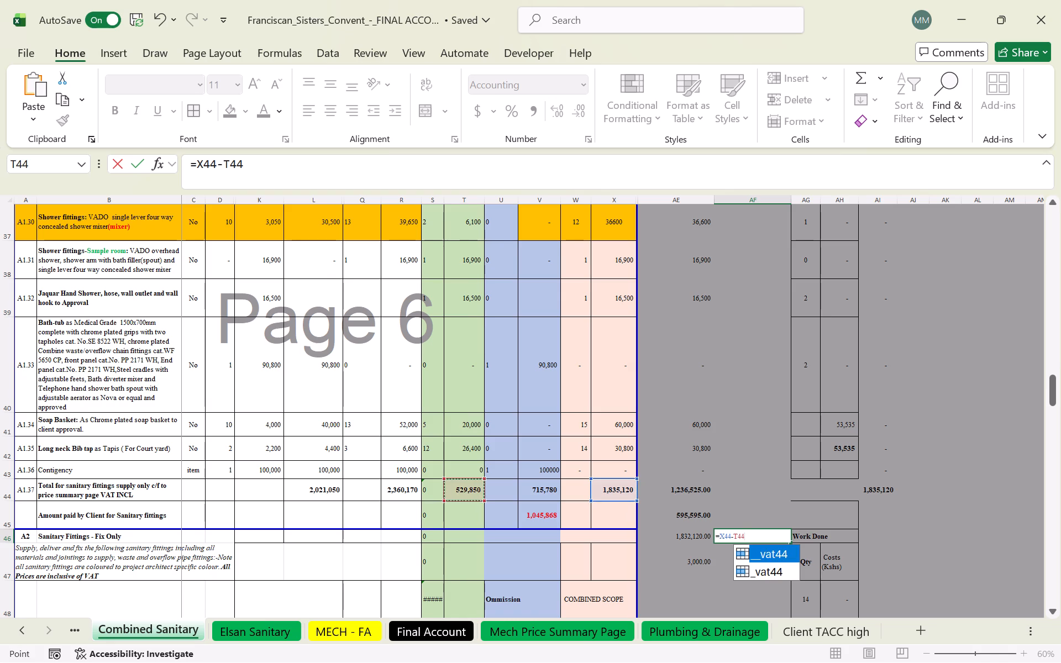
key(plus)
click(538, 487)
key(Return)
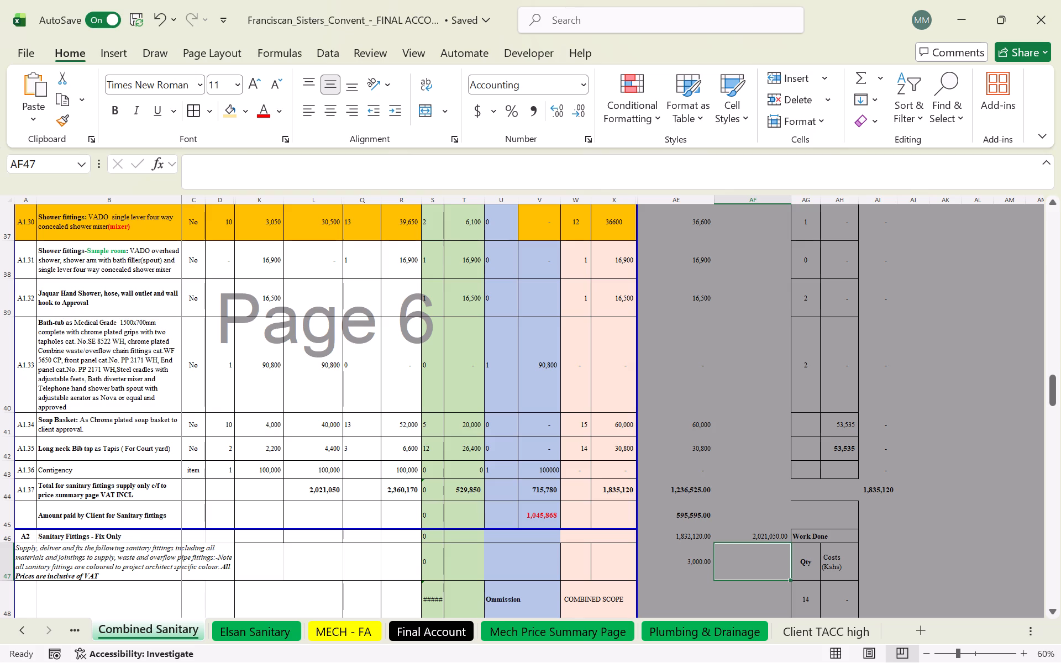
Review the fix-only sanitary items on the Combined Sanitary sheet down to the Sanitary Fittings Price Summary.
scroll(597, 477, down, 13)
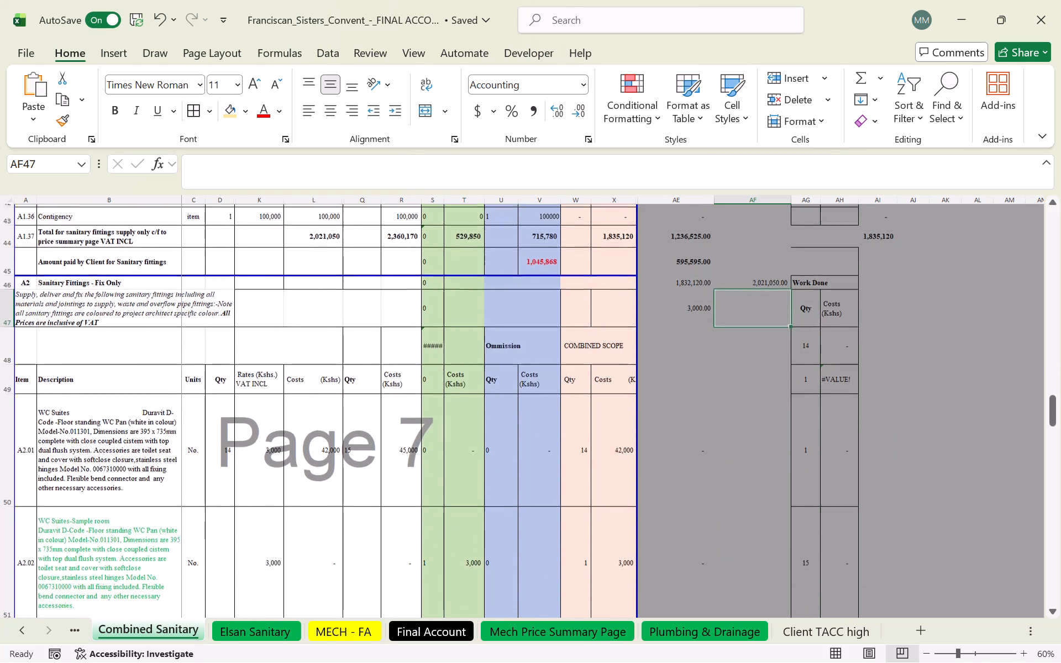
scroll(597, 477, down, 13)
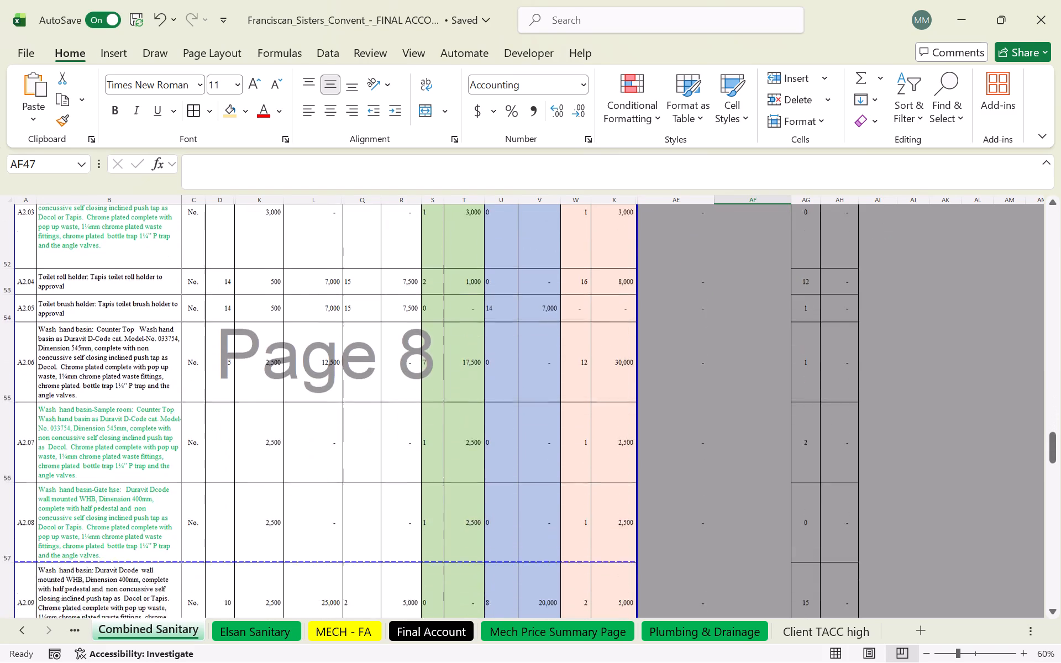
scroll(597, 477, down, 14)
scroll(597, 477, down, 8)
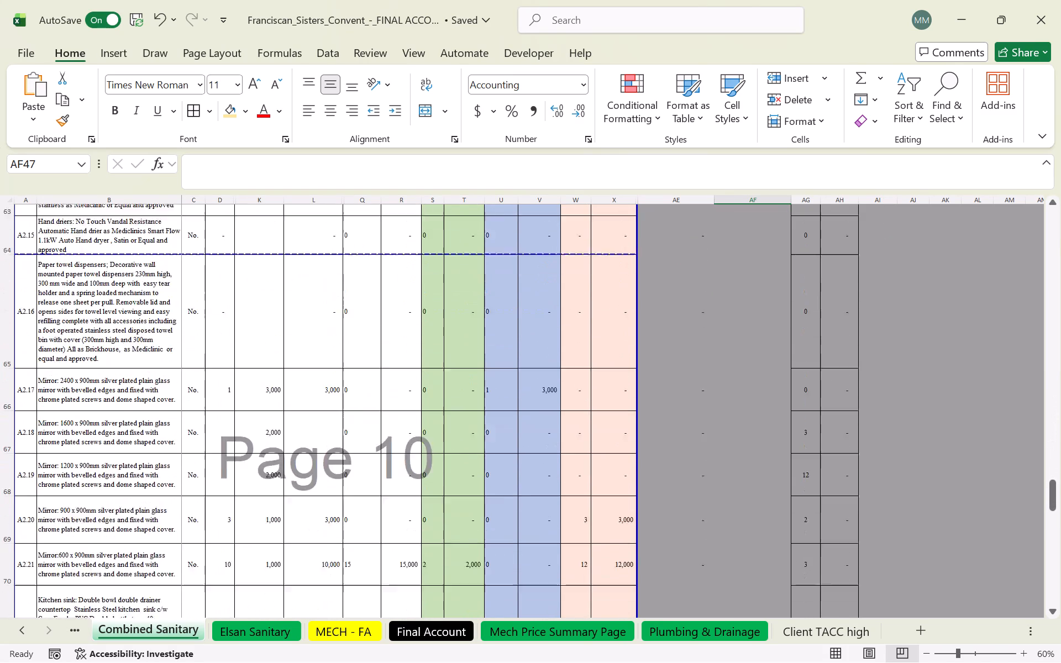
scroll(597, 477, down, 20)
scroll(597, 477, down, 4)
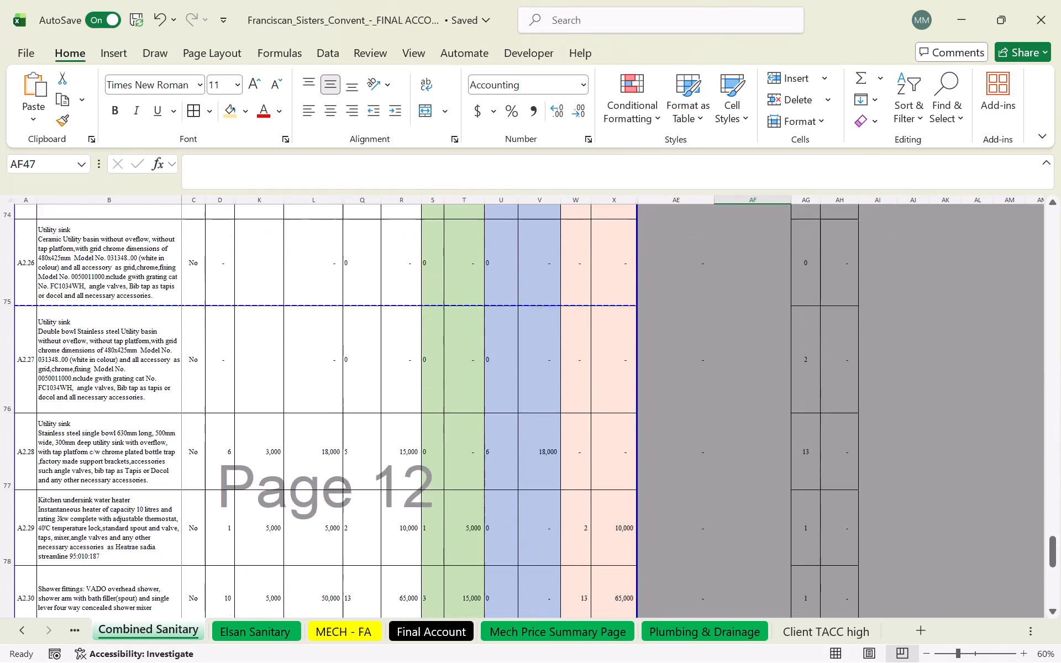
scroll(597, 477, down, 18)
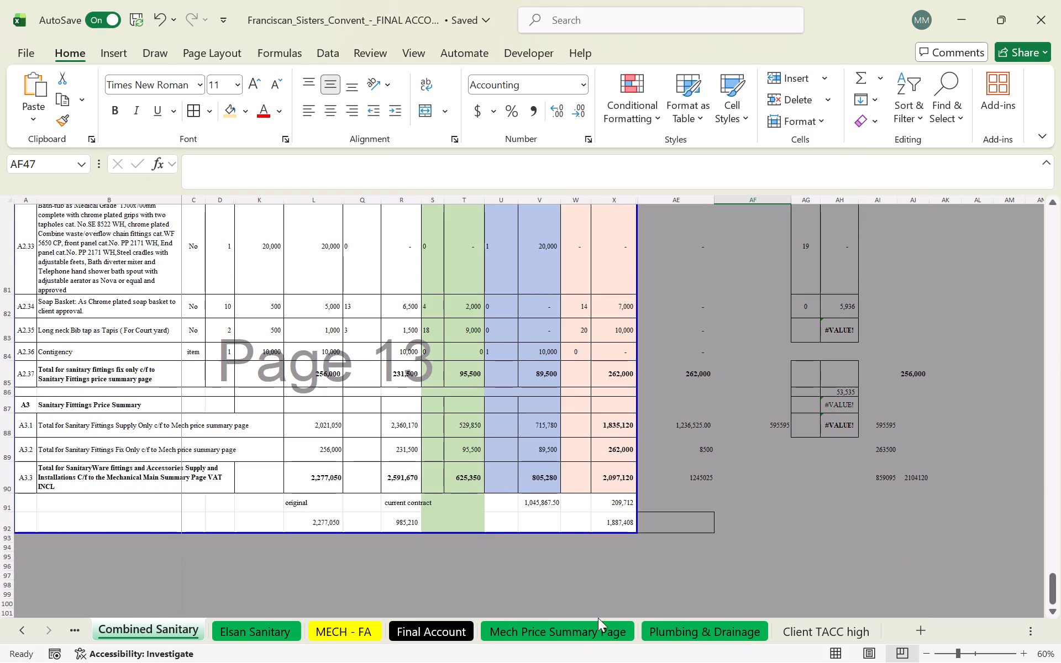
In W5 of the Mech Price Summary Page, link the combined supply-only total with ='Combined Sanitary'!X88.
click(600, 632)
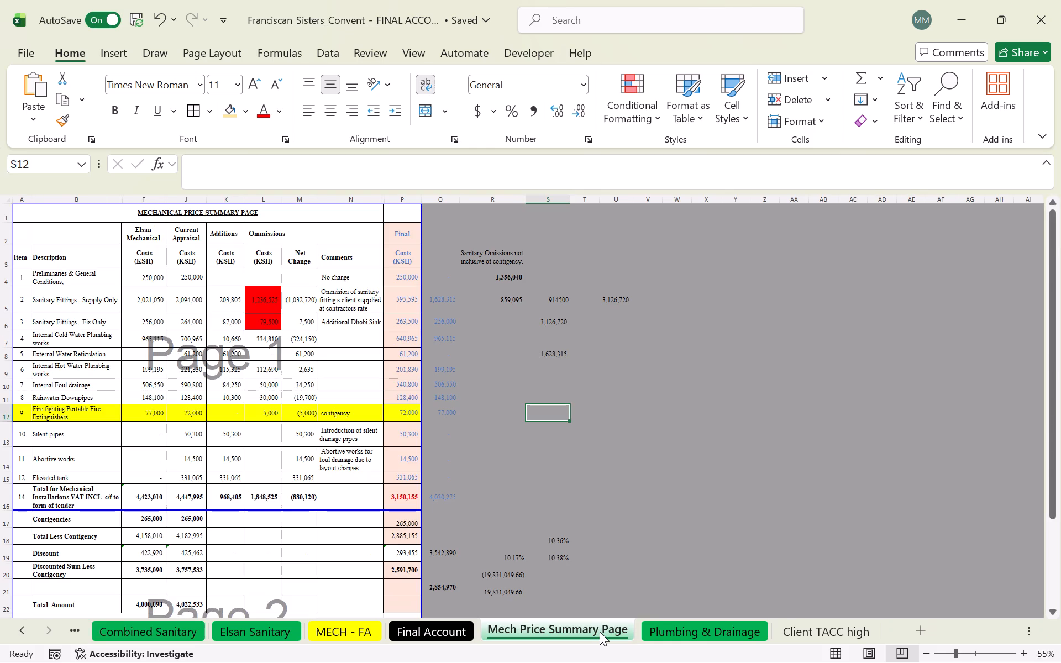
click(680, 306)
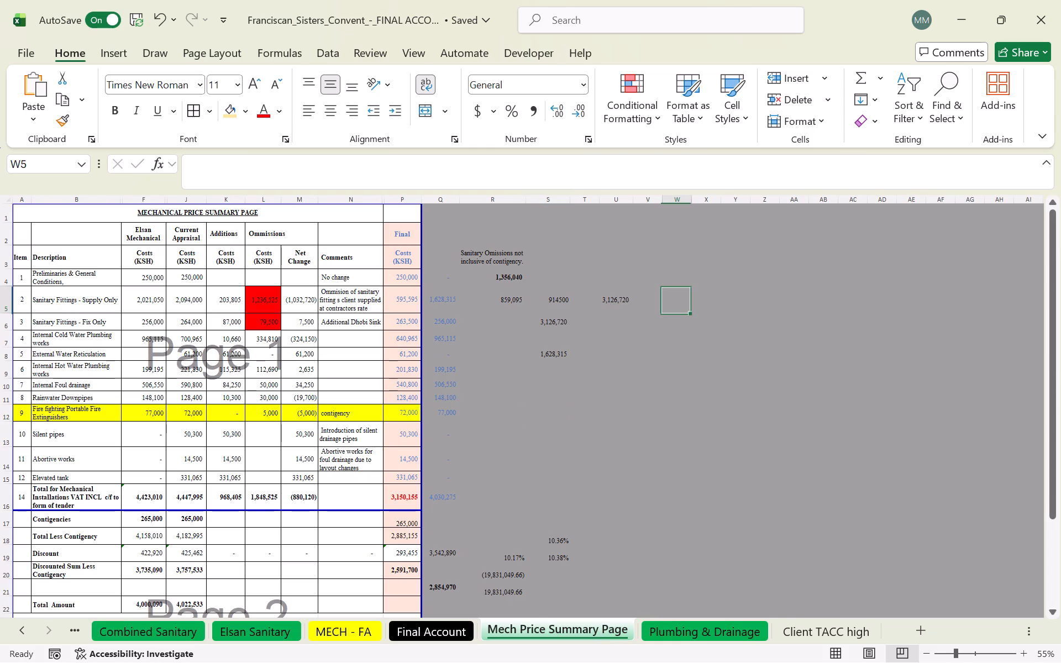
key(equal)
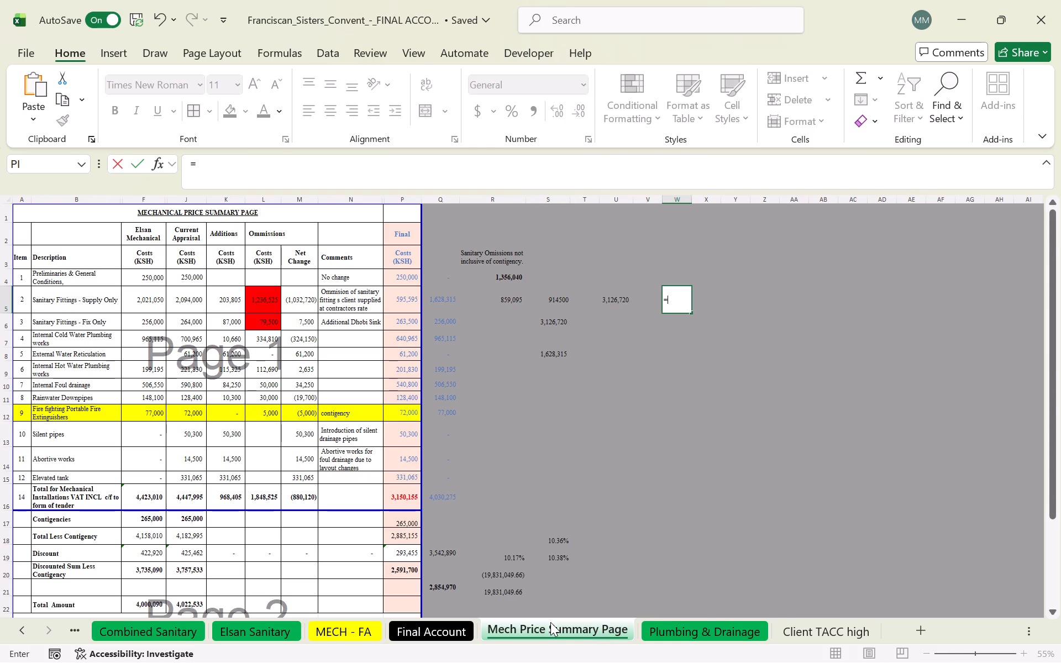
click(185, 632)
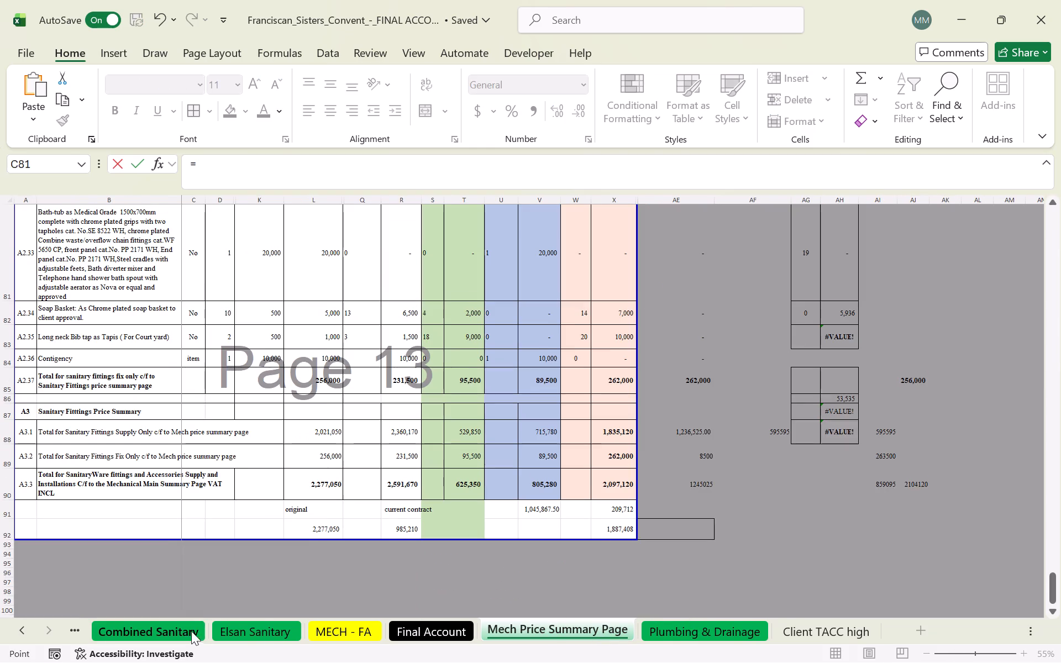
click(612, 425)
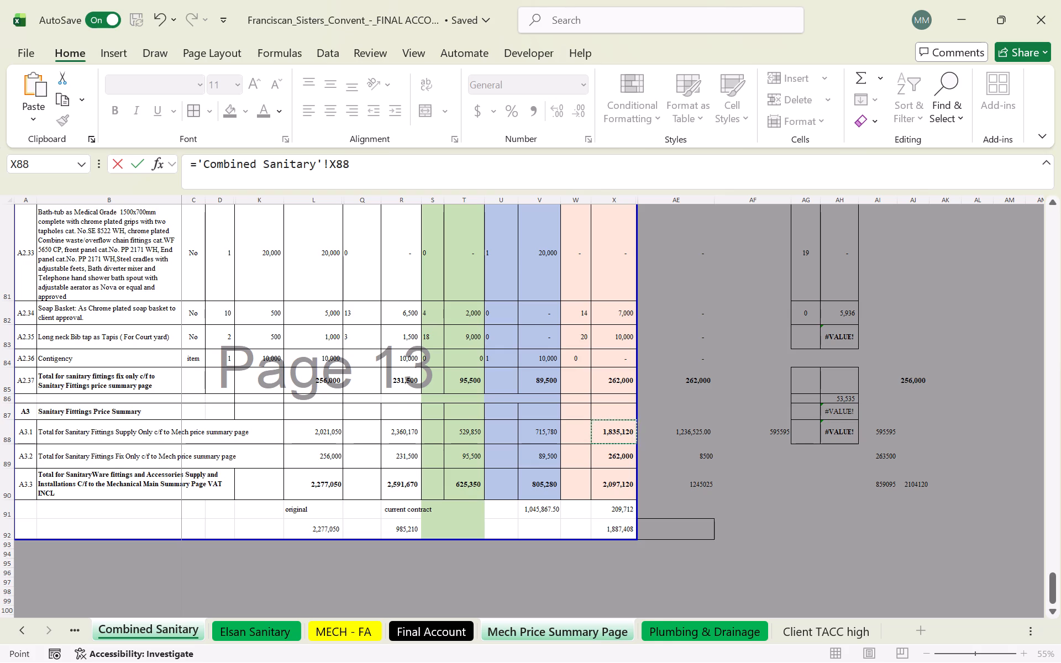
key(Return)
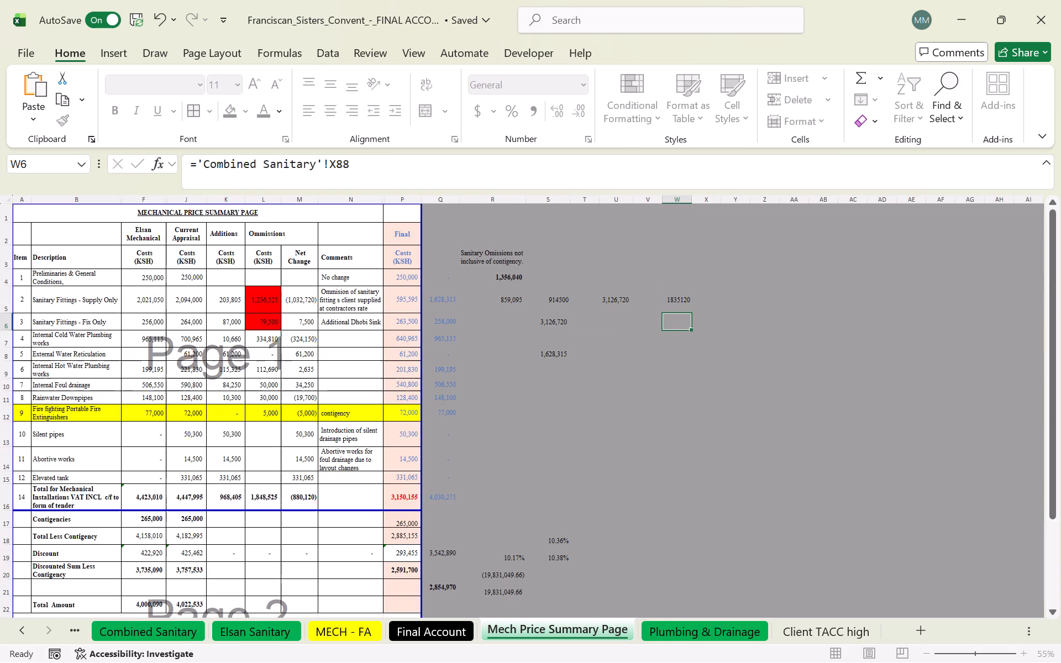
Extend the W5 formula by subtracting the Elsan Sanitary supply-only additions in T88 and adding the omissions in V88.
click(675, 299)
click(414, 167)
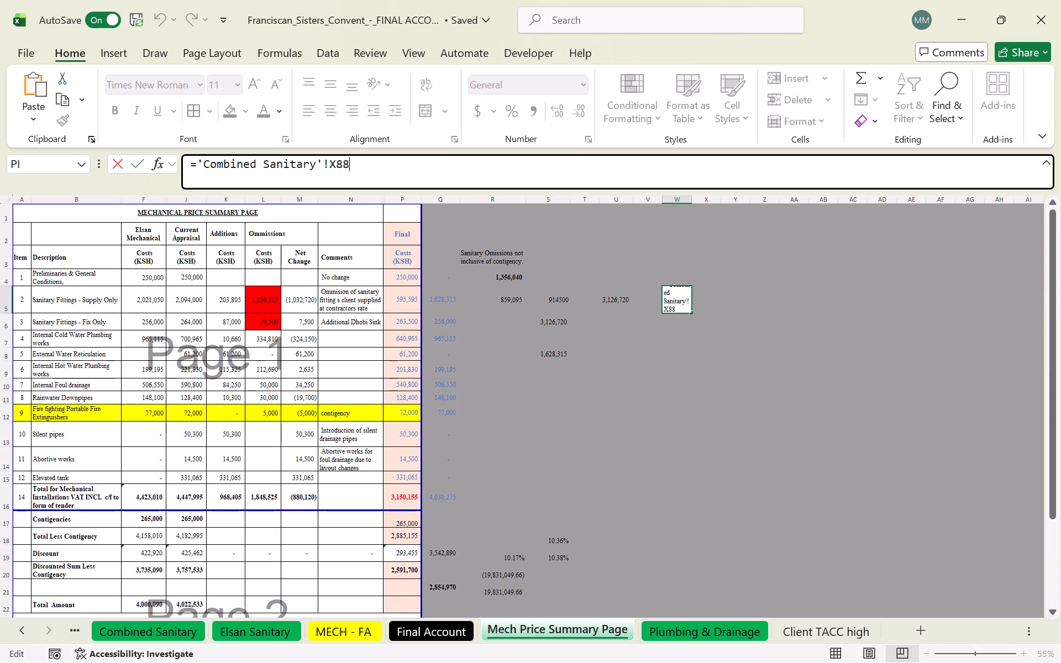
key(minus)
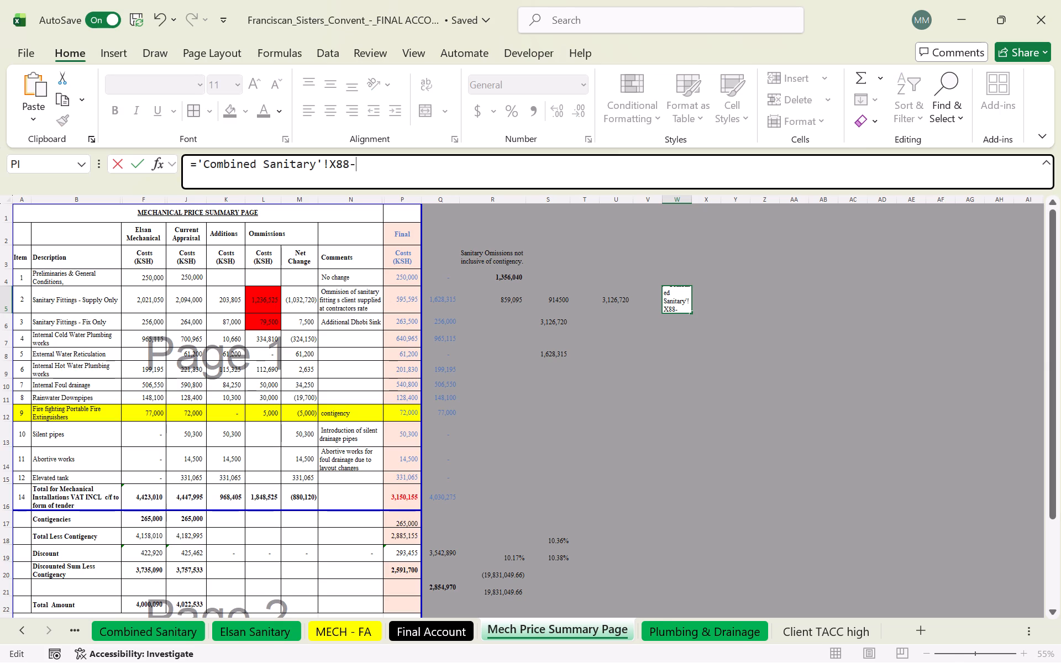
click(238, 629)
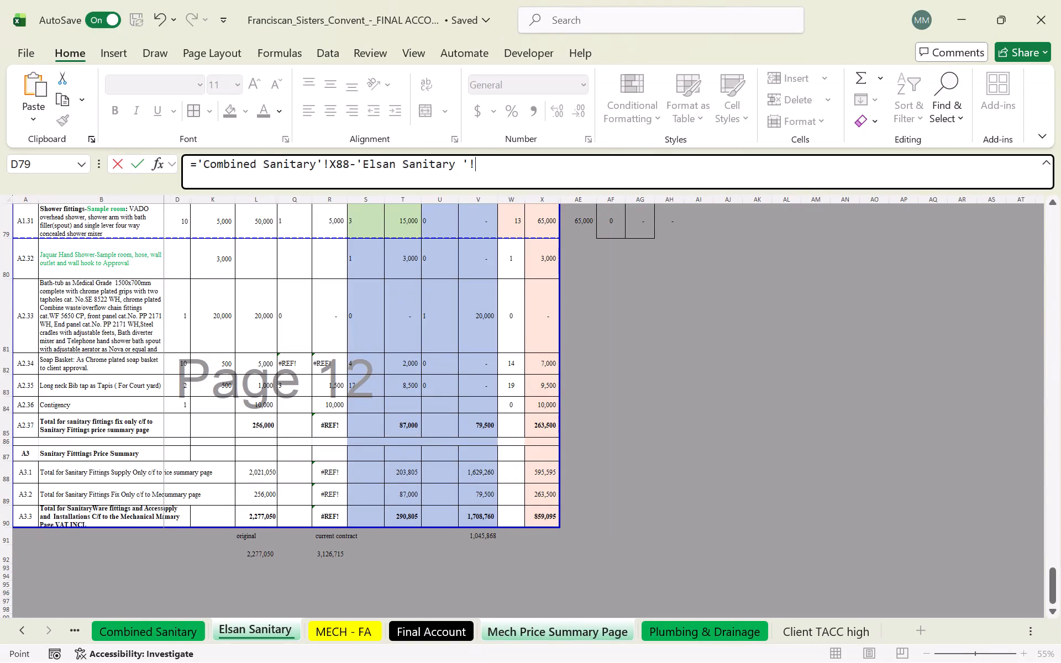
click(402, 474)
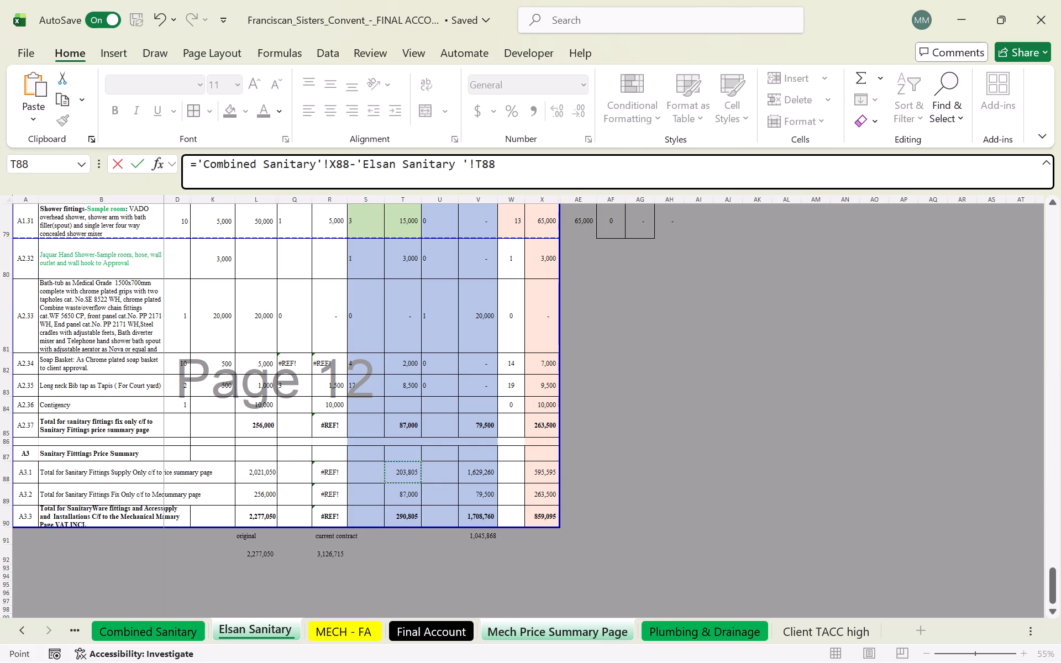
key(plus)
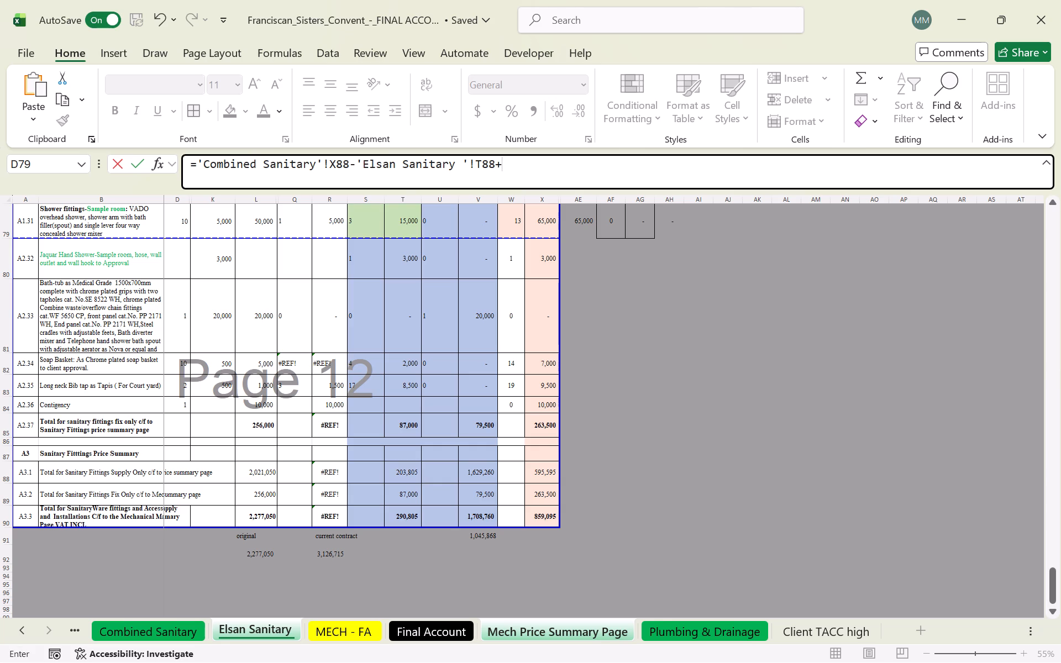
click(484, 474)
key(Return)
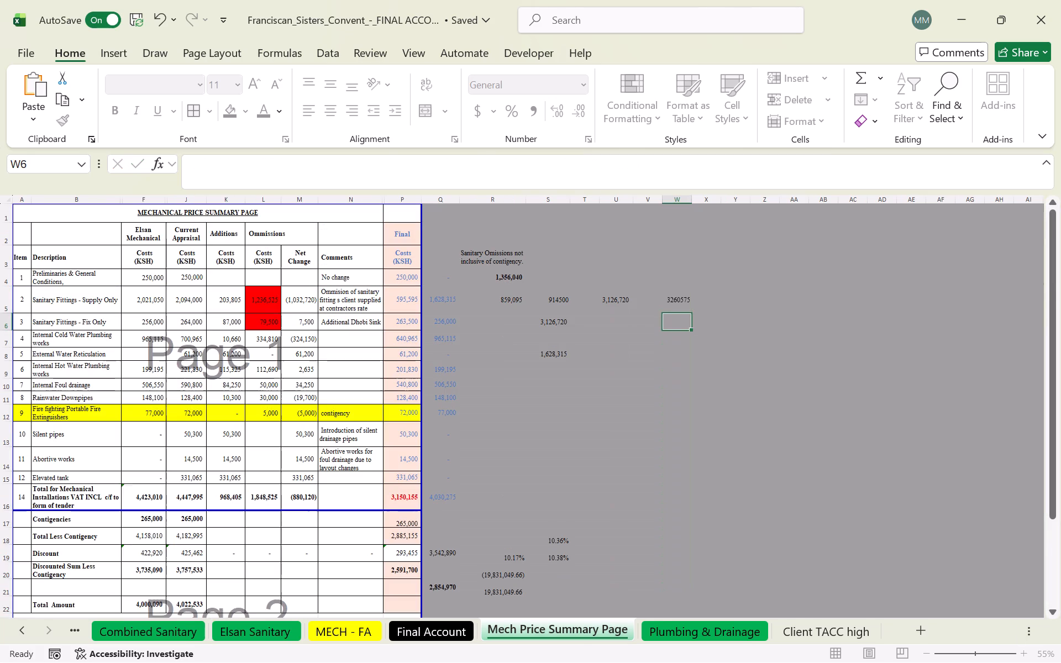
Swap the signs in the W5 formula to give ='Combined Sanitary'!X88+'Elsan Sanitary '!T88-'Elsan Sanitary '!V88.
click(676, 297)
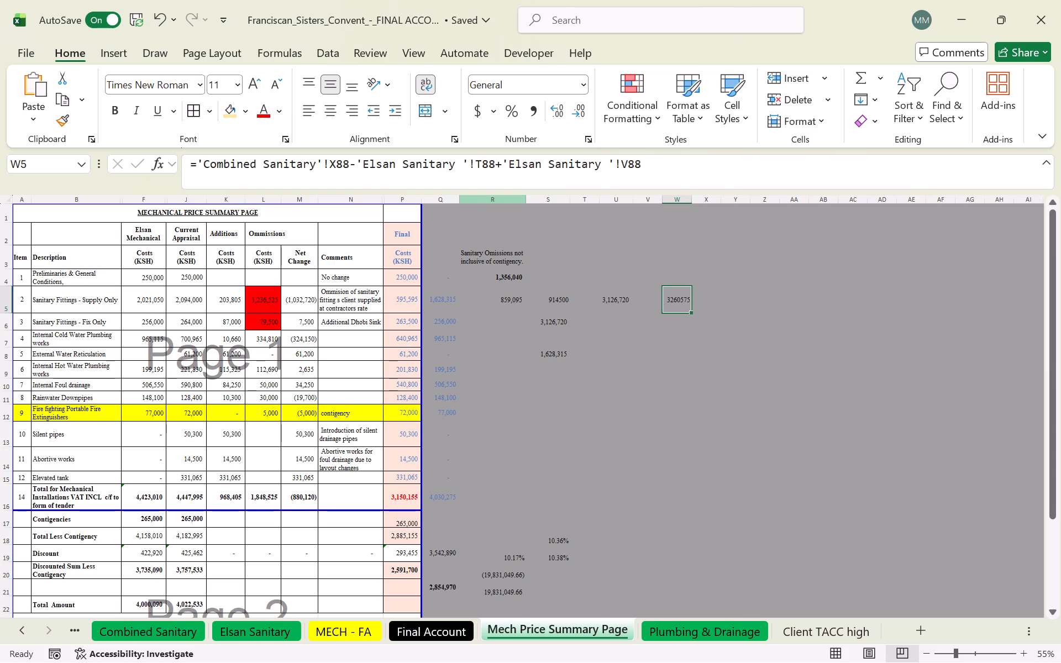
click(358, 162)
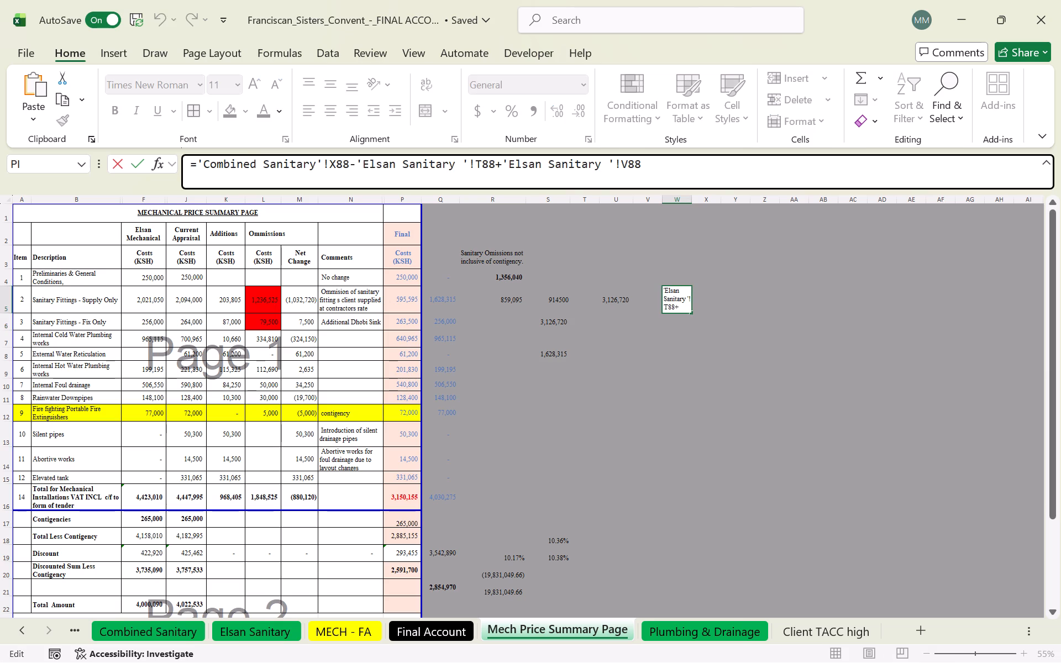
key(BackSpace)
key(plus)
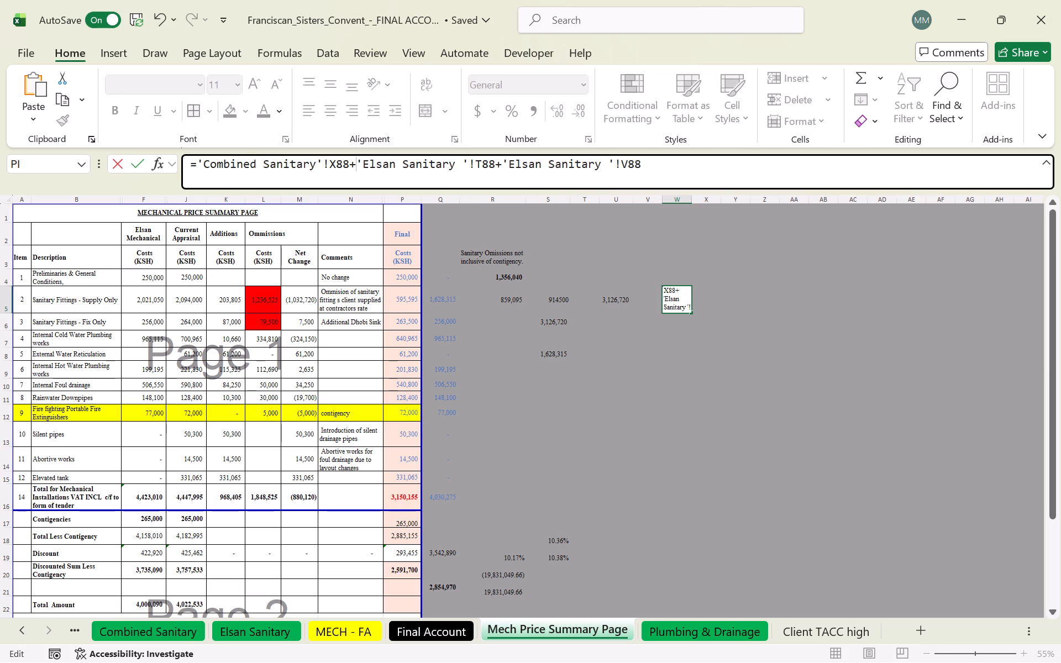
click(501, 165)
key(BackSpace)
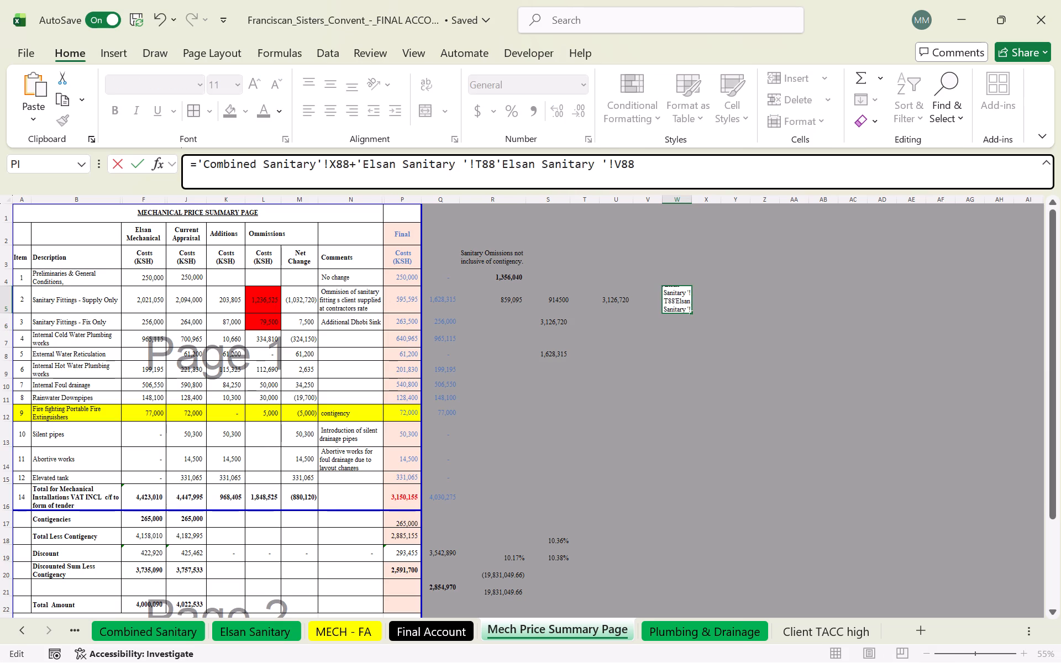
key(minus)
key(Return)
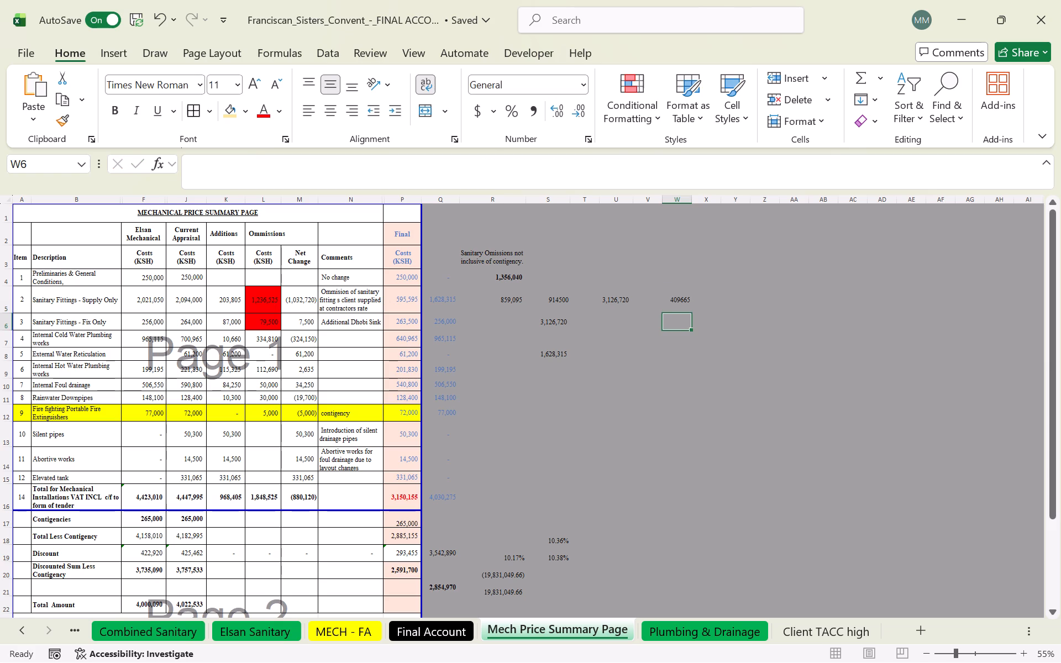
click(676, 293)
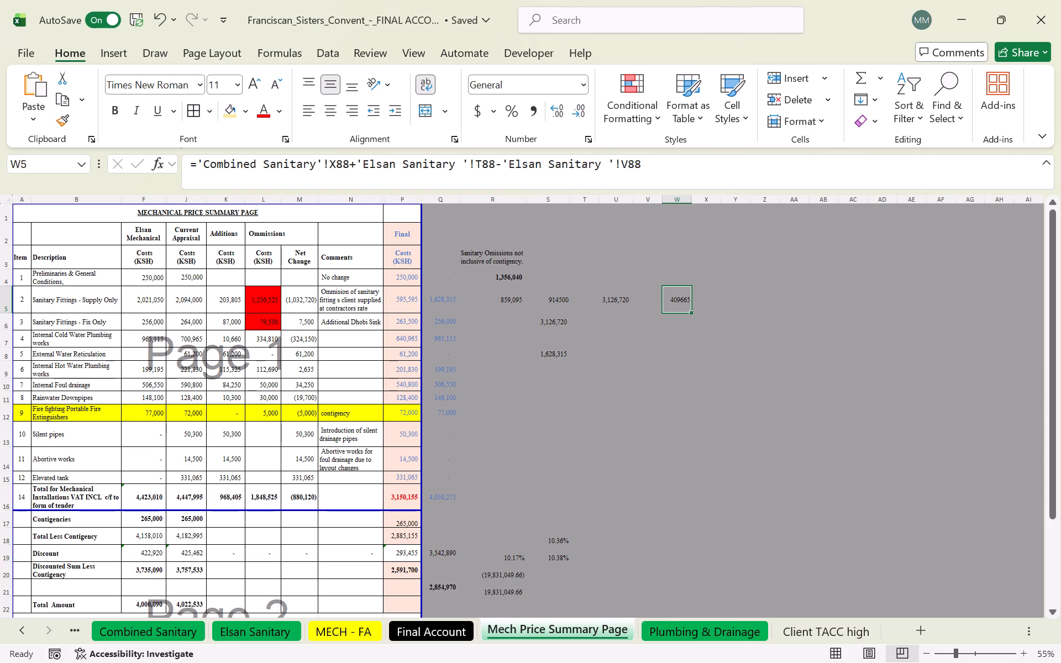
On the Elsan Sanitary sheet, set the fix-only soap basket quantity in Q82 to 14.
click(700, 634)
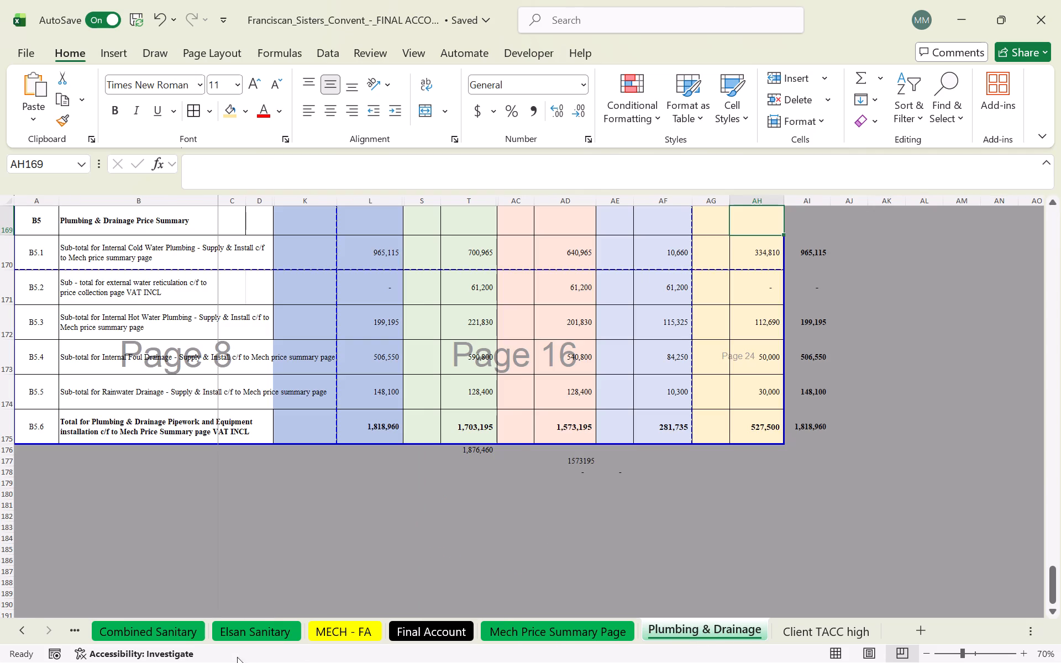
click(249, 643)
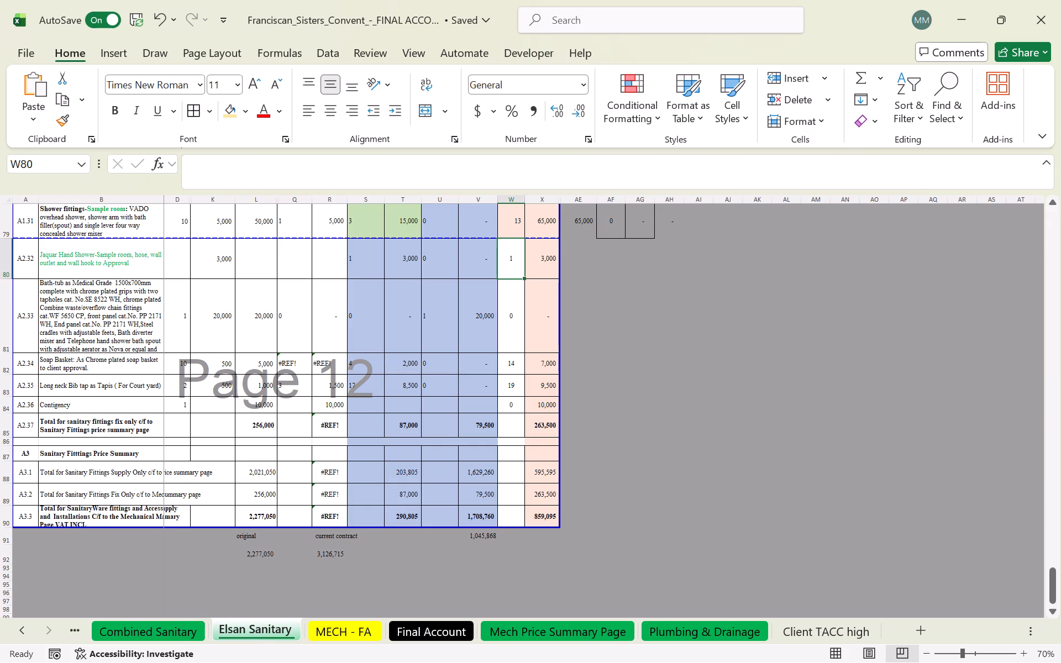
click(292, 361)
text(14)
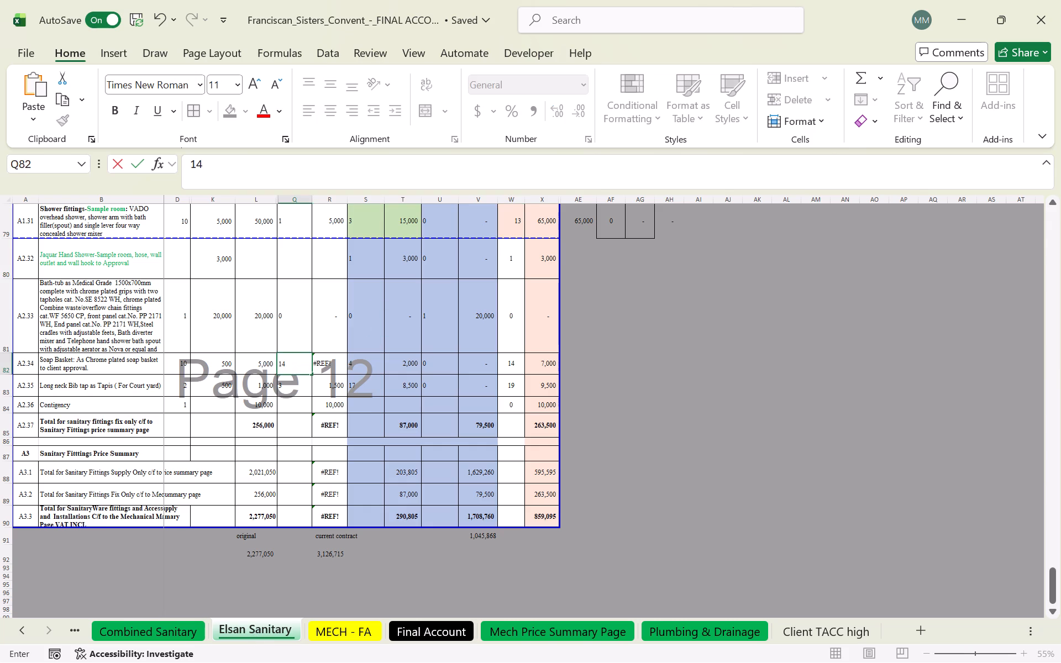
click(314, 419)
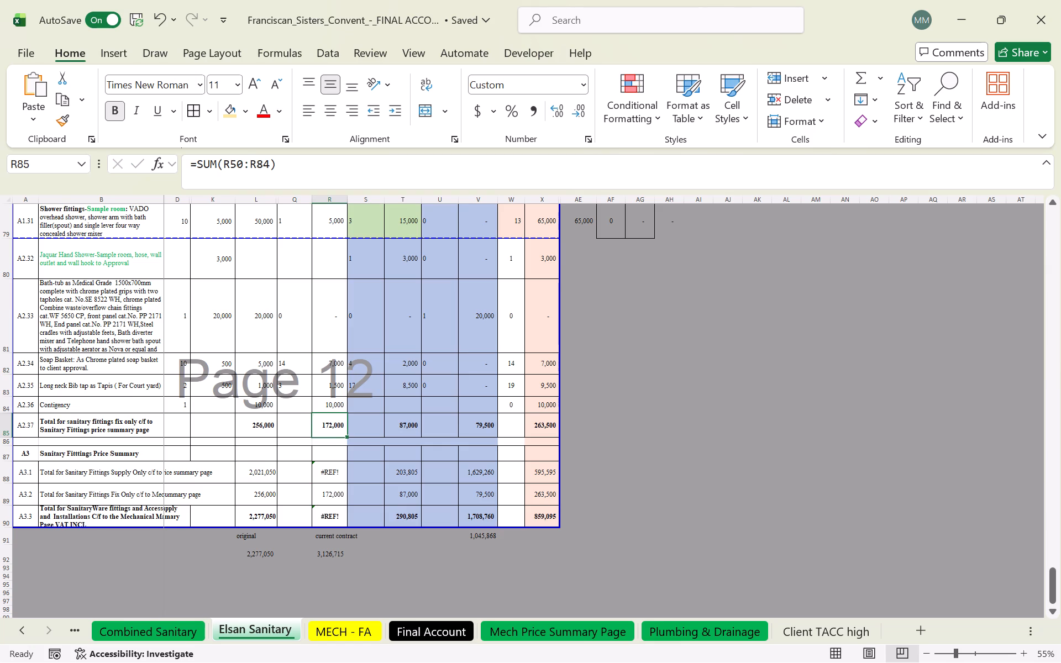
Review the fix-only items on Elsan Sanitary and compare the soap basket quantities on Client TACC high and Combined Sanitary.
scroll(342, 440, up, 15)
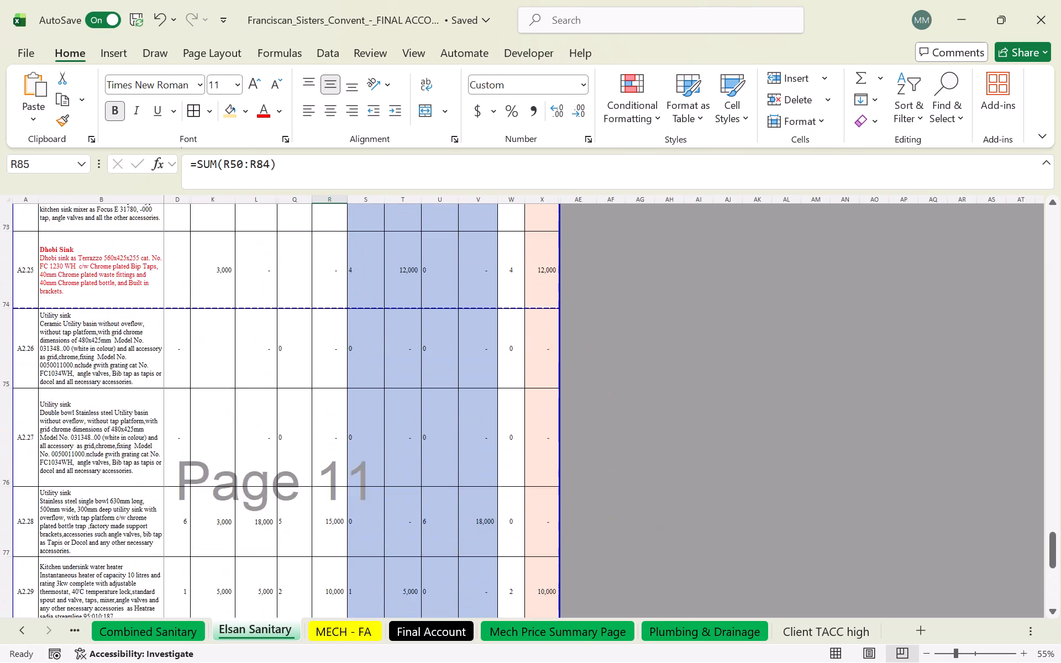
scroll(340, 436, up, 20)
scroll(340, 436, up, 15)
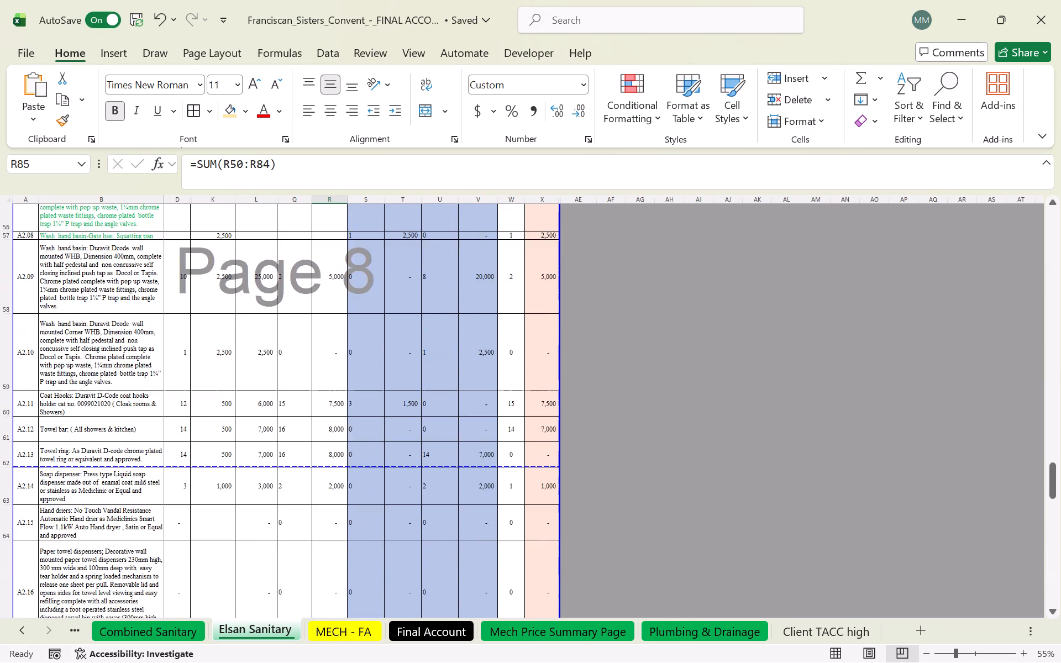
scroll(340, 436, up, 8)
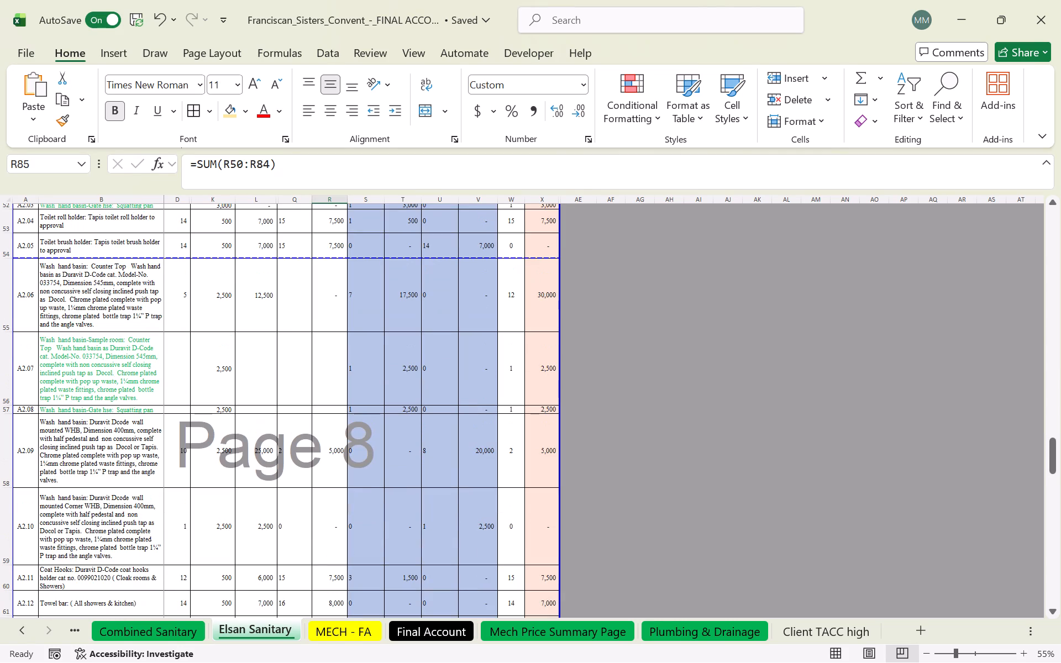
click(789, 627)
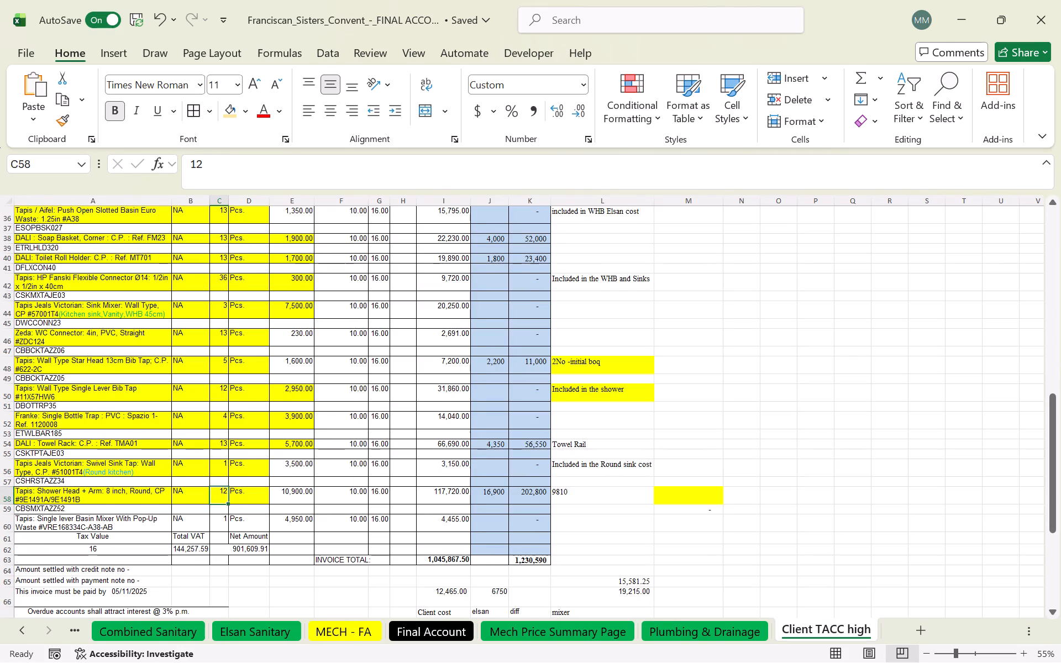
scroll(184, 386, up, 4)
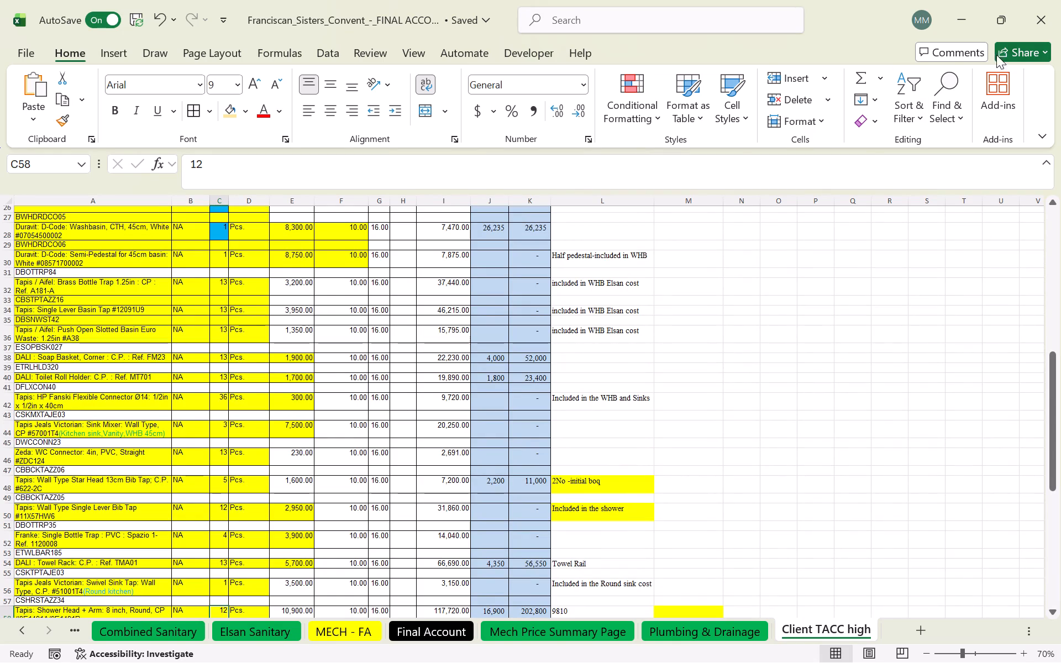
click(952, 23)
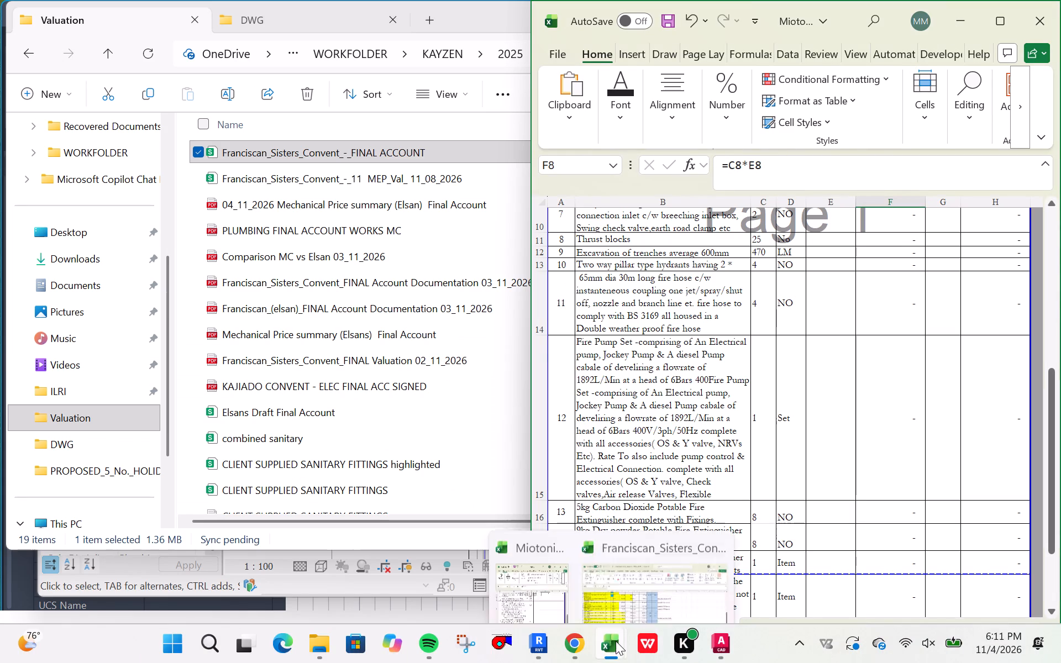
click(626, 557)
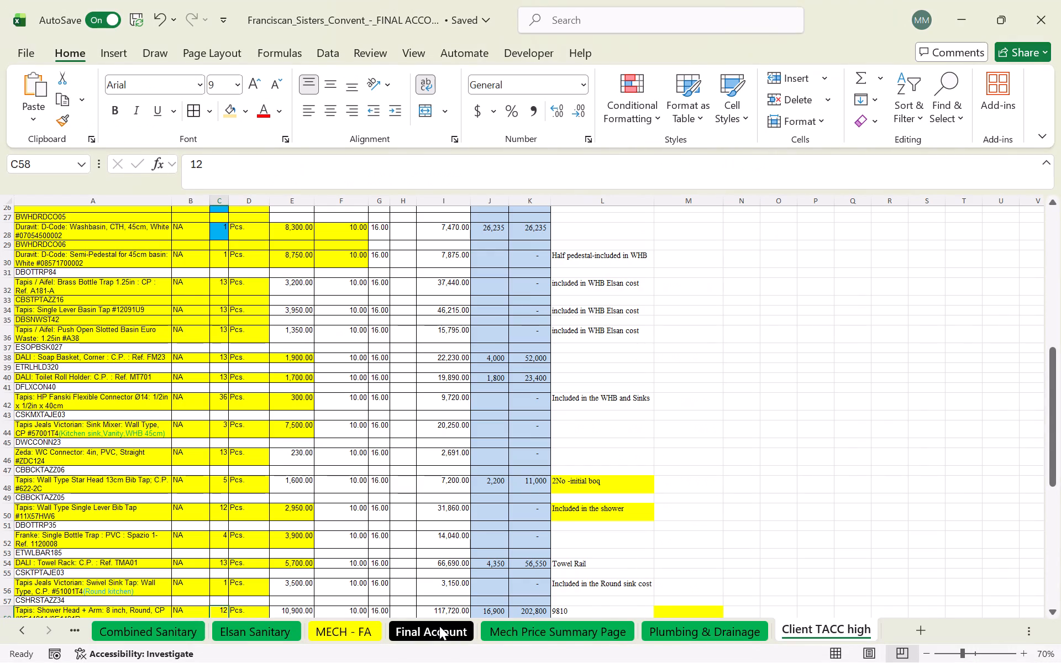
click(201, 635)
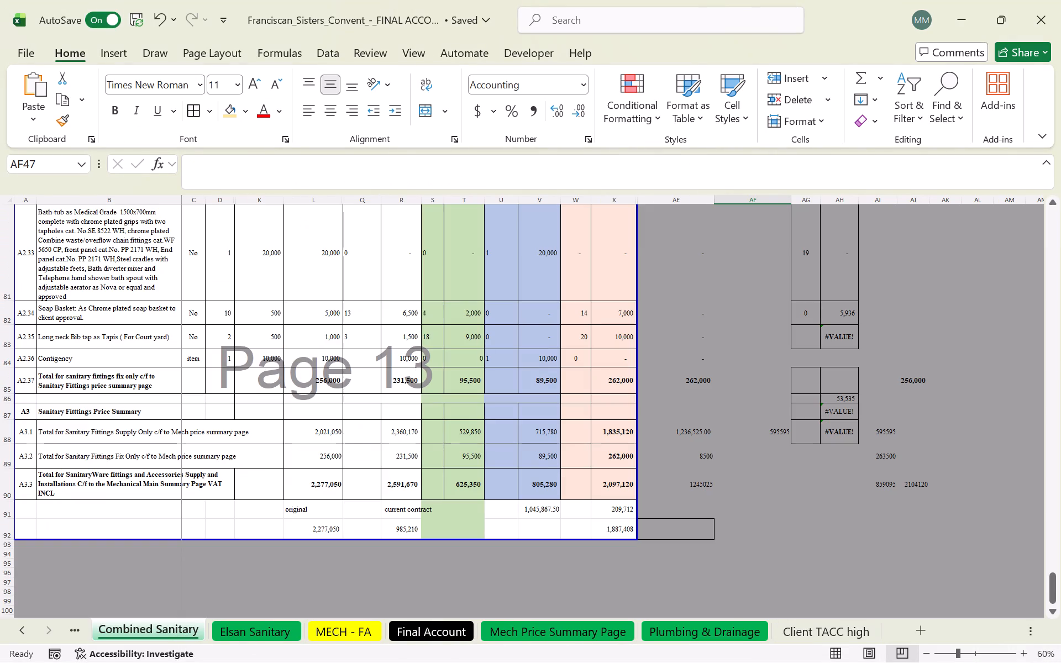
scroll(338, 403, up, 2)
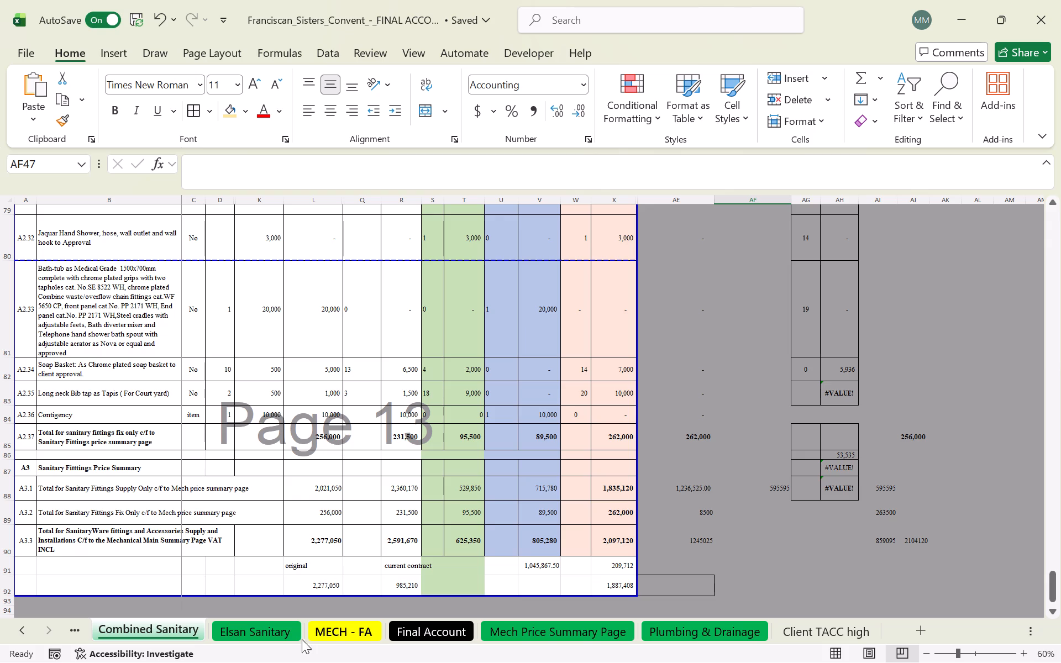
Set the fix-only soap basket quantity in Q82 of the Elsan Sanitary sheet to 13.
click(269, 632)
scroll(309, 382, down, 4)
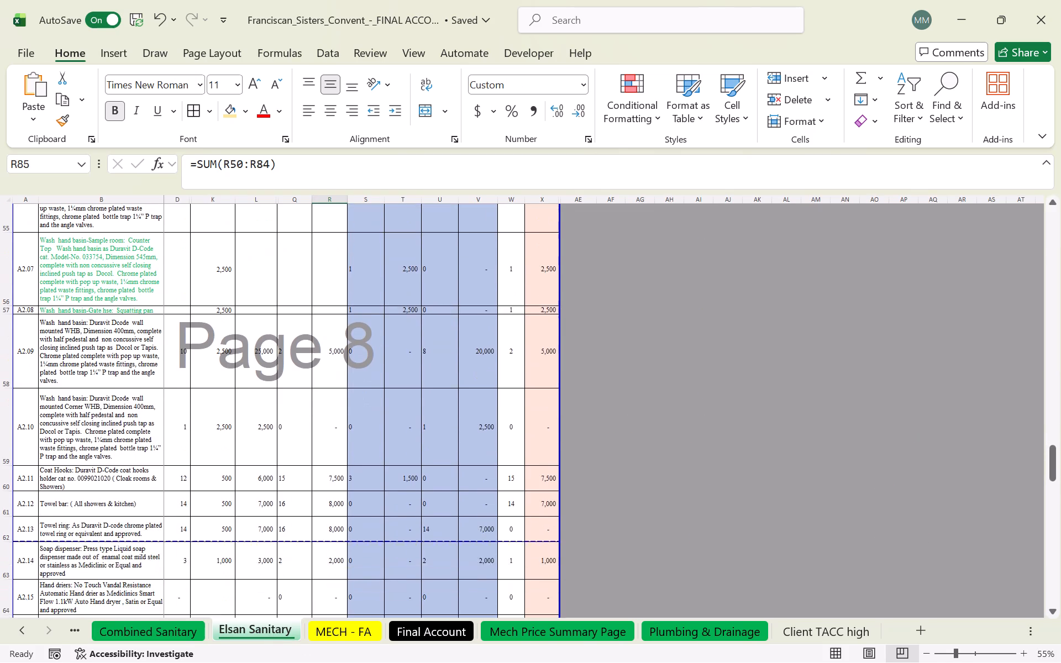
scroll(309, 382, down, 17)
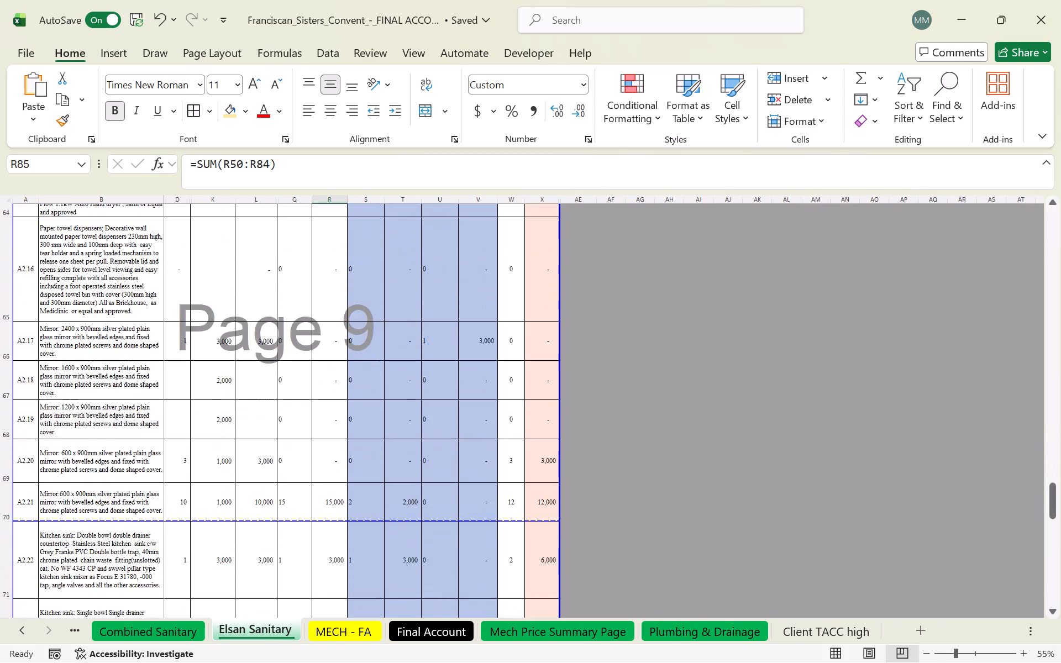
scroll(309, 386, down, 16)
scroll(309, 386, down, 11)
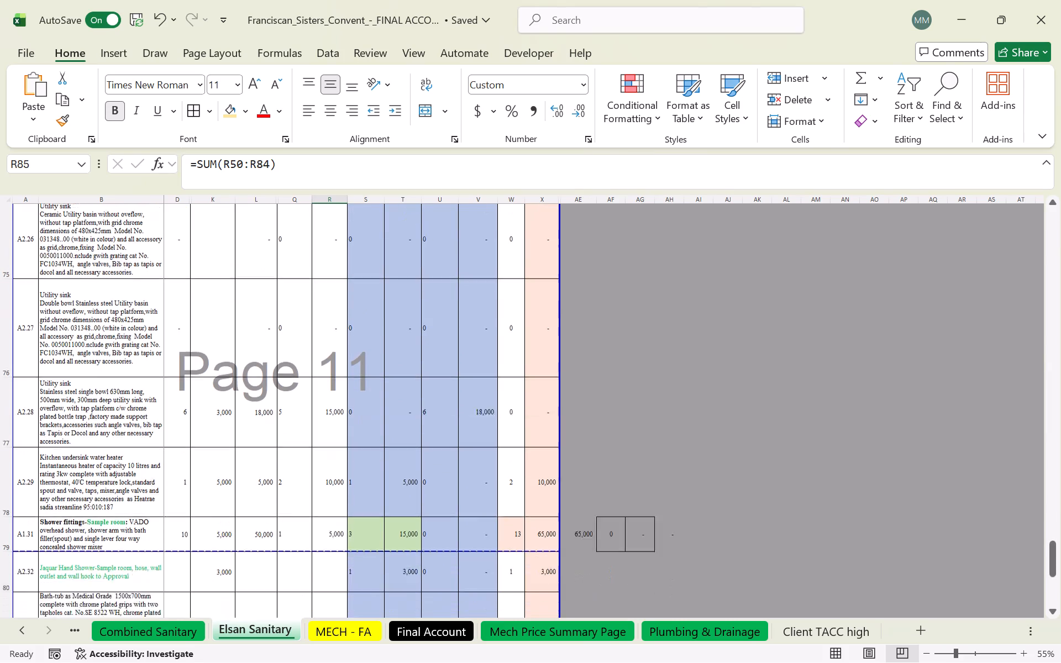
scroll(309, 386, down, 6)
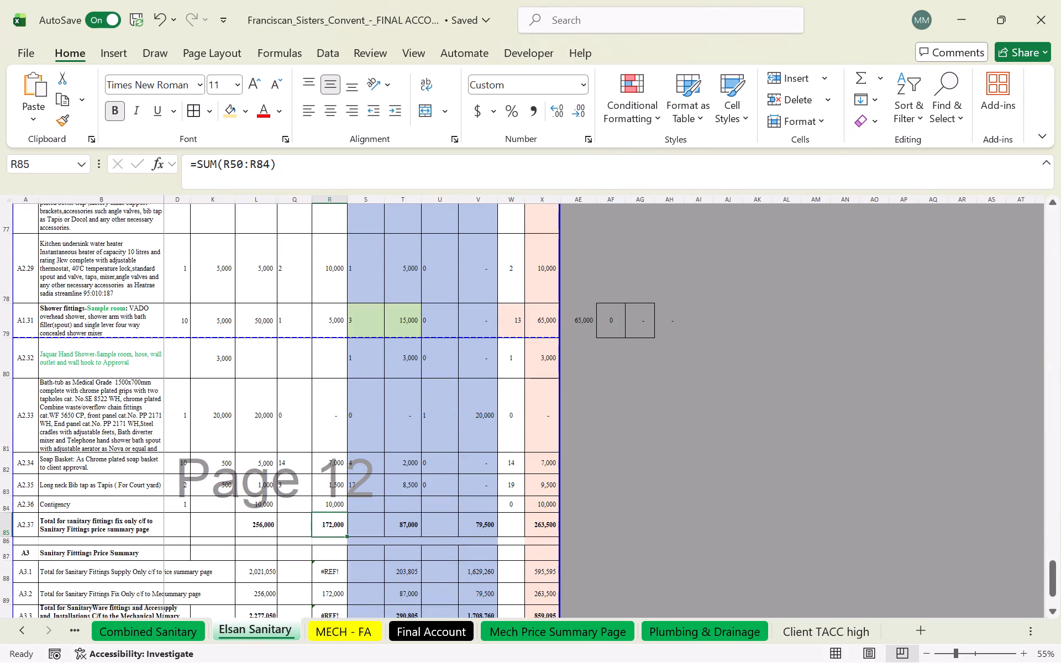
click(293, 468)
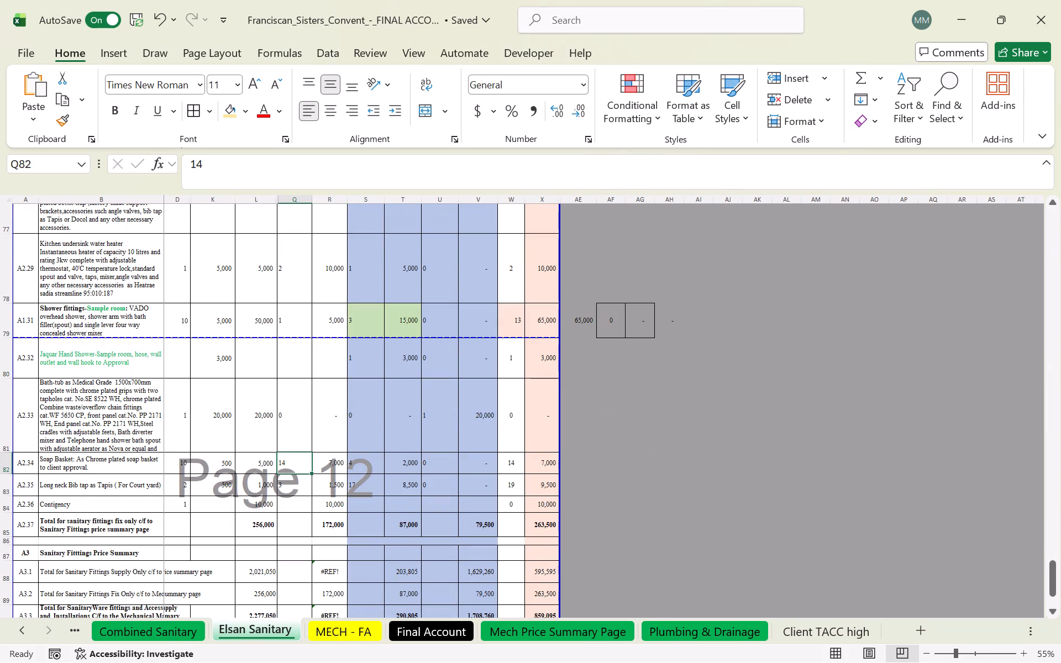
text(13)
click(314, 500)
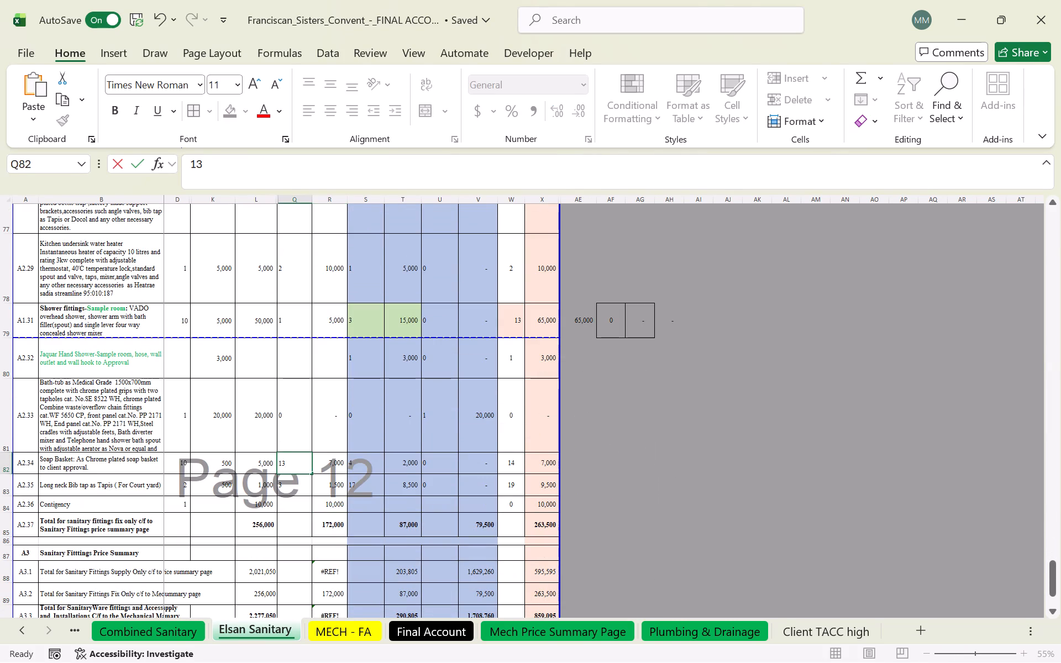
Replace the broken supply-only soap basket quantity in Q41 of the Elsan Sanitary sheet with 13.
scroll(306, 399, up, 20)
scroll(306, 399, up, 3)
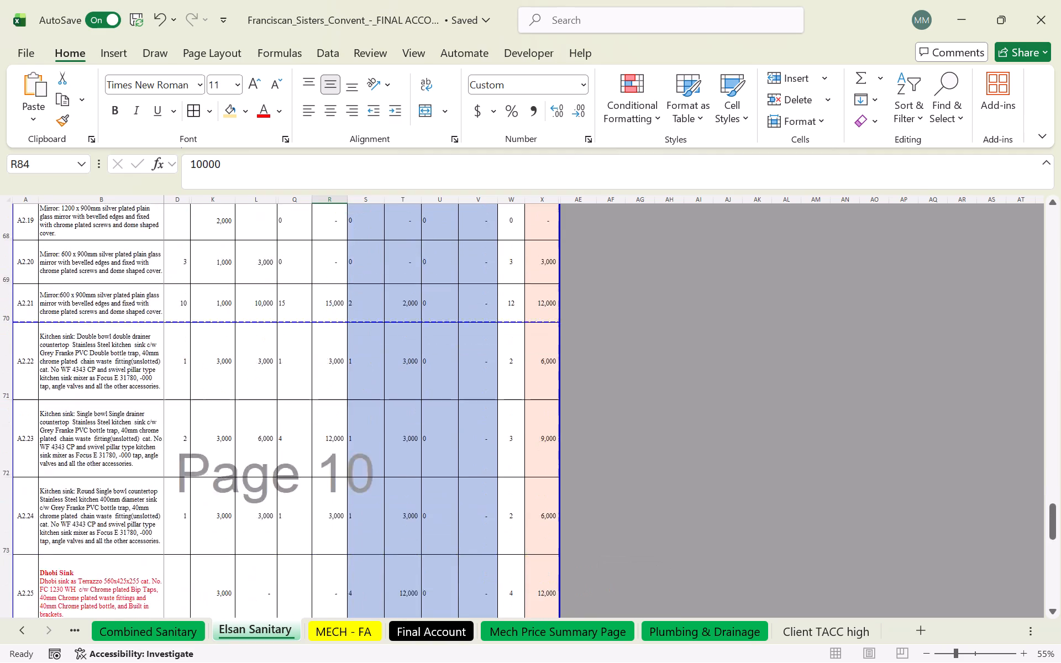
scroll(306, 397, up, 20)
scroll(306, 397, up, 10)
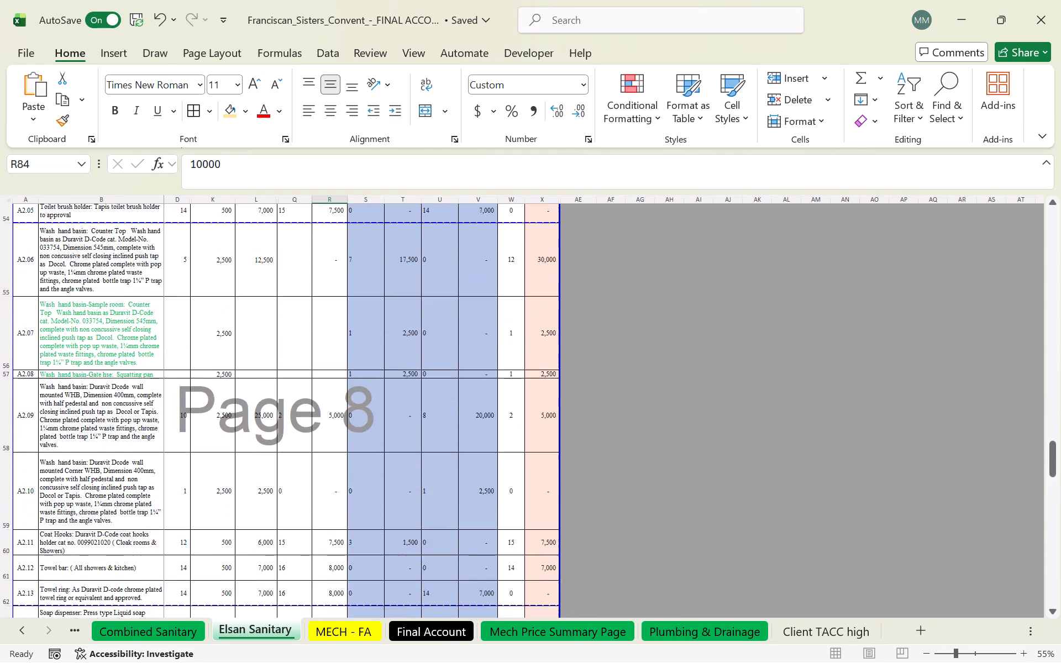
scroll(306, 394, up, 20)
scroll(306, 394, up, 2)
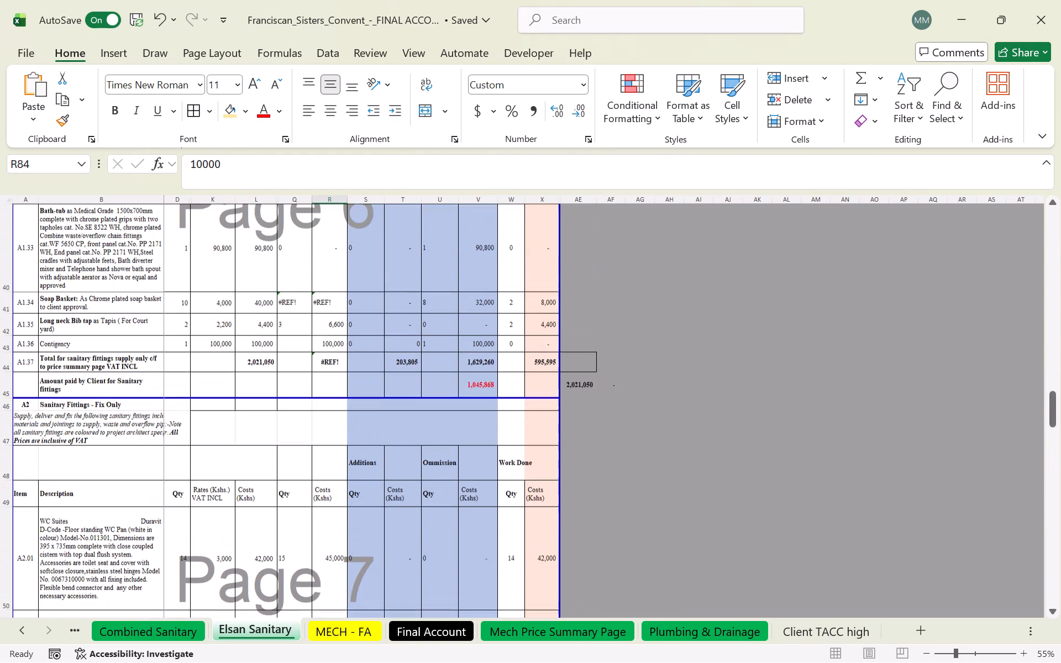
click(290, 318)
text(13)
click(327, 412)
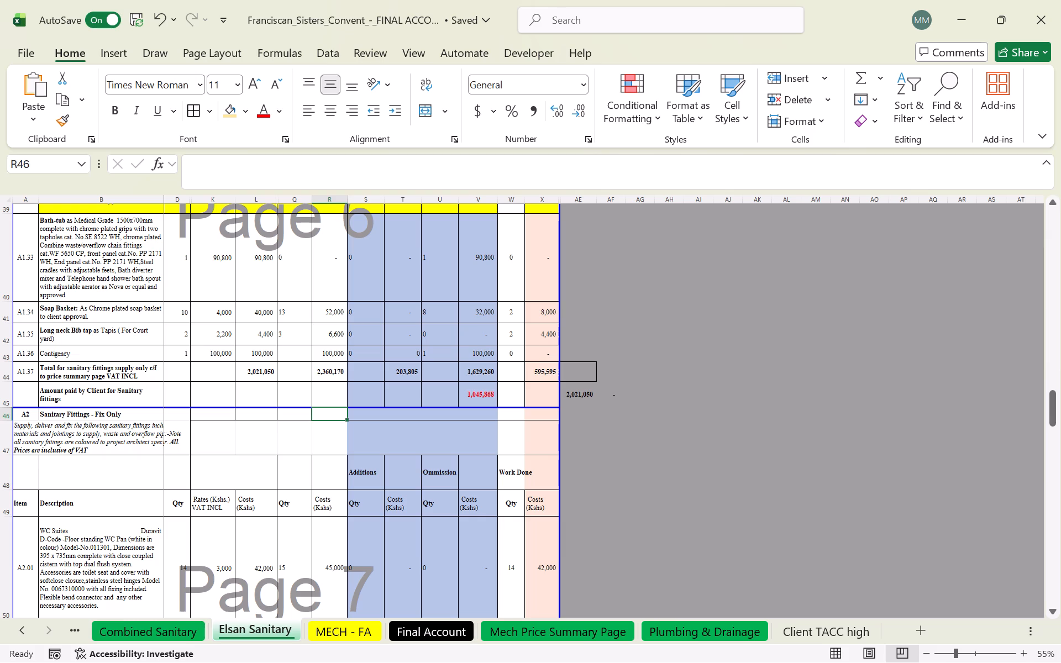
Inspect the check formula beside the client-paid sanitary fittings row, in AE45 of Elsan Sanitary.
double_click(577, 394)
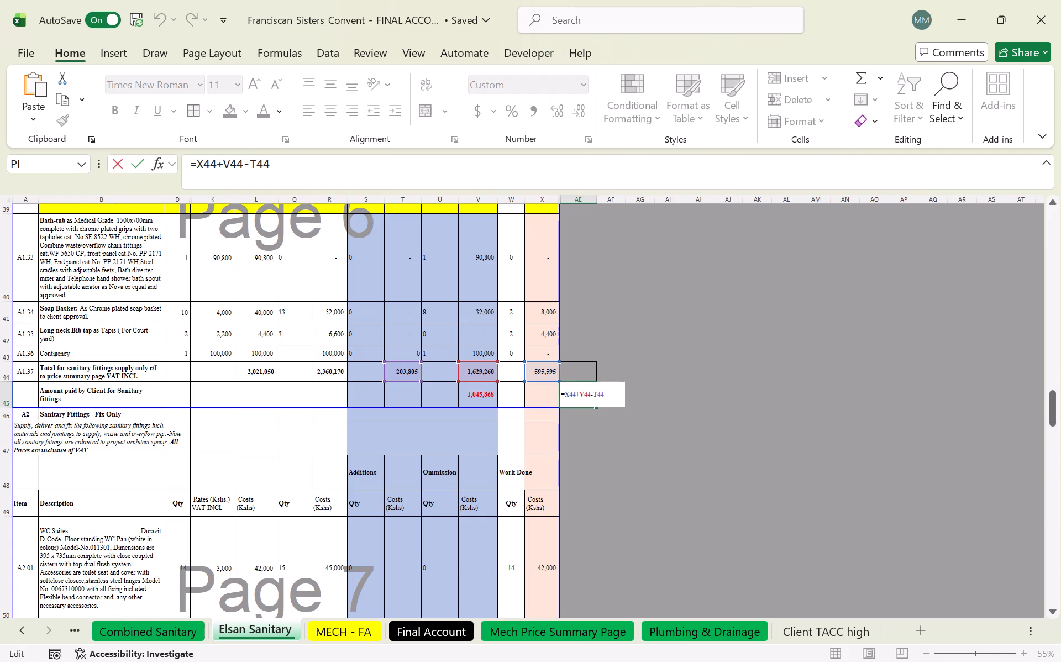
key(Return)
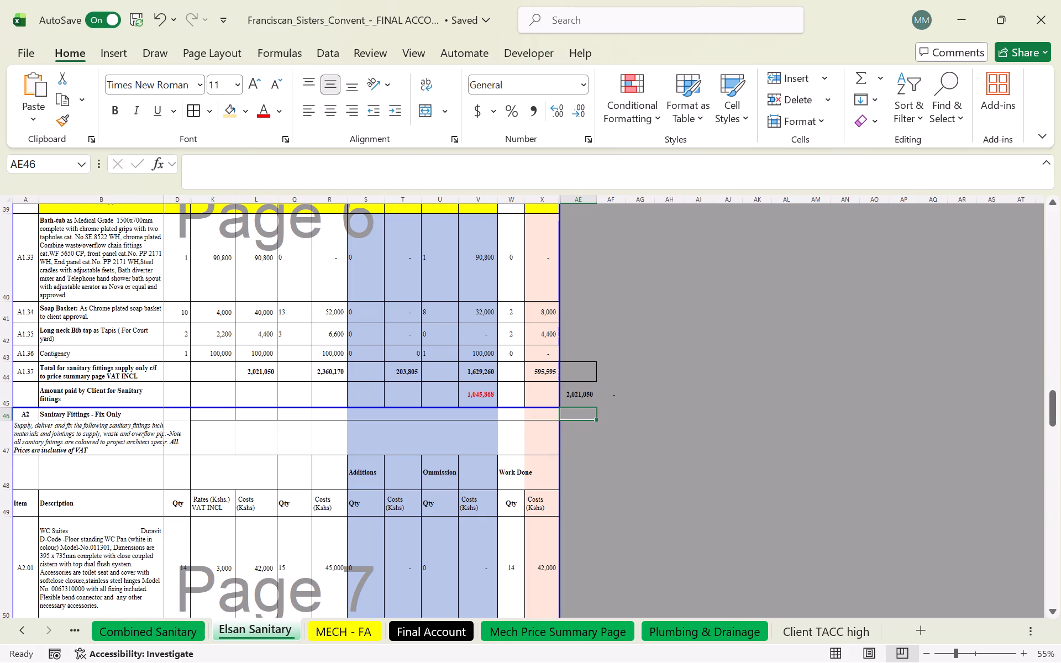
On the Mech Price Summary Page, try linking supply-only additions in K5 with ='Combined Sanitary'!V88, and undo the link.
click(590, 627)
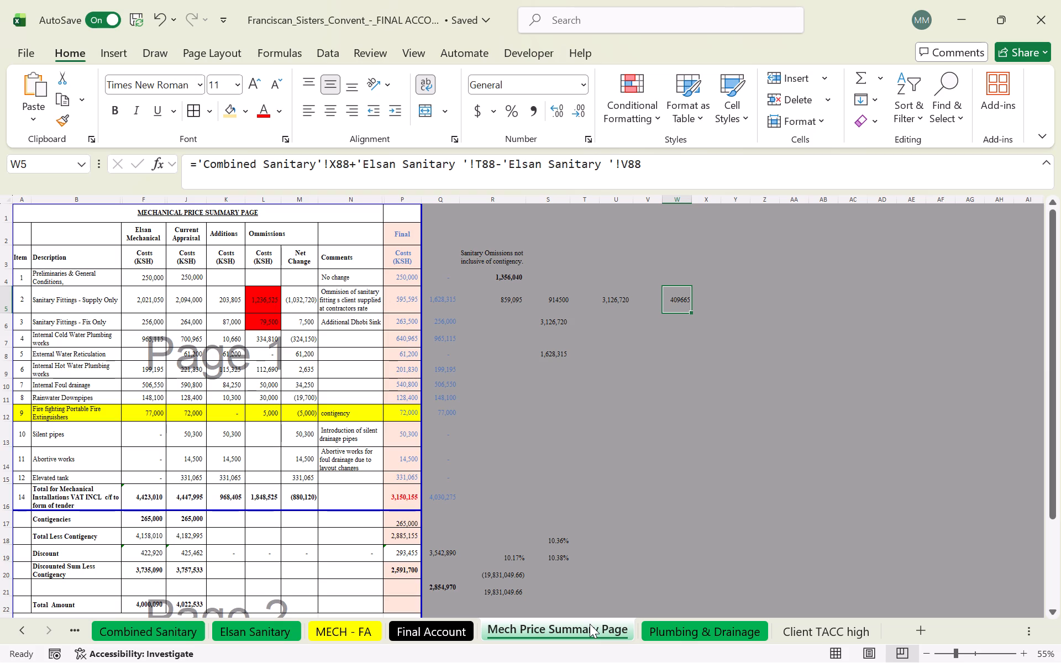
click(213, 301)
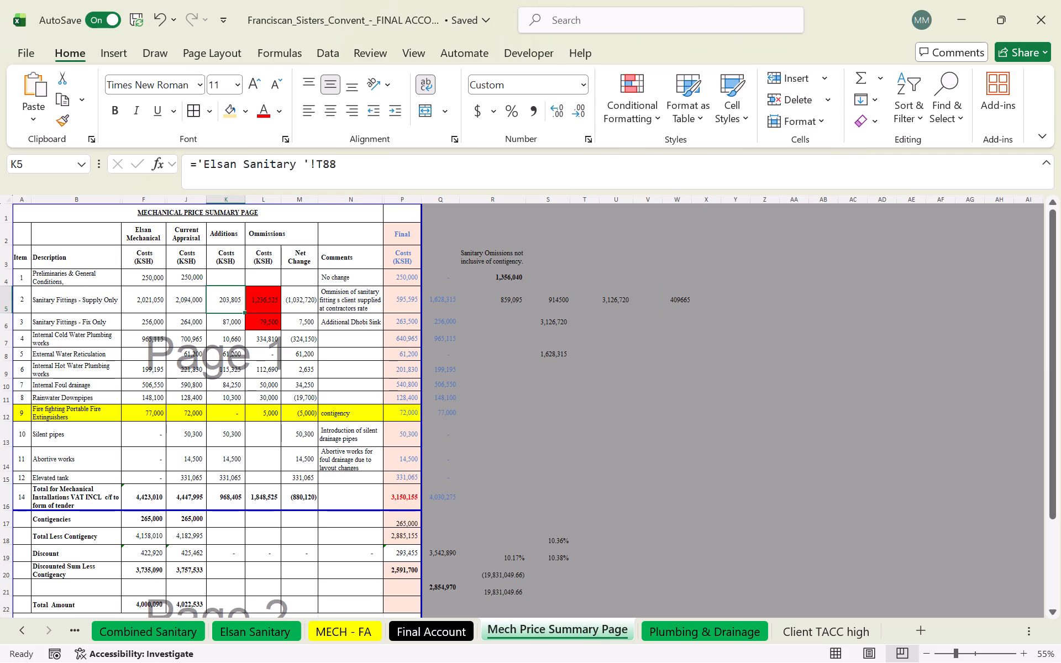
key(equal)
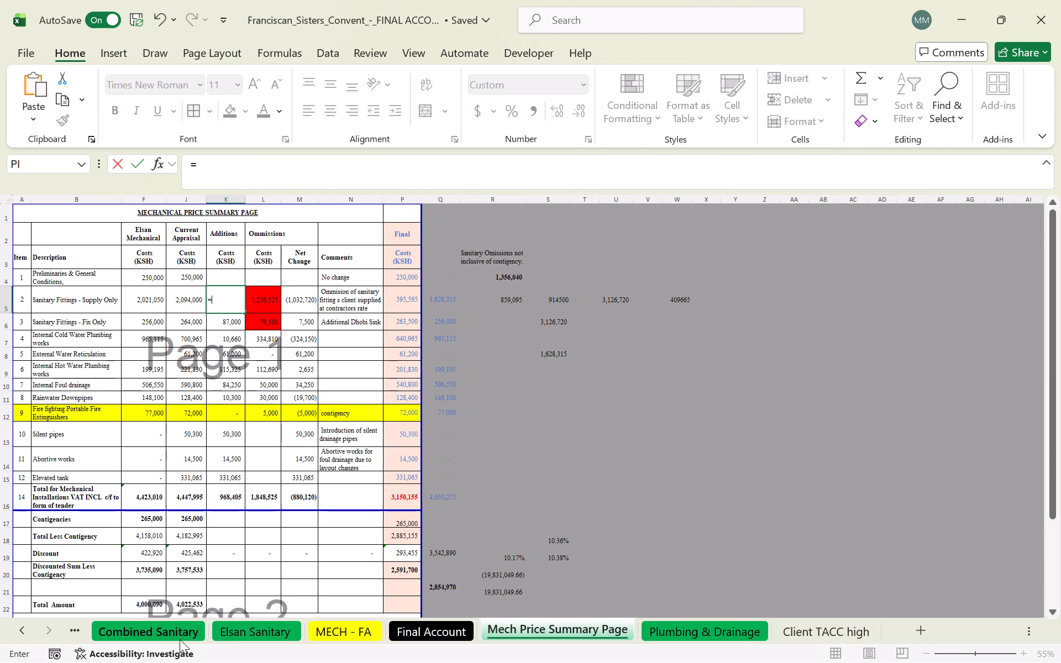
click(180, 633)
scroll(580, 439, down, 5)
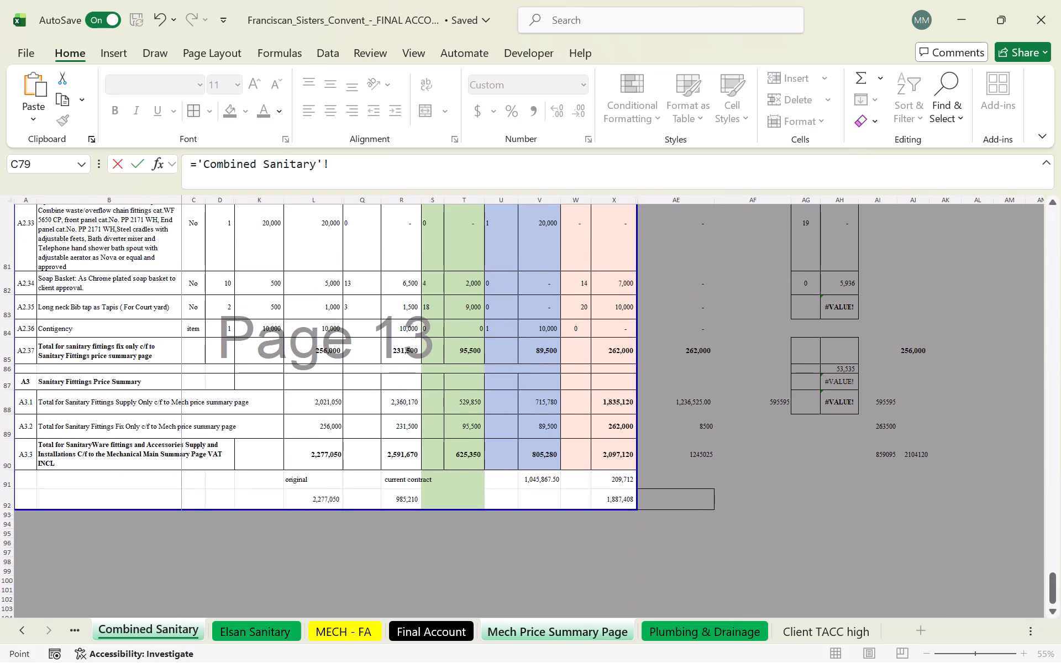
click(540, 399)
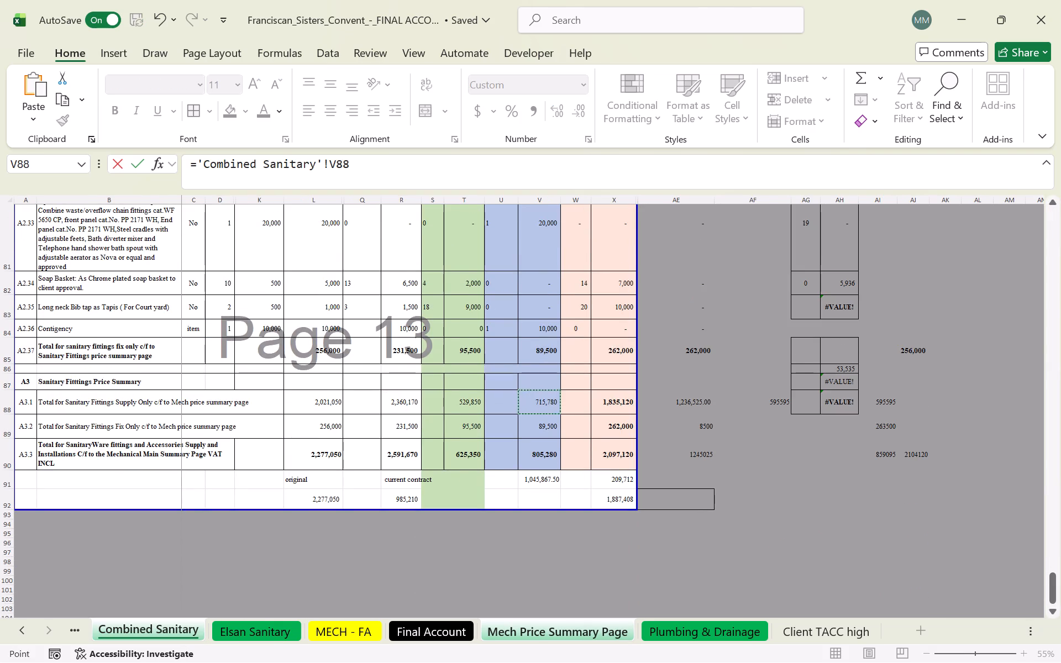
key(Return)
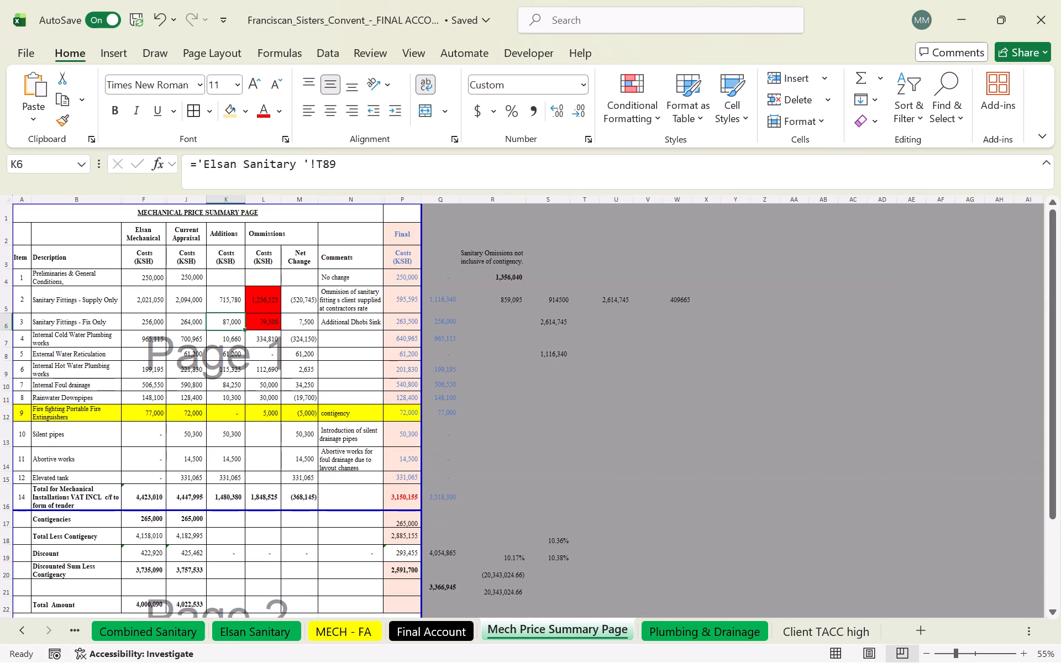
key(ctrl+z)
On the Mech Price Summary Page, link supply-only sanitary additions in K5 to the Combined Sanitary supply-only additions total in T88.
click(180, 635)
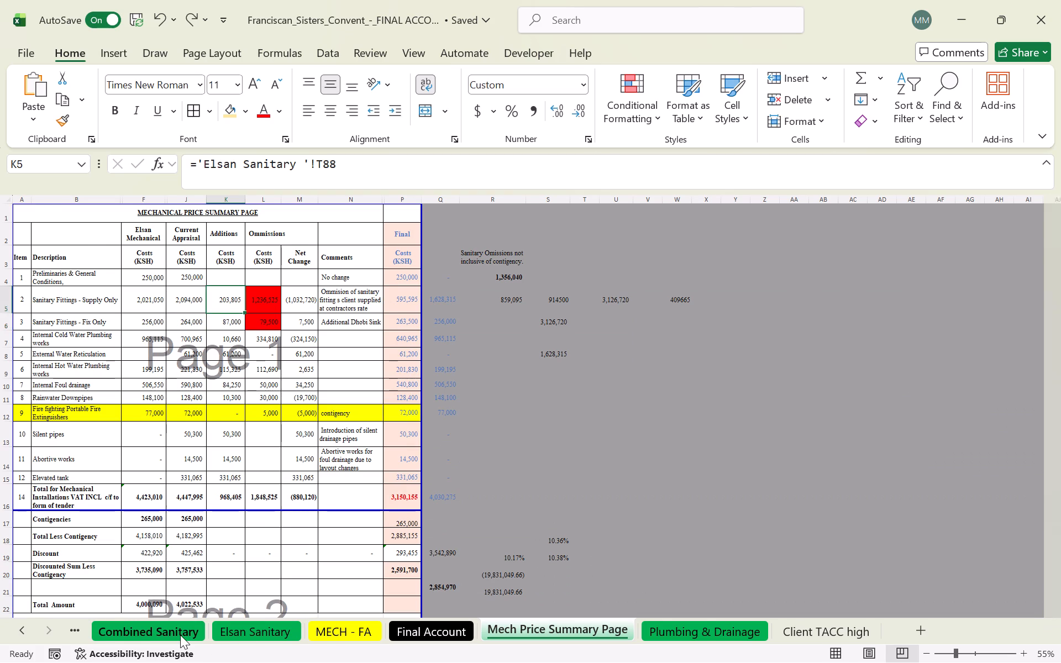
scroll(656, 462, up, 3)
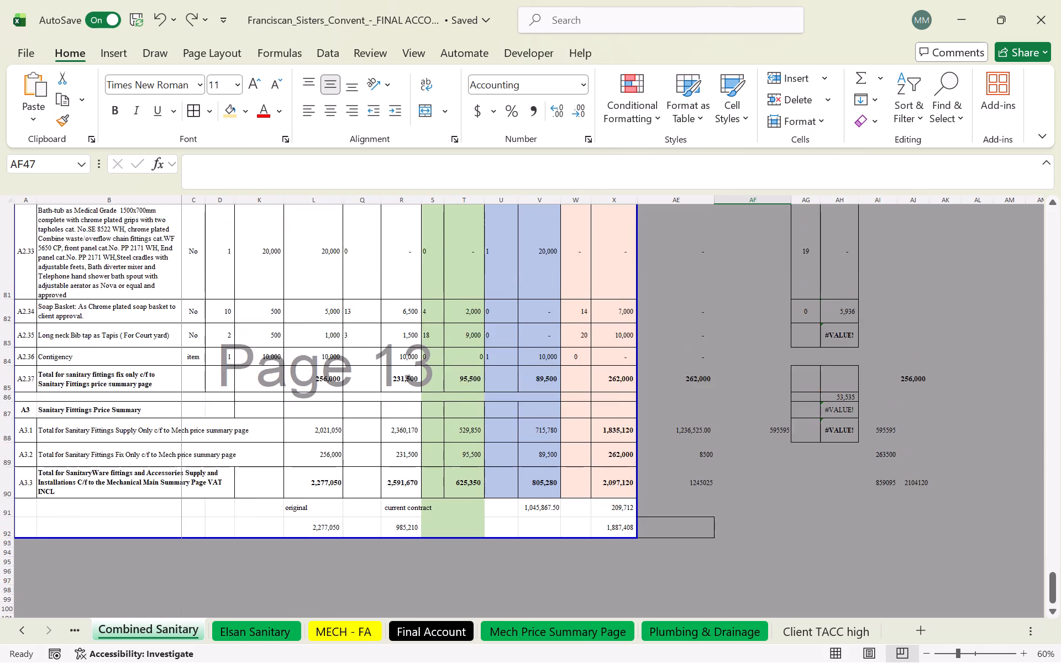
scroll(644, 459, up, 12)
scroll(620, 469, down, 11)
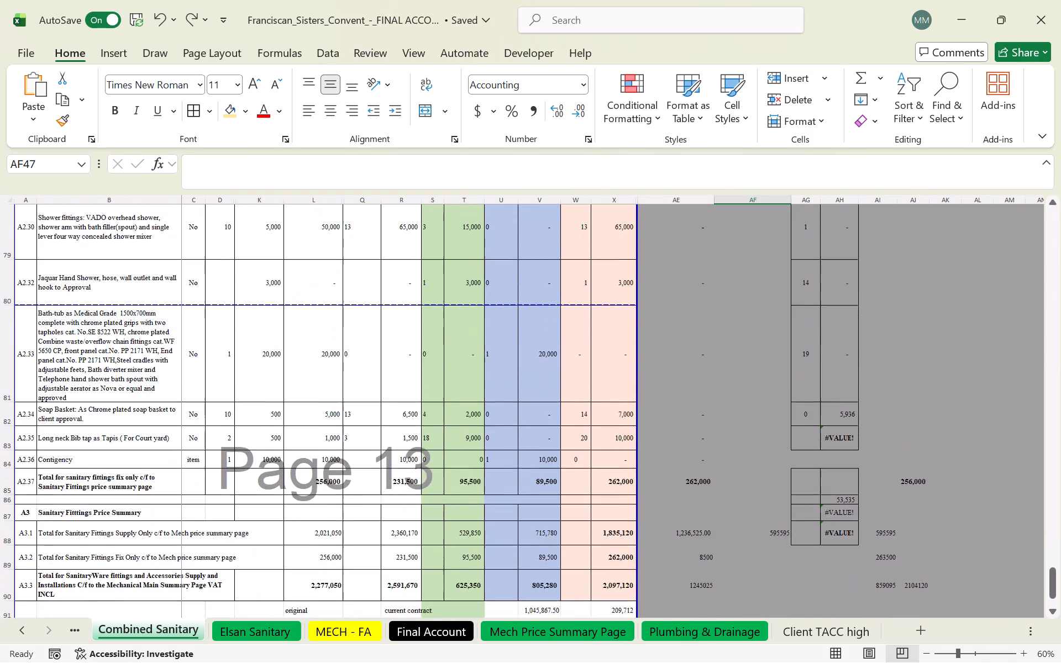
scroll(616, 471, down, 2)
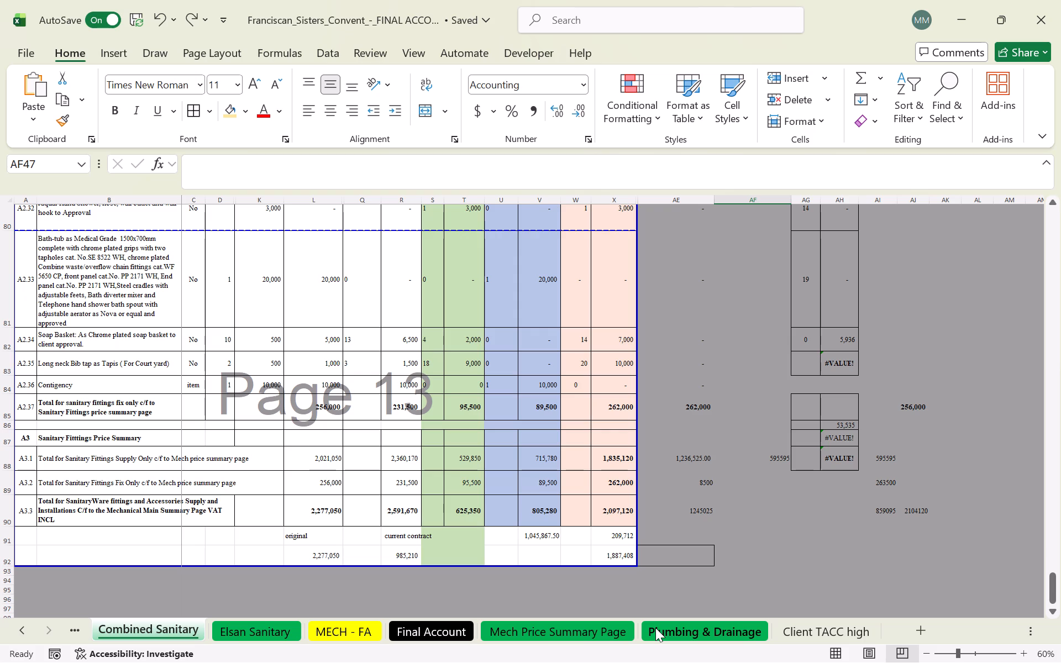
click(595, 629)
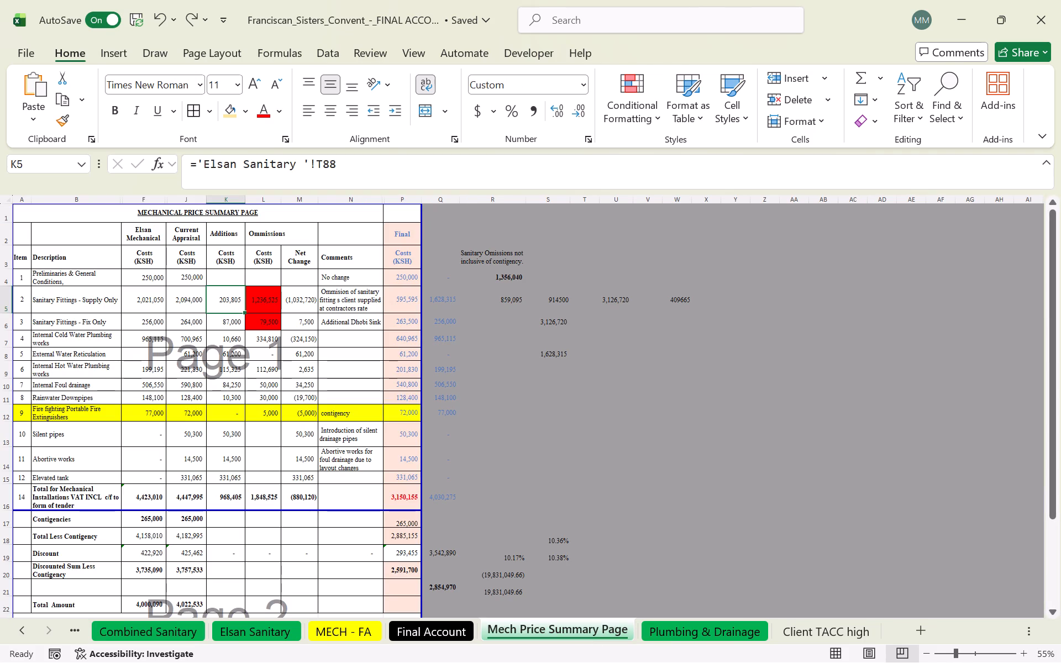
key(equal)
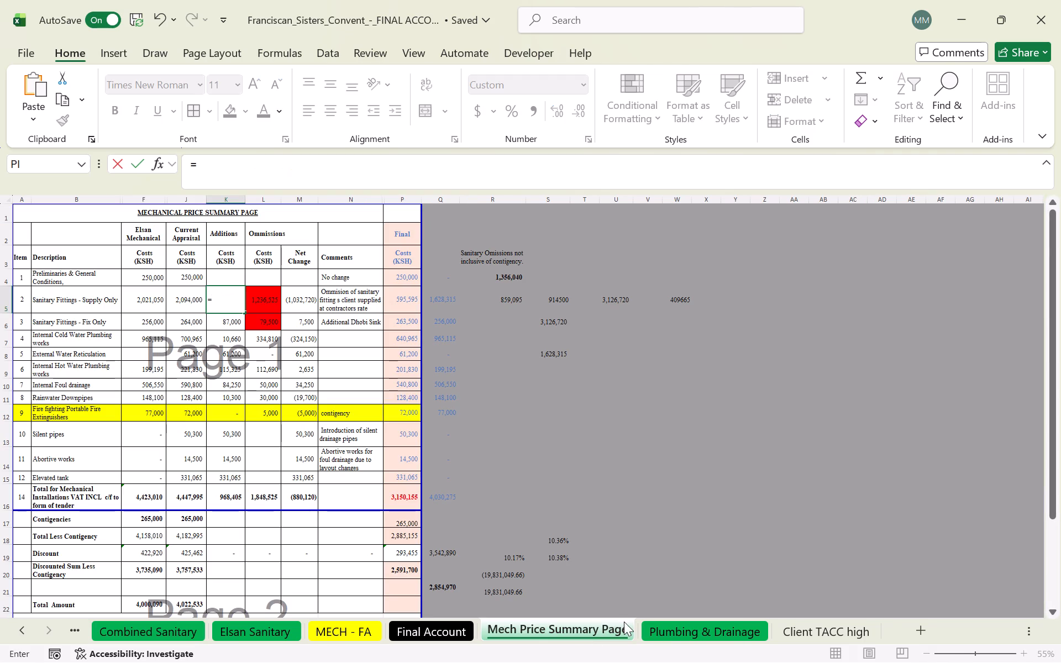
click(196, 635)
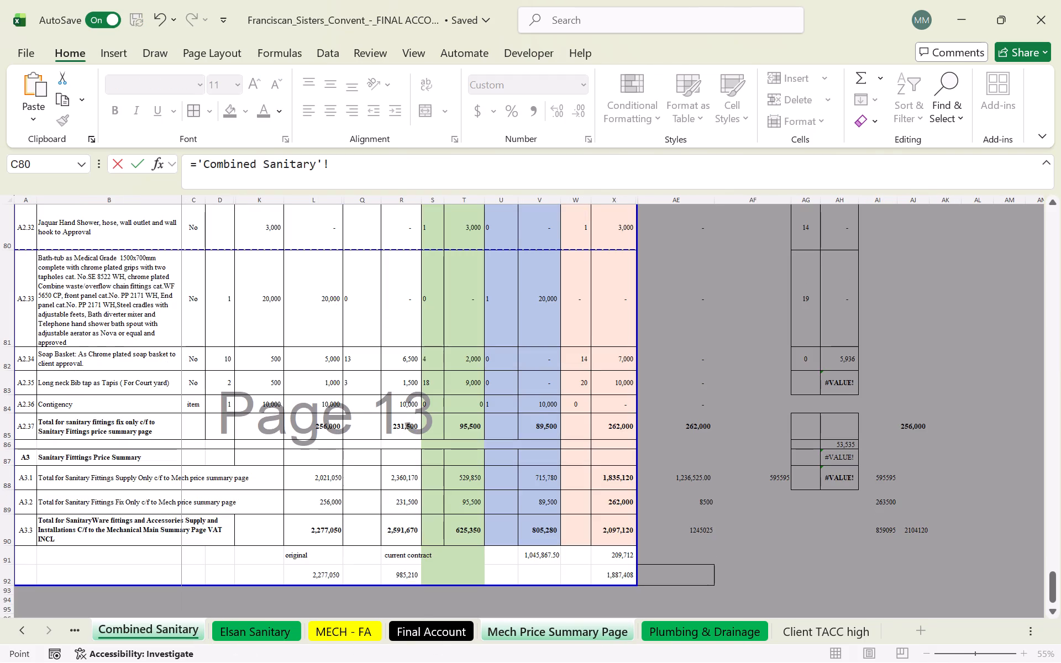
scroll(555, 491, up, 20)
scroll(555, 491, up, 6)
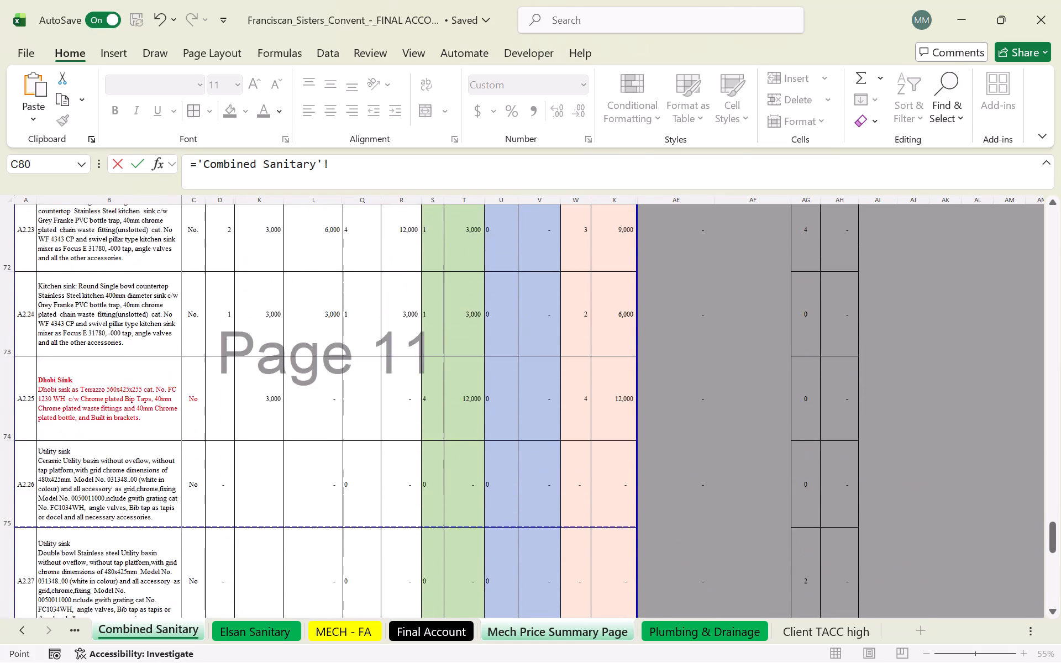
scroll(537, 553, up, 20)
scroll(537, 553, up, 20)
scroll(537, 553, up, 1)
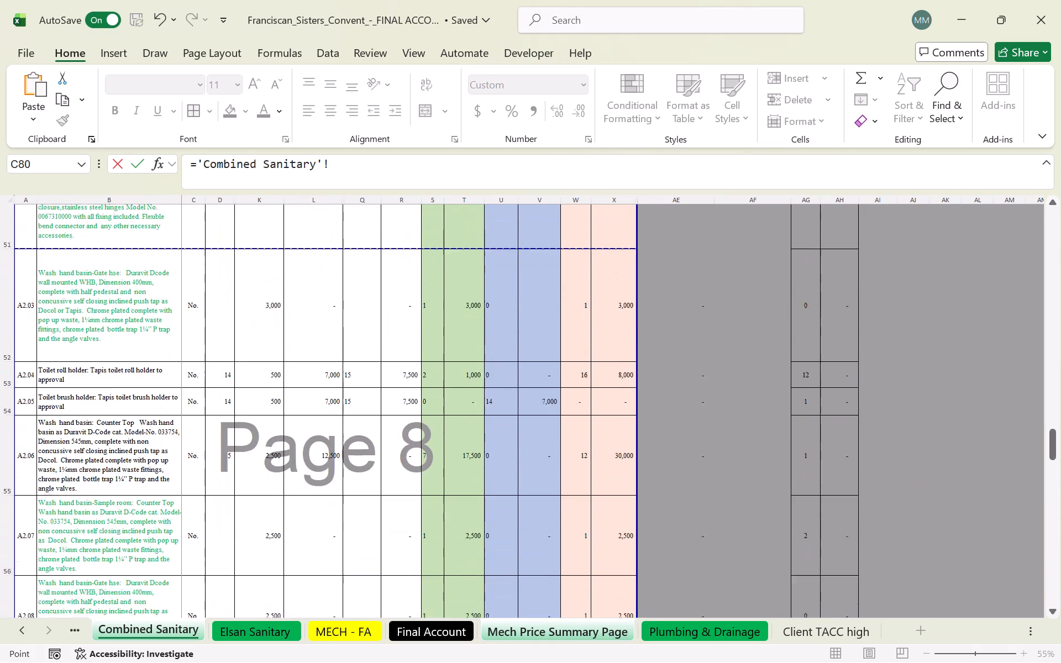
scroll(527, 550, up, 20)
scroll(527, 550, up, 13)
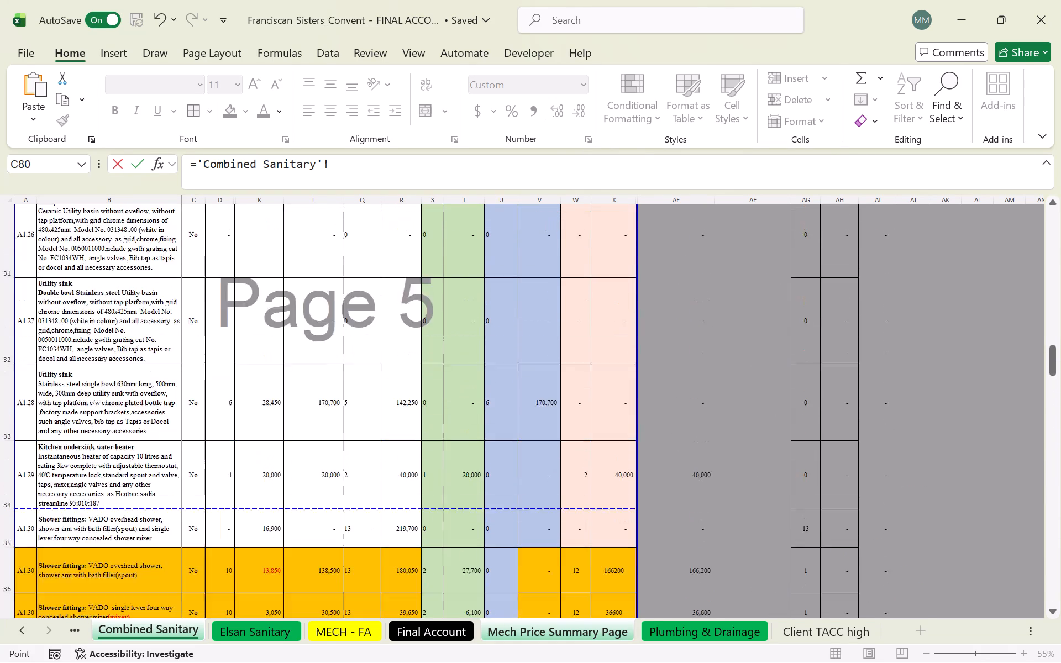
scroll(524, 550, up, 20)
scroll(524, 550, up, 20)
scroll(524, 550, up, 1)
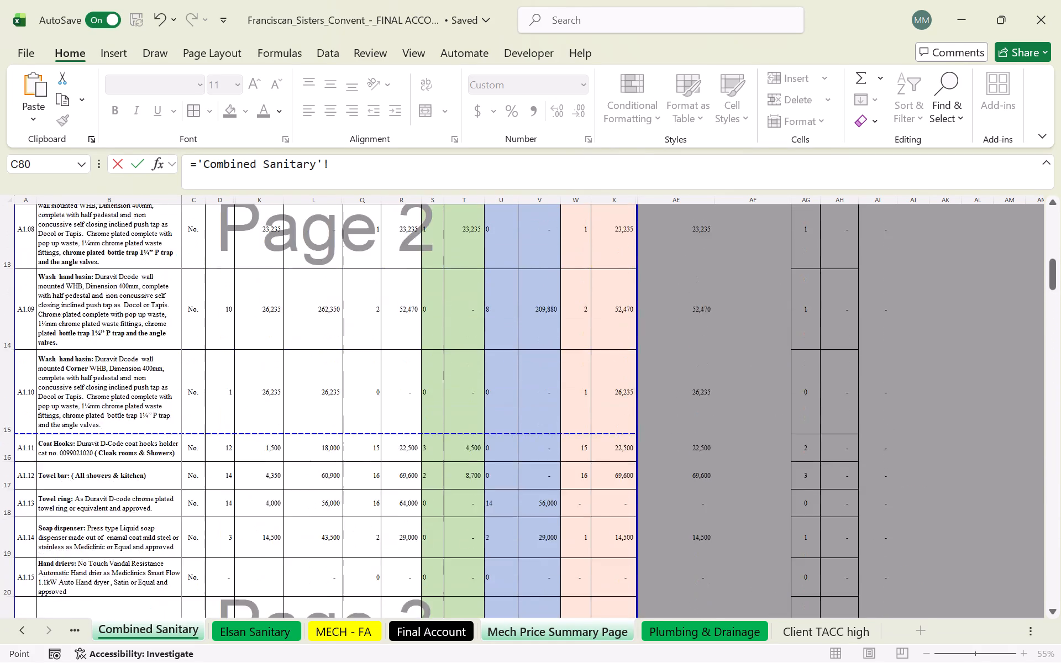
scroll(522, 548, up, 20)
scroll(522, 548, up, 7)
scroll(520, 545, down, 5)
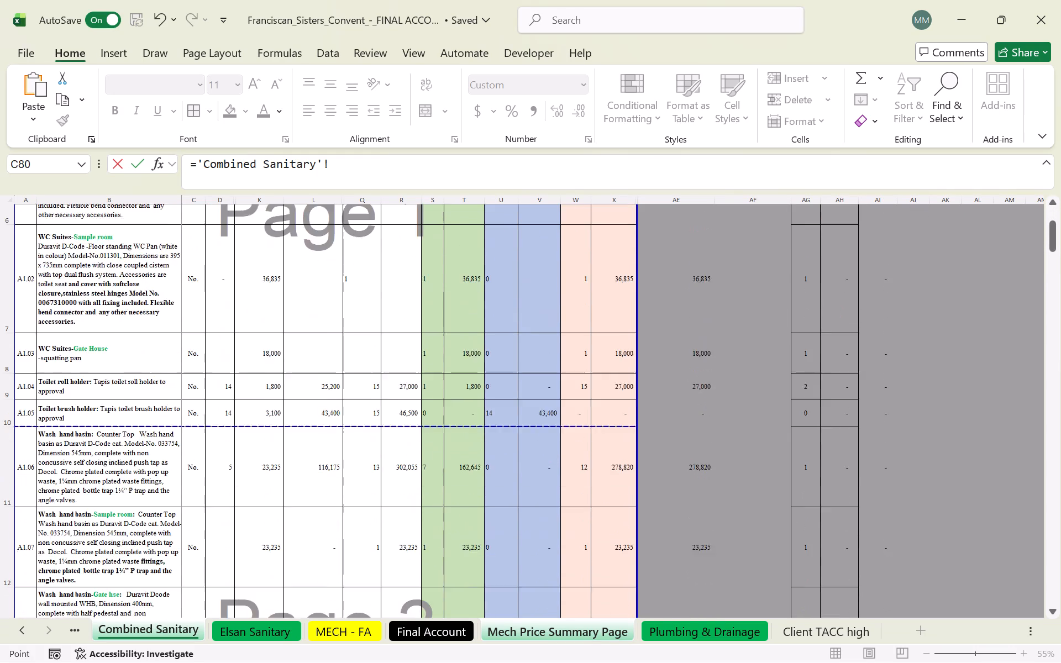
scroll(519, 545, down, 20)
scroll(519, 545, down, 19)
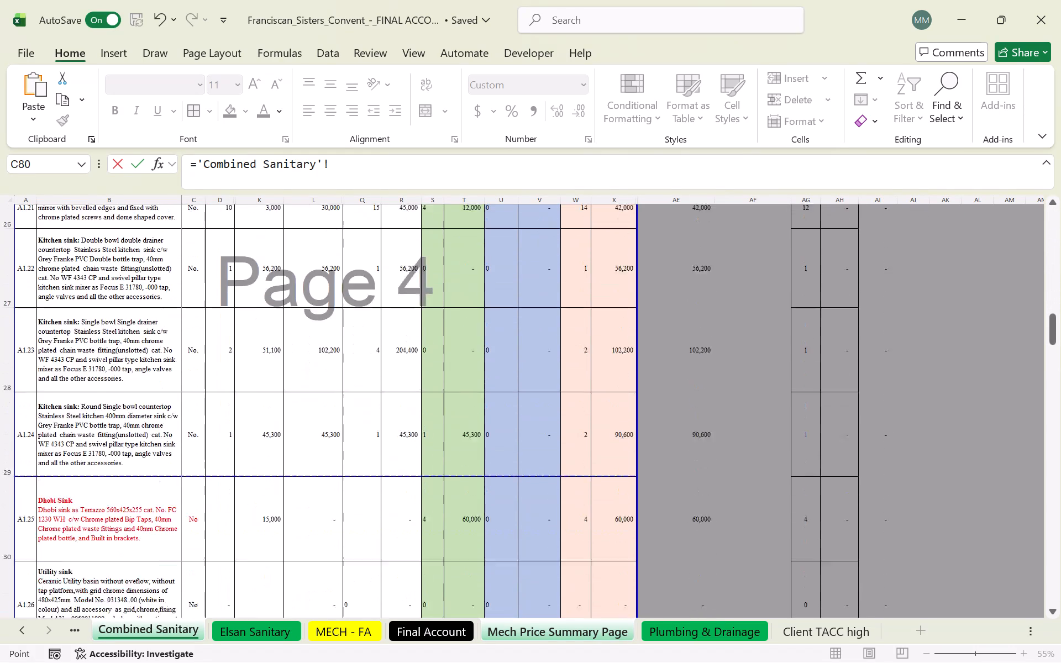
scroll(513, 544, down, 20)
scroll(513, 544, down, 19)
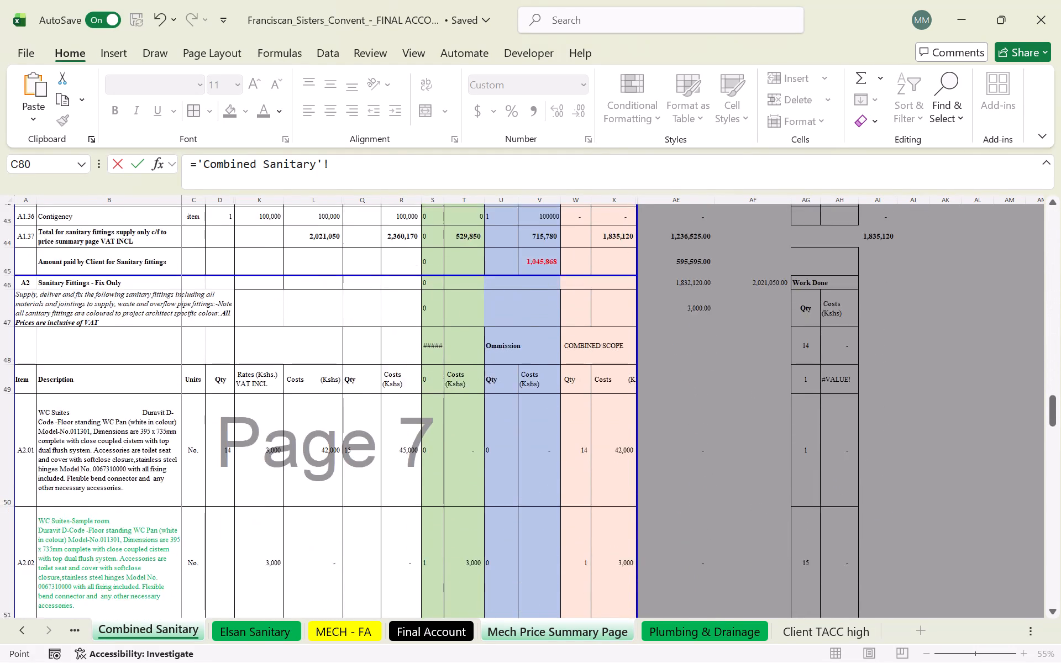
scroll(513, 543, down, 20)
scroll(513, 543, down, 19)
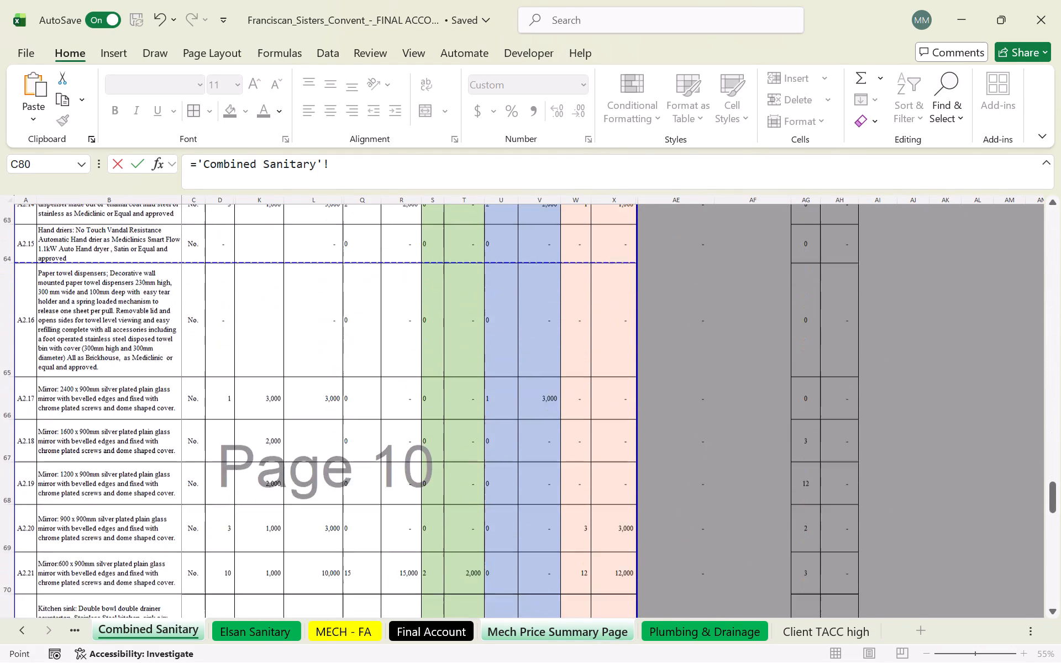
scroll(511, 539, down, 20)
scroll(511, 539, down, 16)
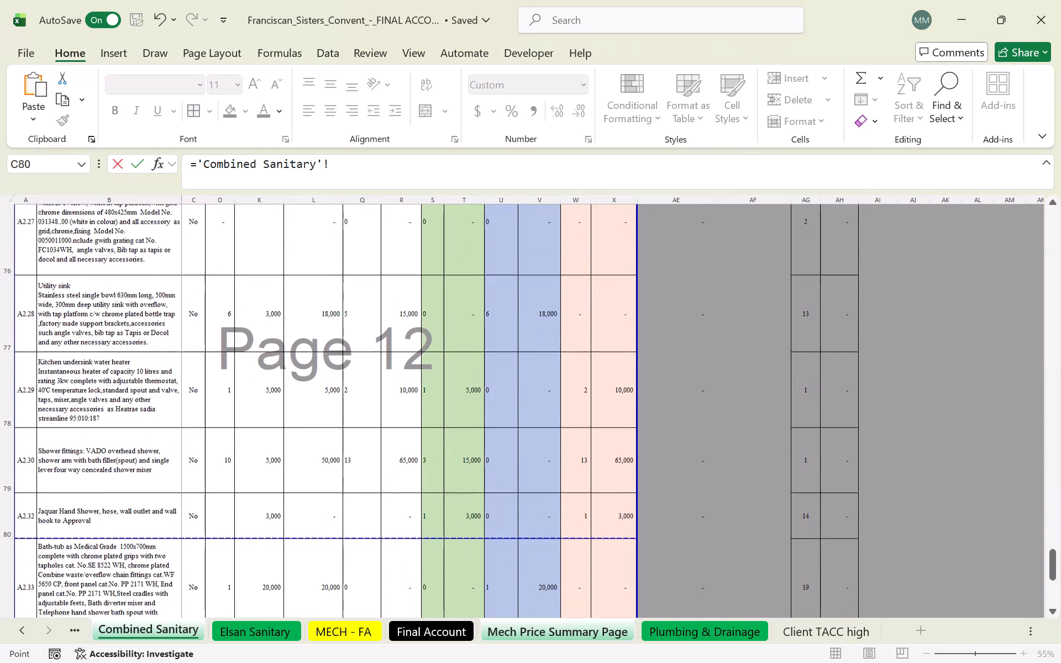
scroll(511, 538, down, 6)
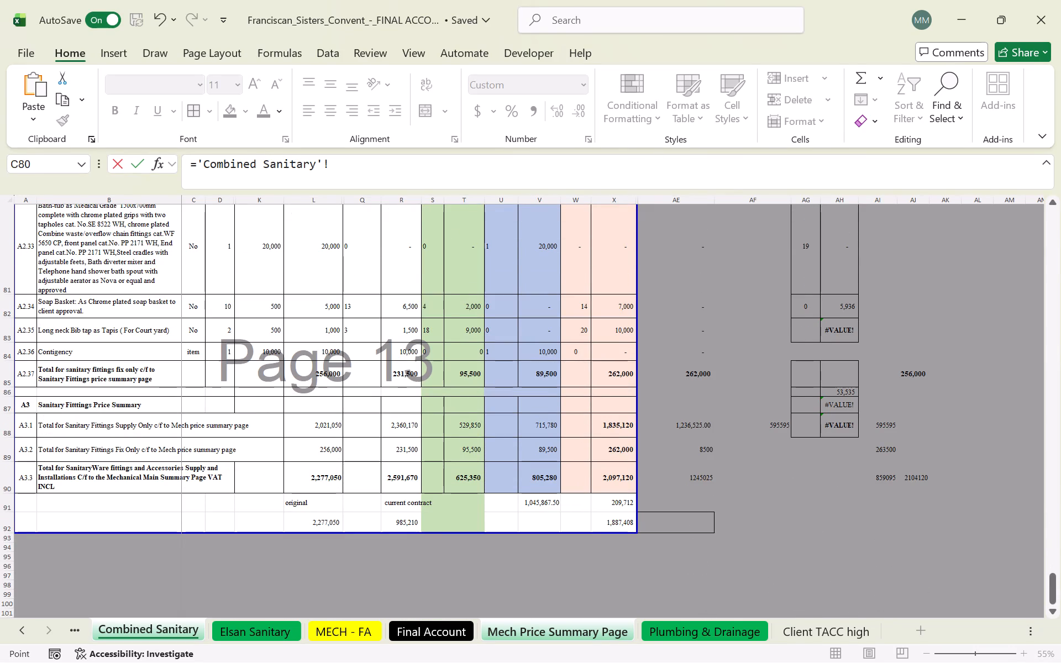
click(462, 425)
key(Return)
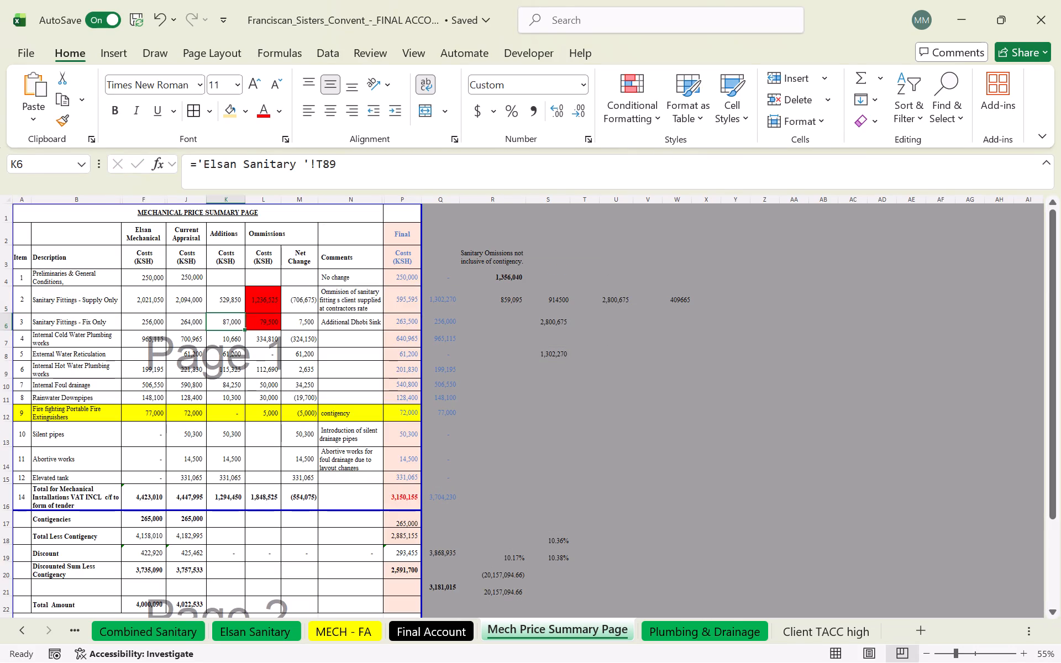
Link supply-only sanitary omissions in L5 of the Mech Price Summary Page to ='Combined Sanitary'!V88.
click(266, 302)
key(equal)
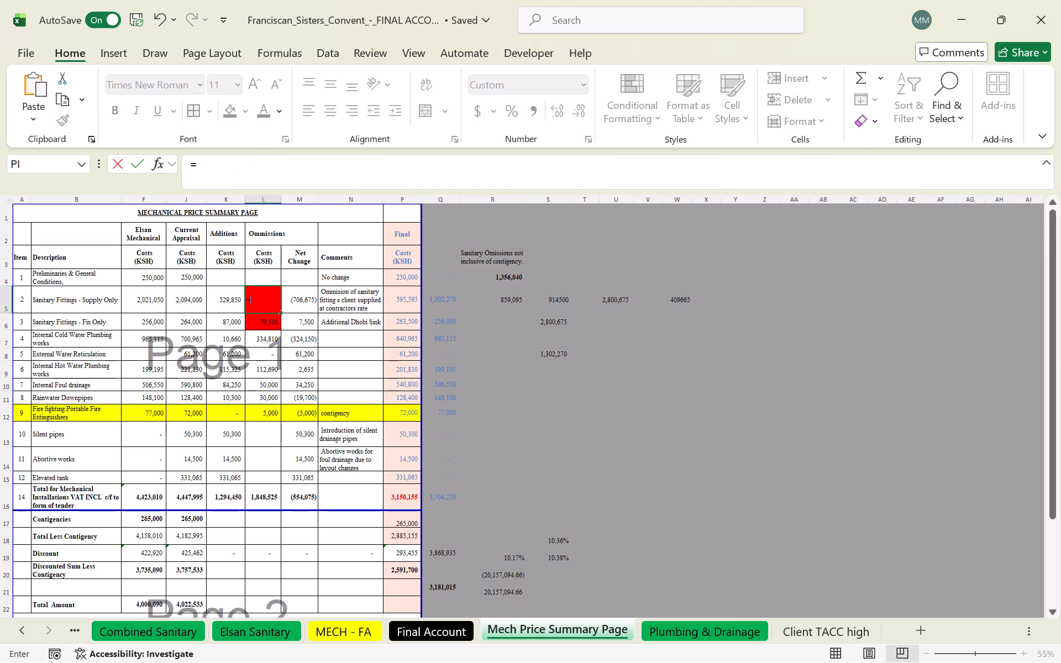
click(178, 632)
click(527, 437)
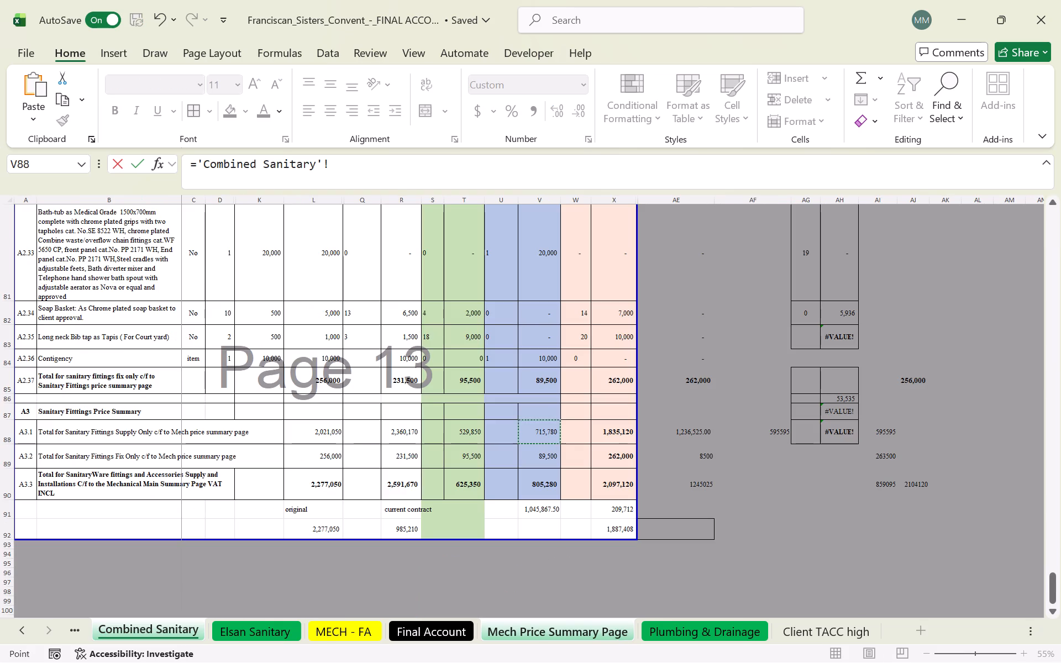
key(Return)
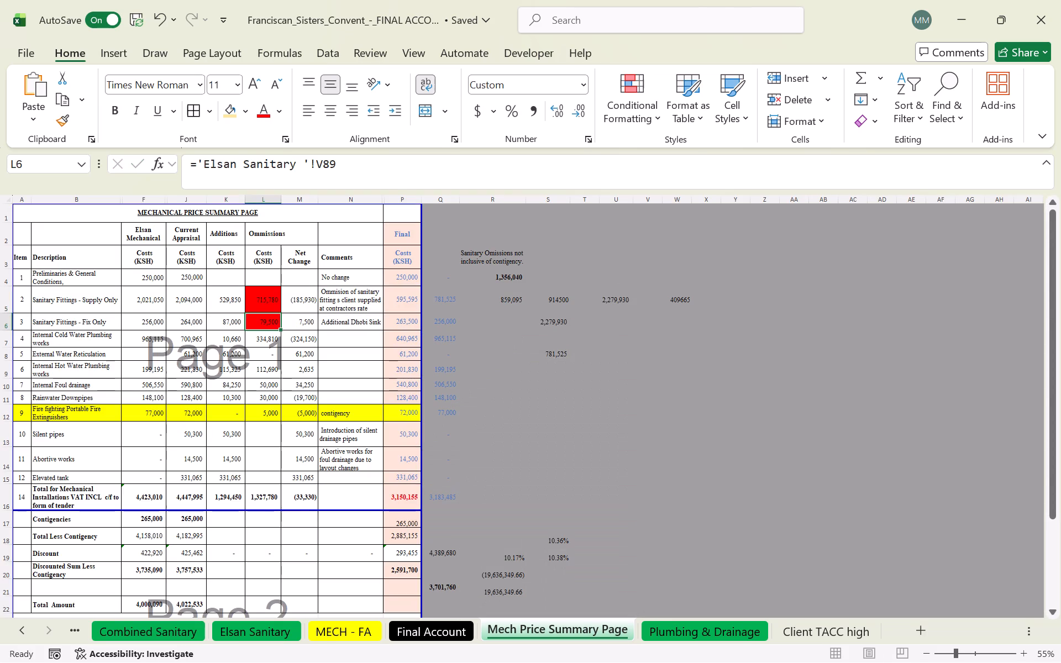
Check the final cost formulas in P5 and P6, and link the supply-only final cost in P5 to ='Combined Sanitary'!X88.
double_click(406, 301)
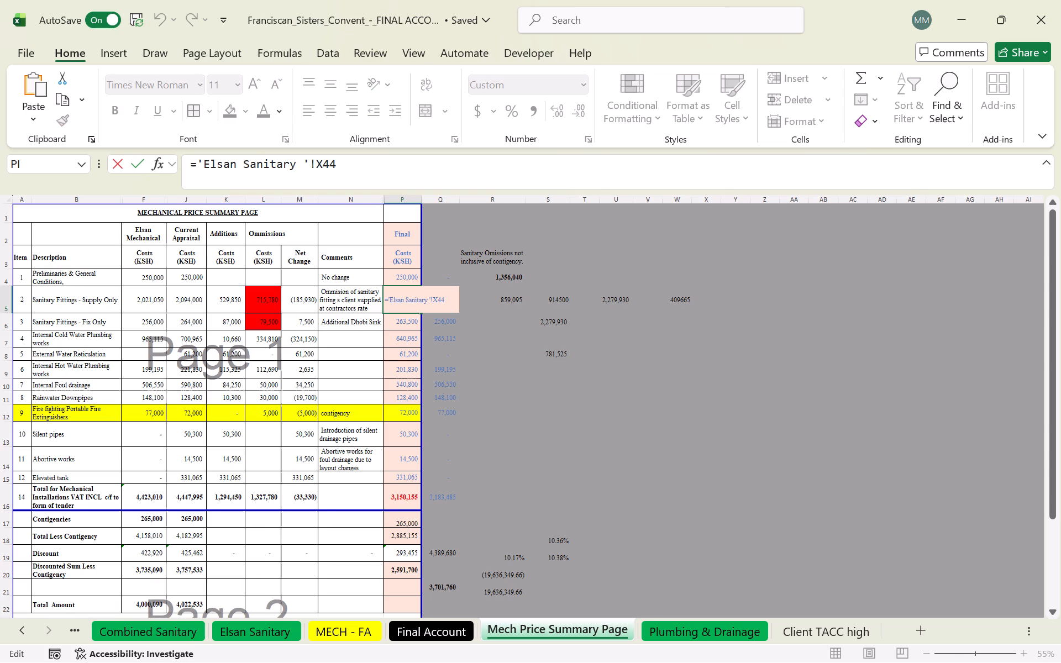
key(Escape)
double_click(404, 323)
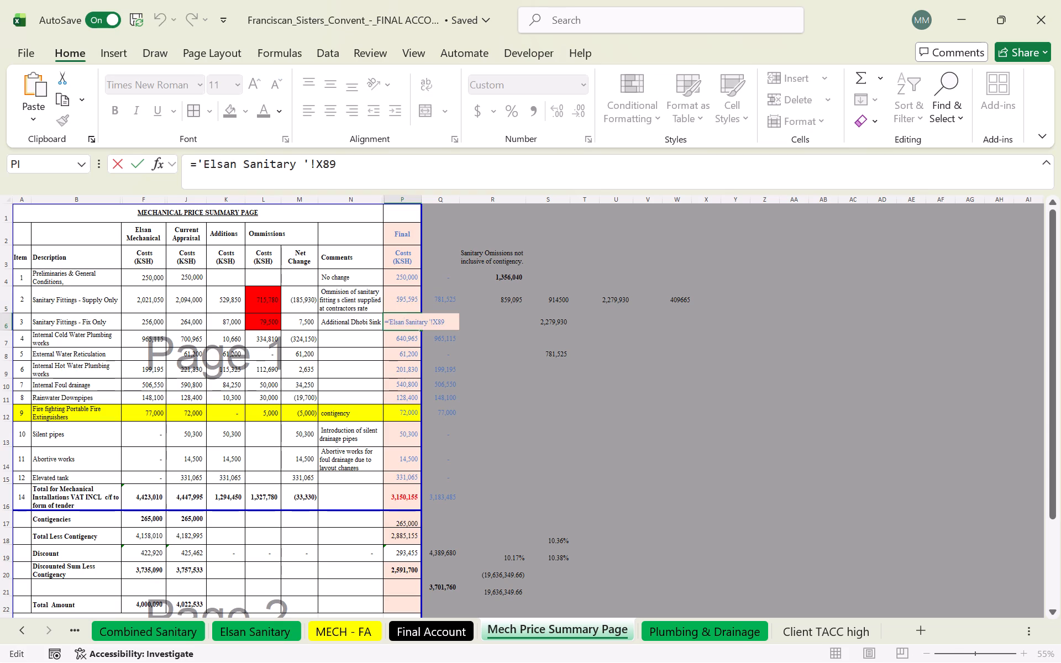
key(Escape)
click(407, 300)
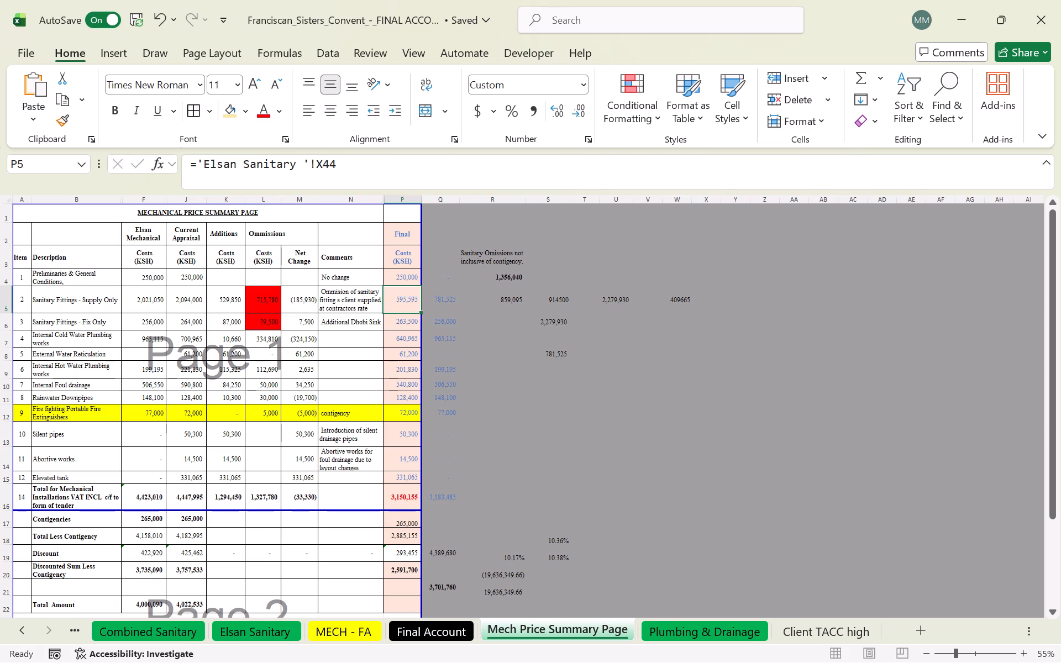
key(equal)
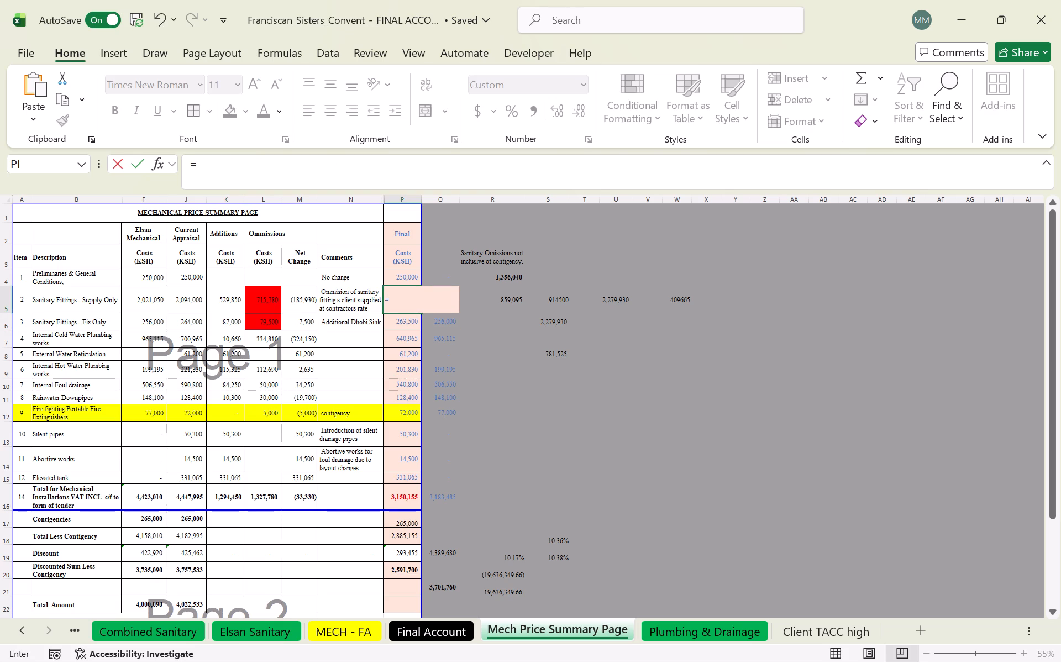
click(195, 628)
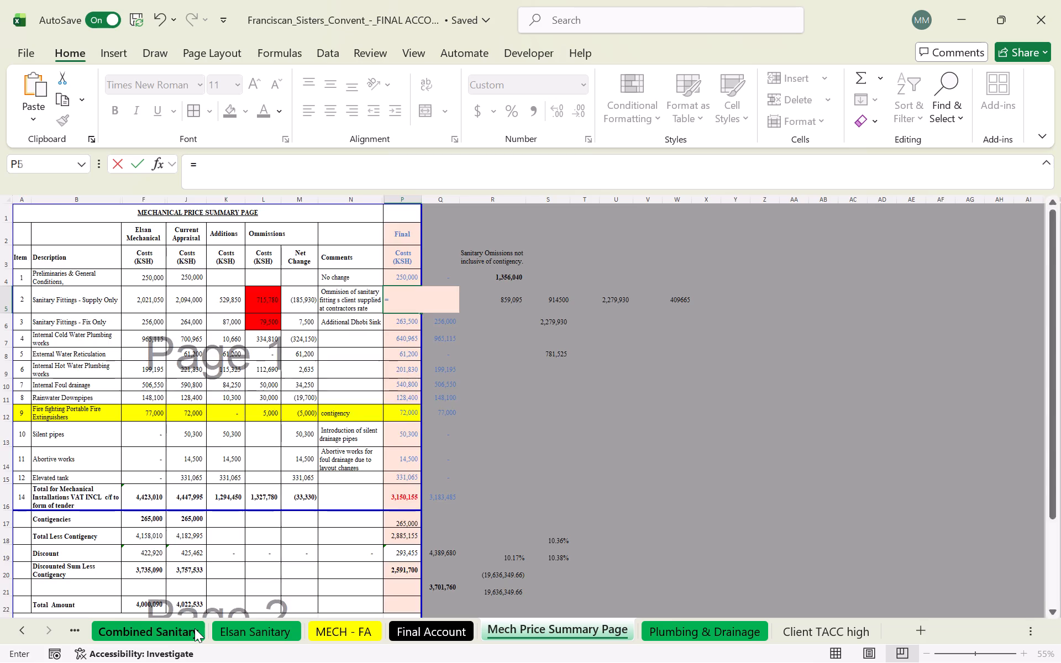
click(615, 434)
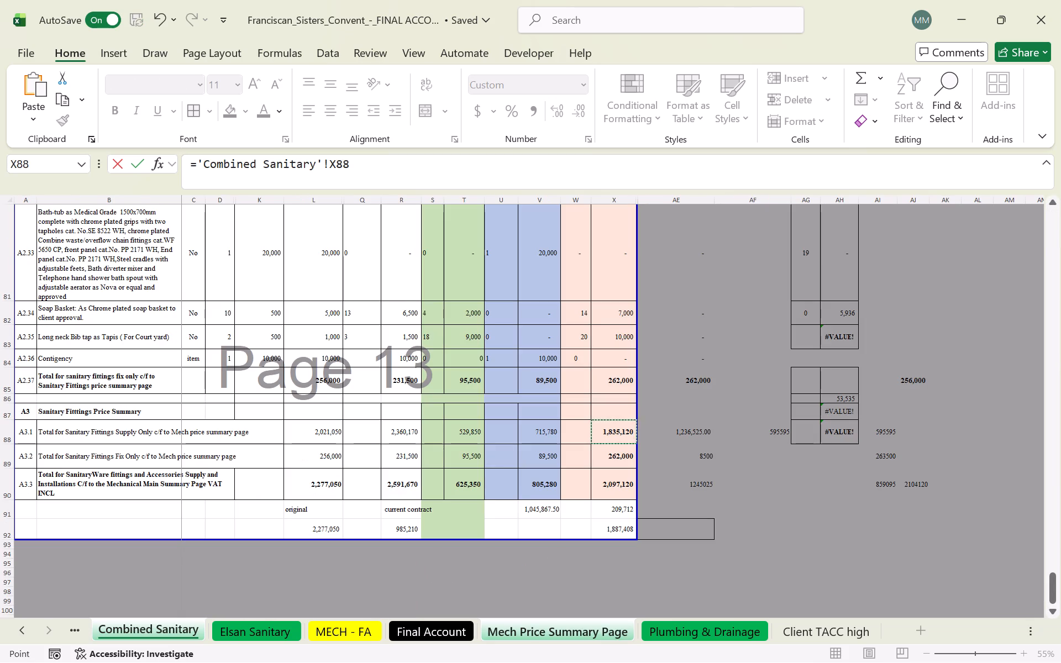
key(Return)
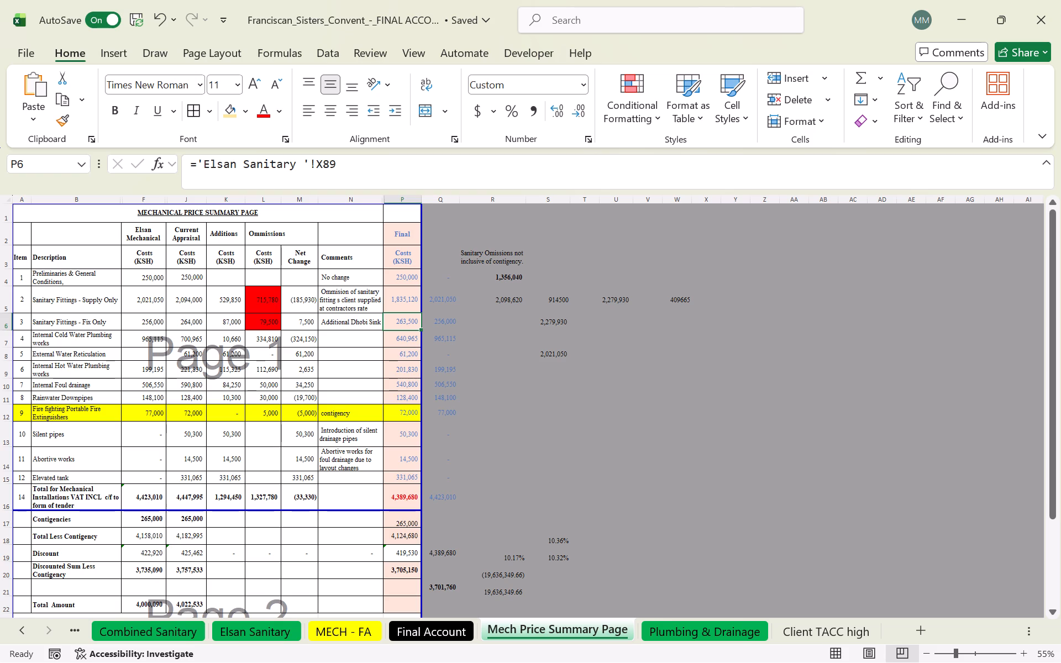
On the MECH - FA sheet, relabel the Work done row in A20 as "Valuation of total Work done".
scroll(411, 445, down, 1)
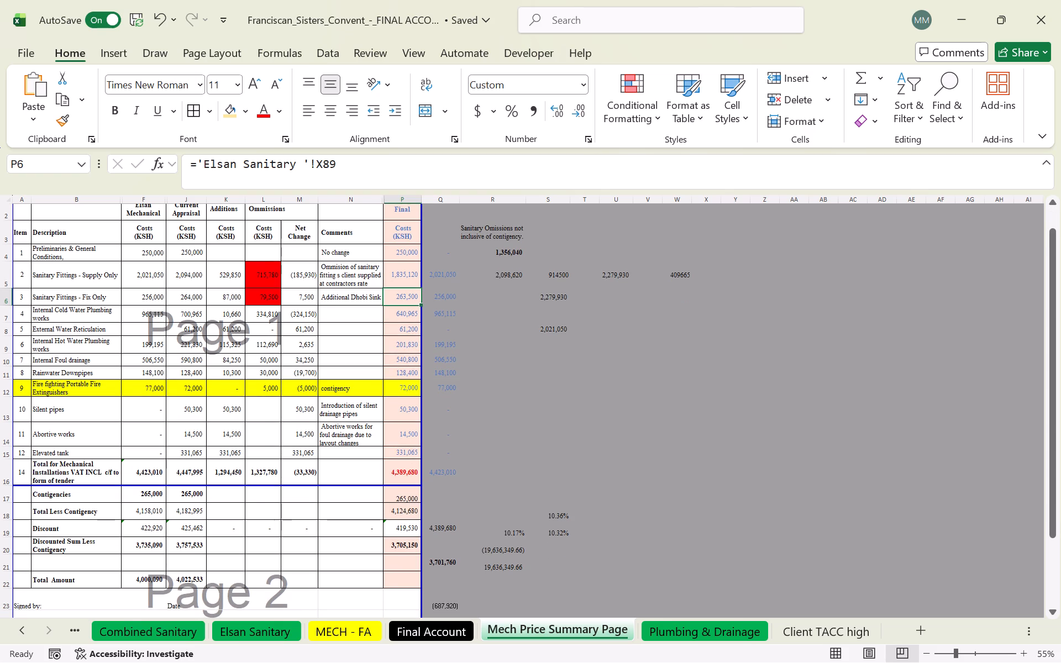
click(0, 513)
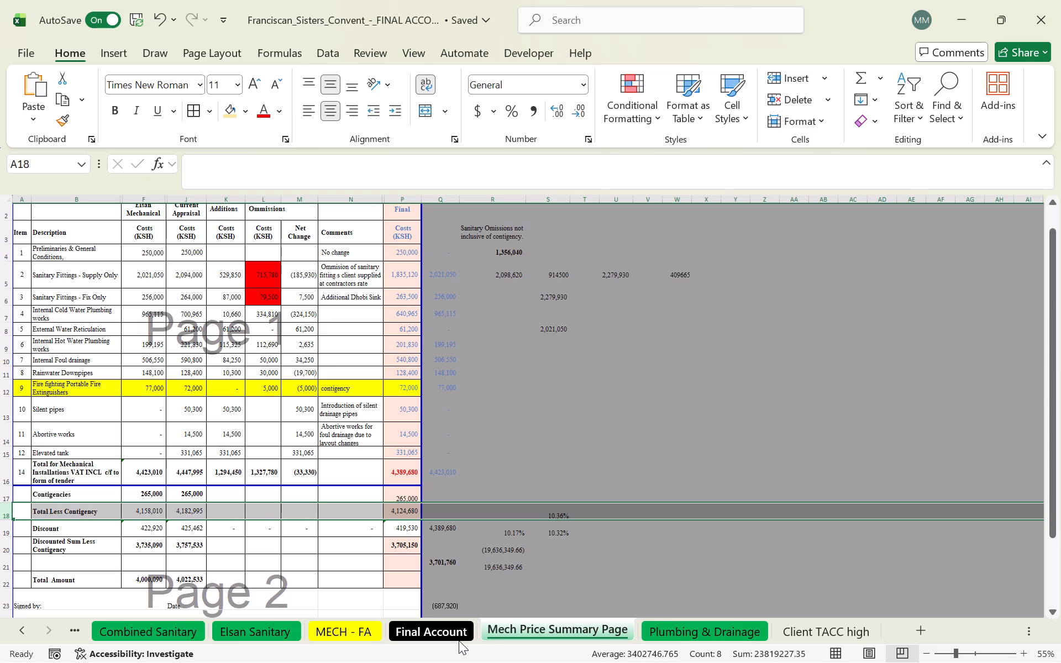
click(450, 629)
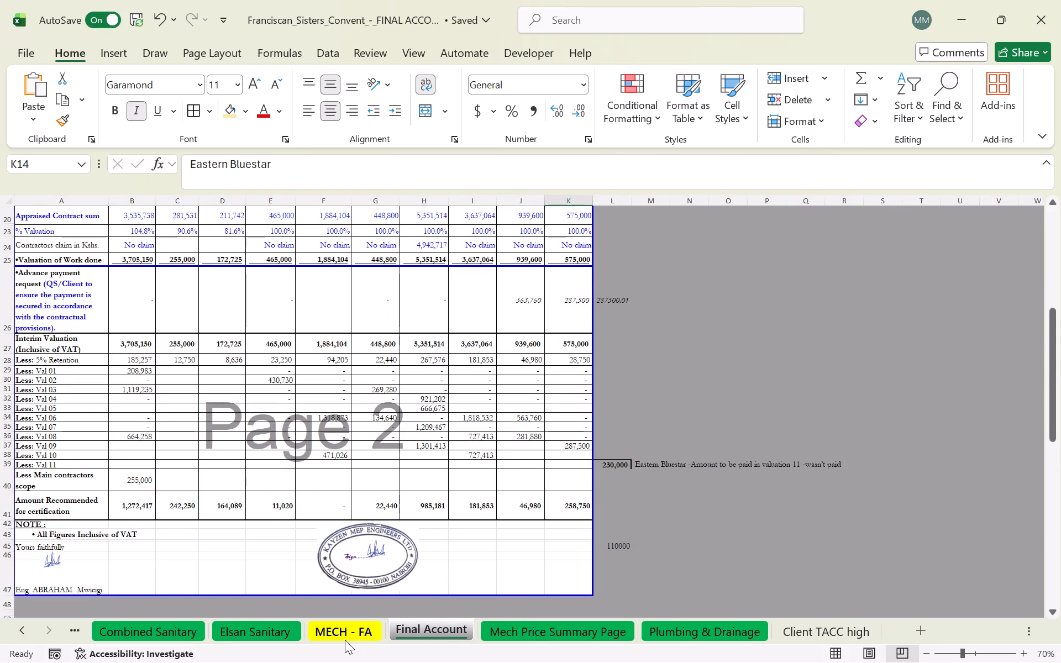
click(345, 640)
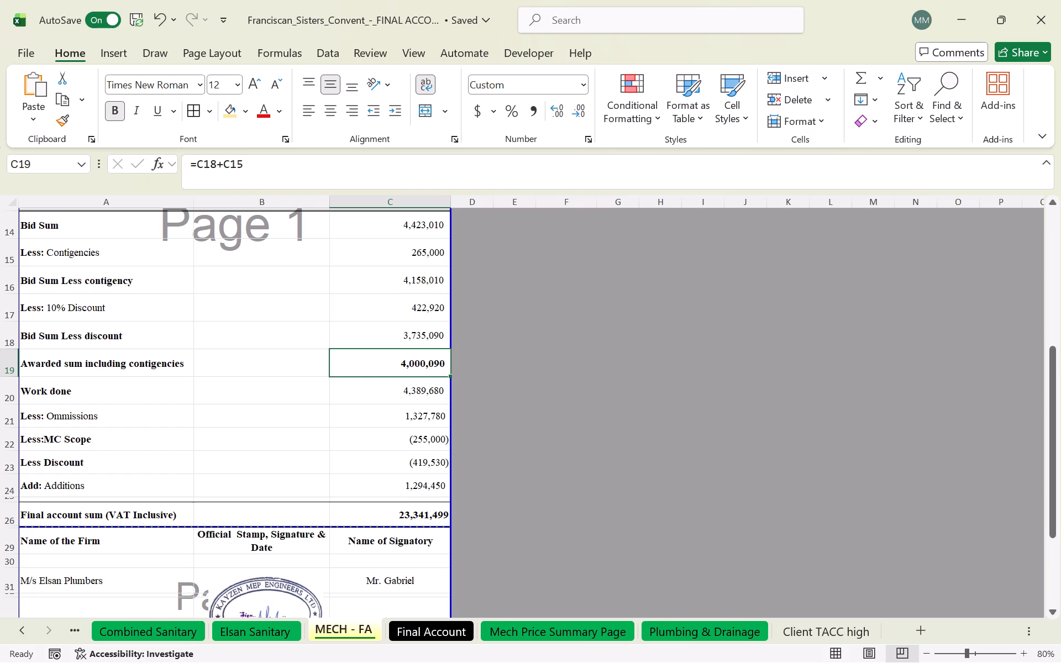
double_click(133, 397)
click(192, 161)
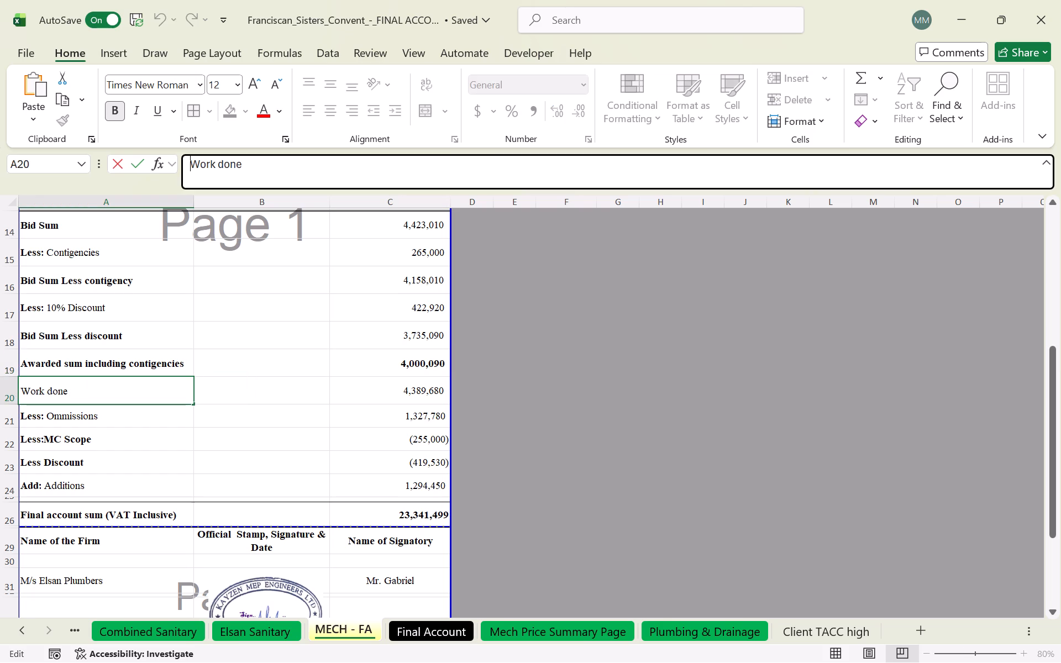
text(luation of total)
key(space)
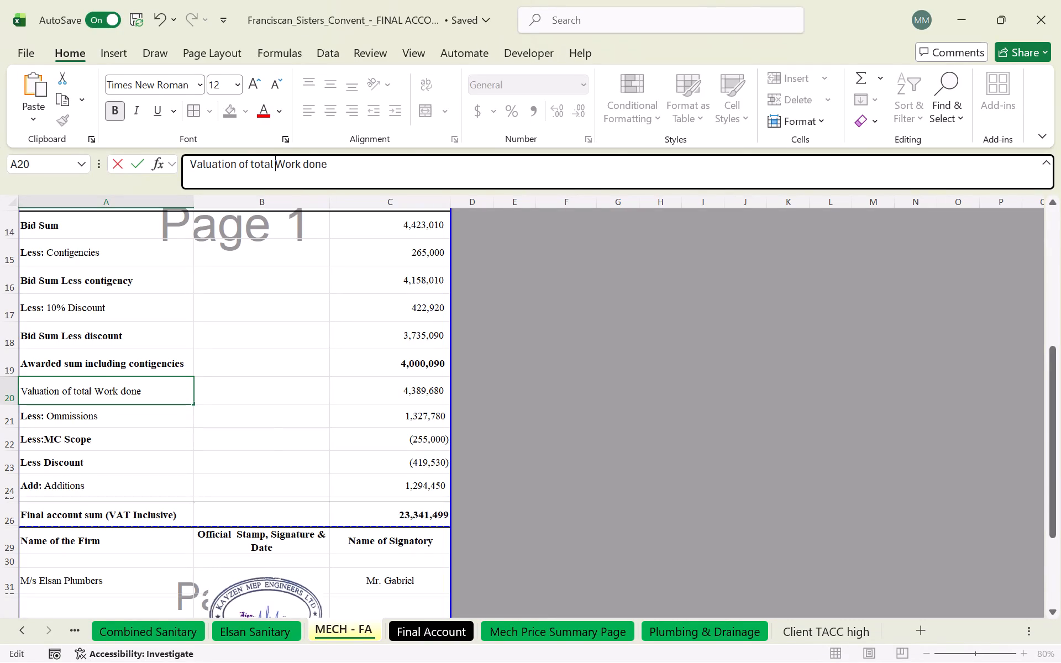
click(212, 459)
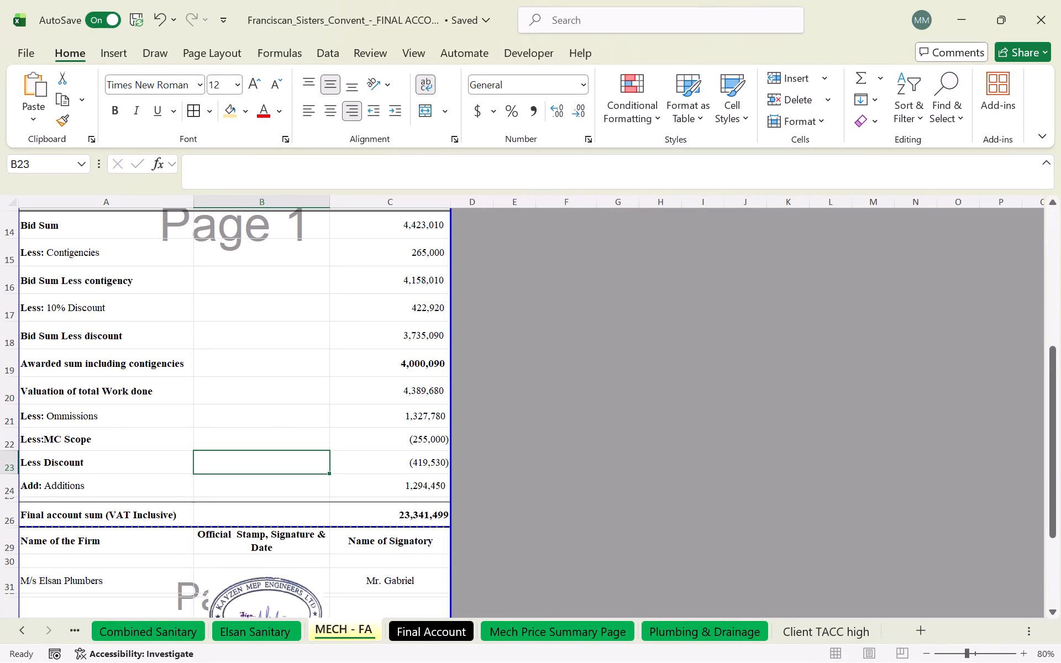
Relabel the omissions row in A21 of the MECH - FA sheet as "Less: Sanitary client supply".
click(136, 423)
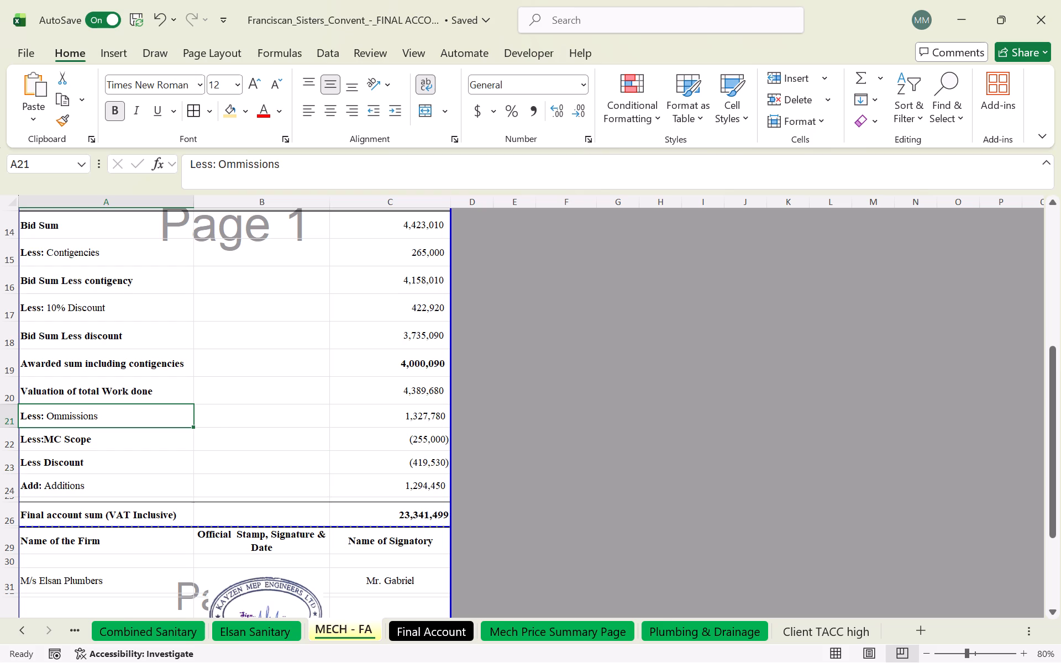
double_click(136, 422)
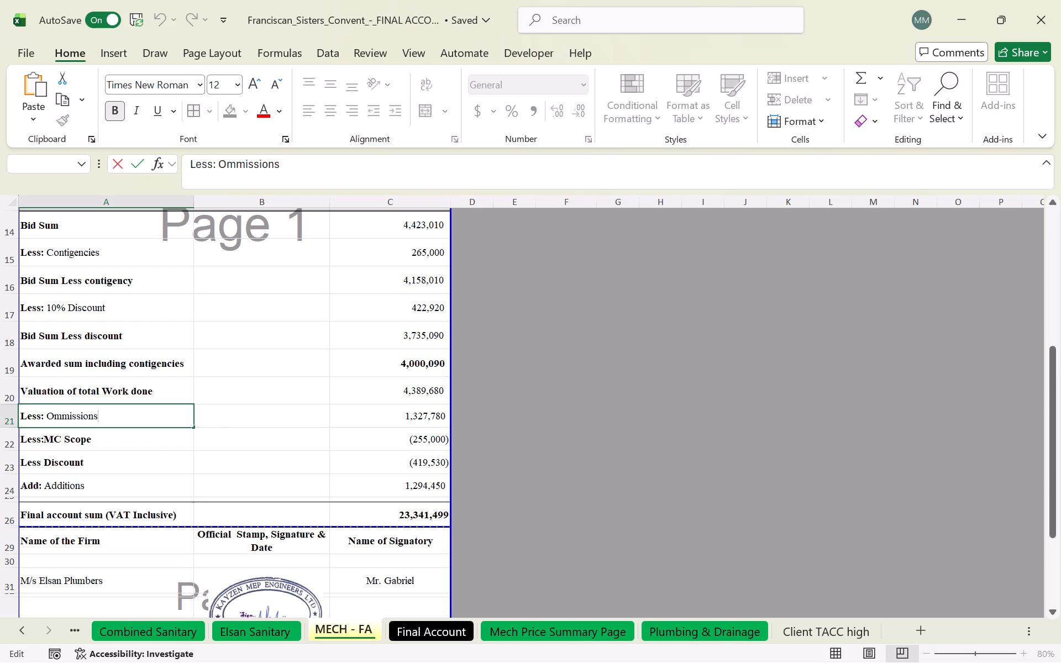
drag(136, 419, 46, 413)
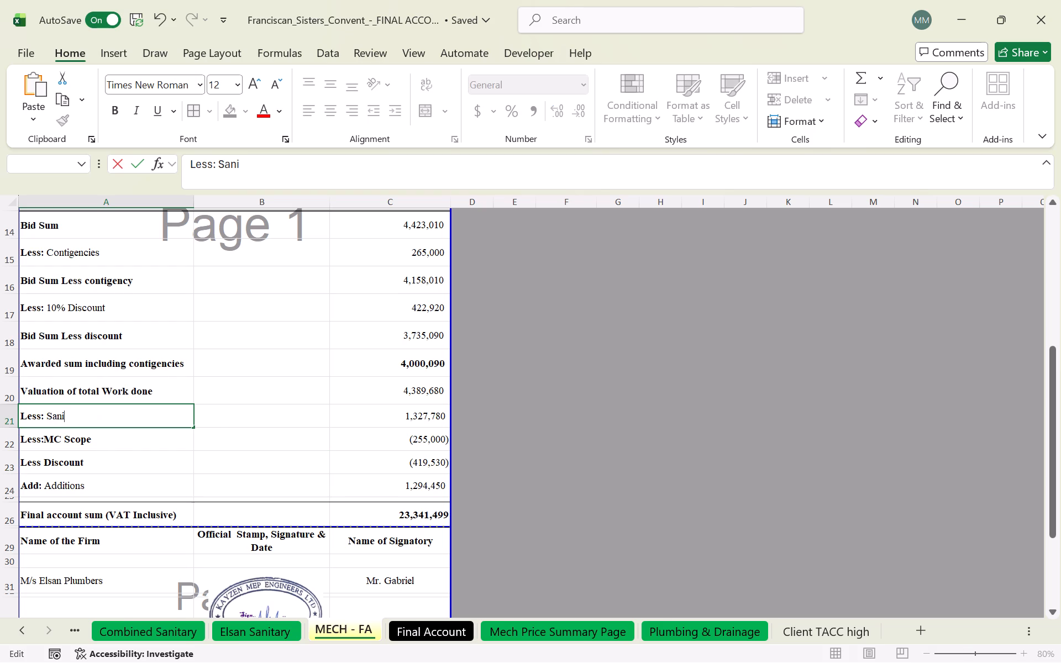
text(tary supply)
key(space)
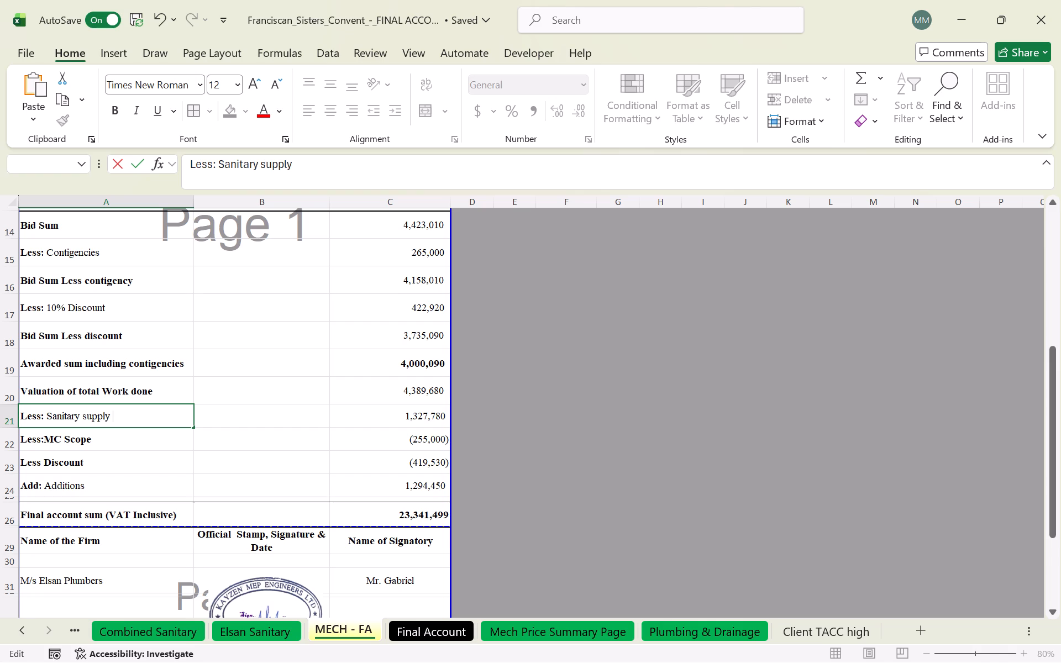
key(BackSpace)
key(BackSpace)
key(BackSpace)
key(BackSpace)
key(BackSpace)
key(BackSpace)
key(BackSpace)
text(cline)
key(BackSpace)
key(BackSpace)
text(ent supply)
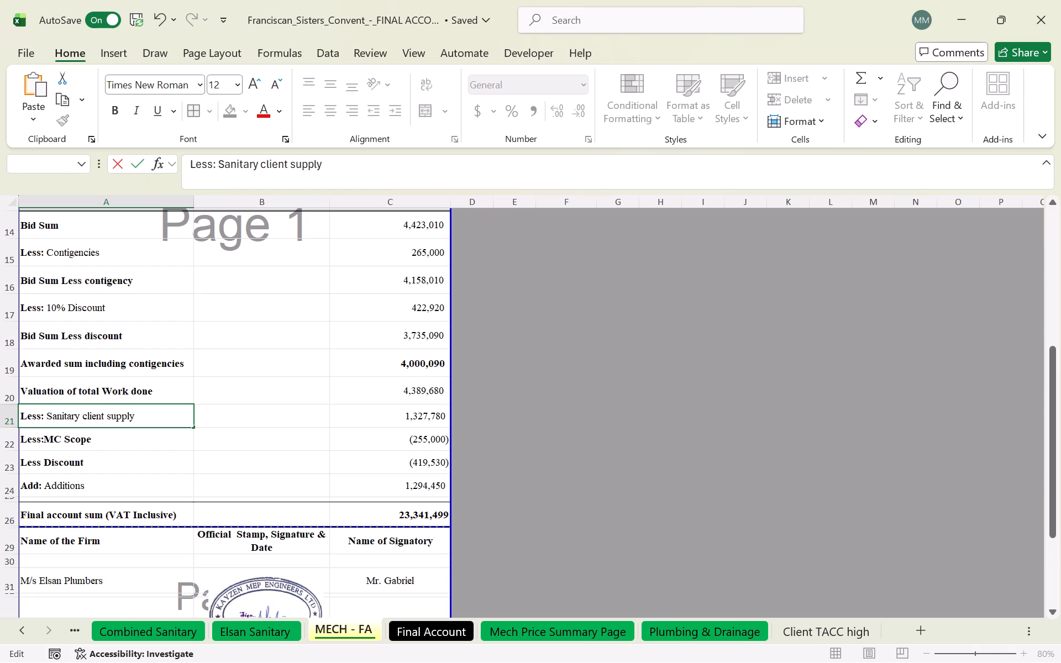
drag(243, 502, 262, 483)
Link the sanitary client supply amount in C21 to the supply-only final cost, ='Client Sanitary'!X89.
click(378, 421)
key(equal)
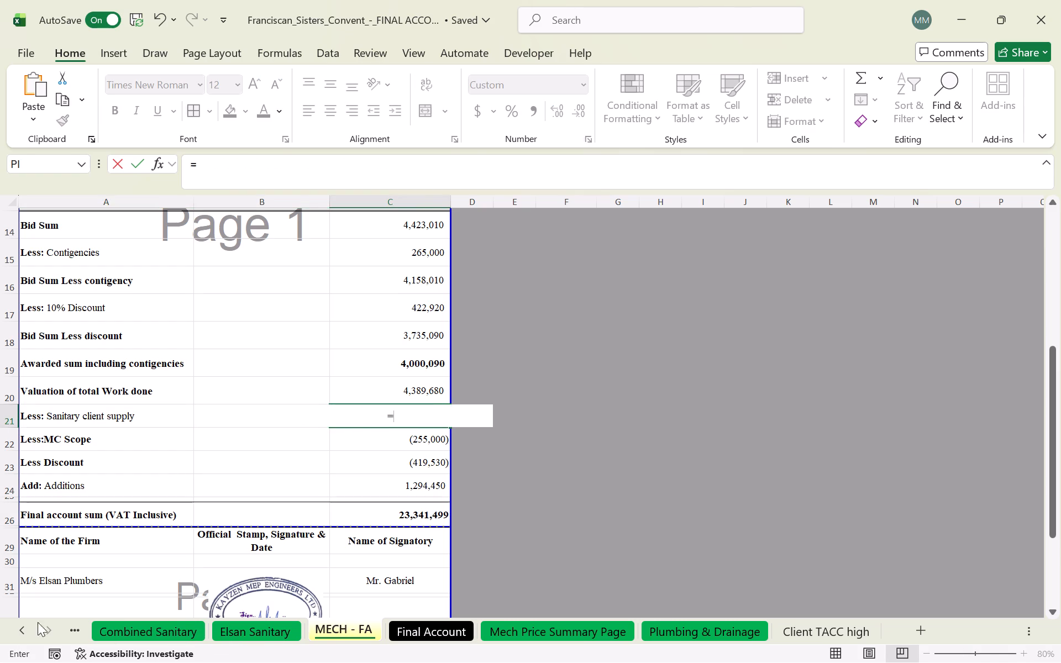
click(23, 623)
click(143, 630)
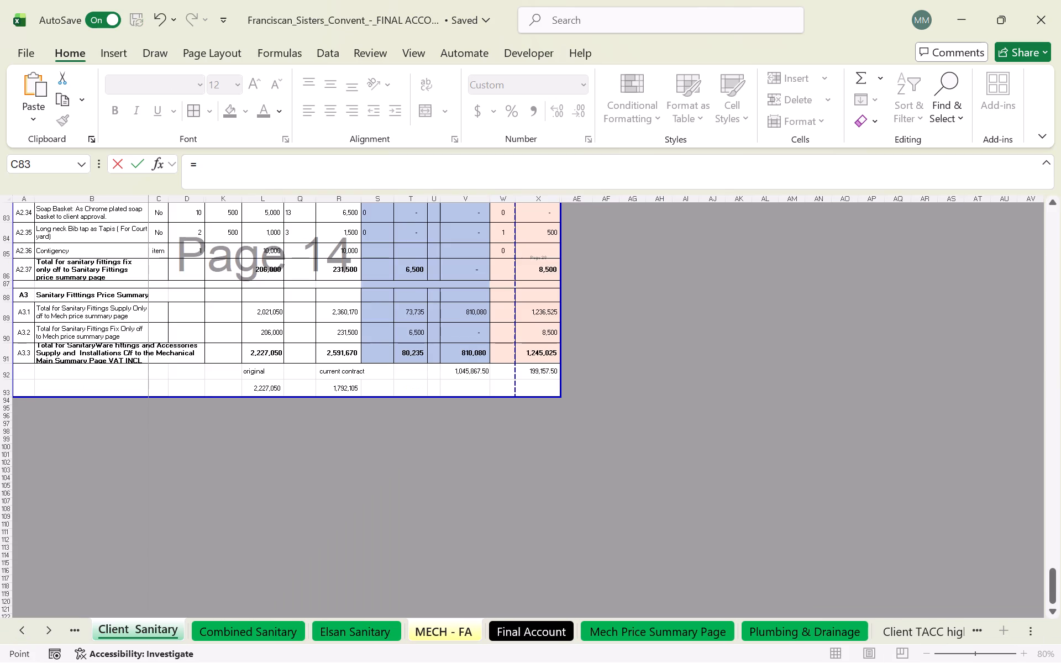
scroll(541, 456, up, 3)
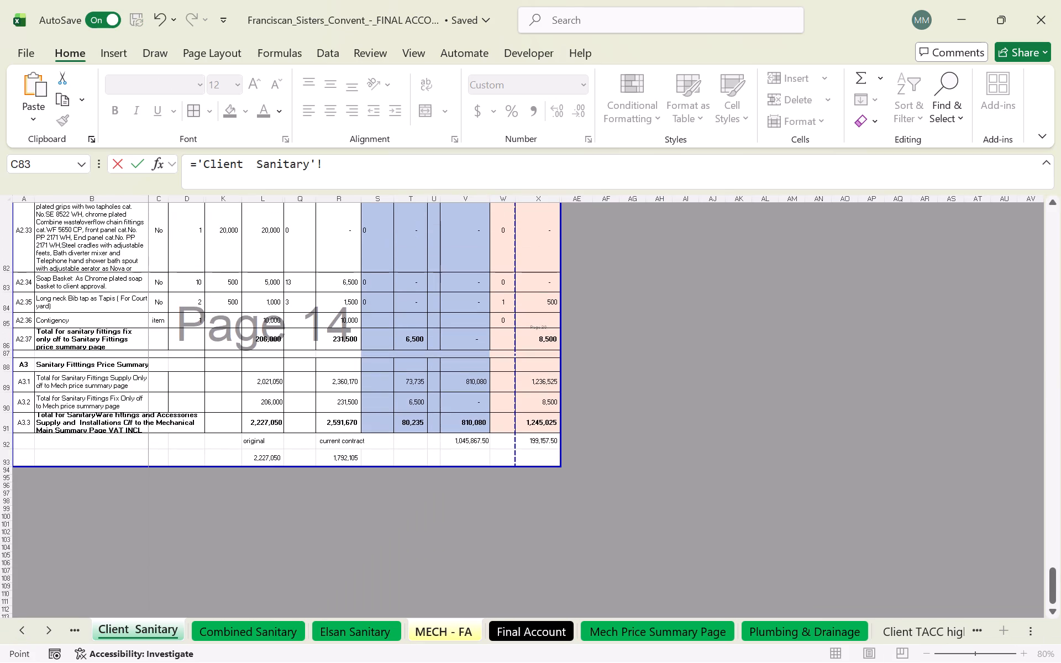
click(531, 383)
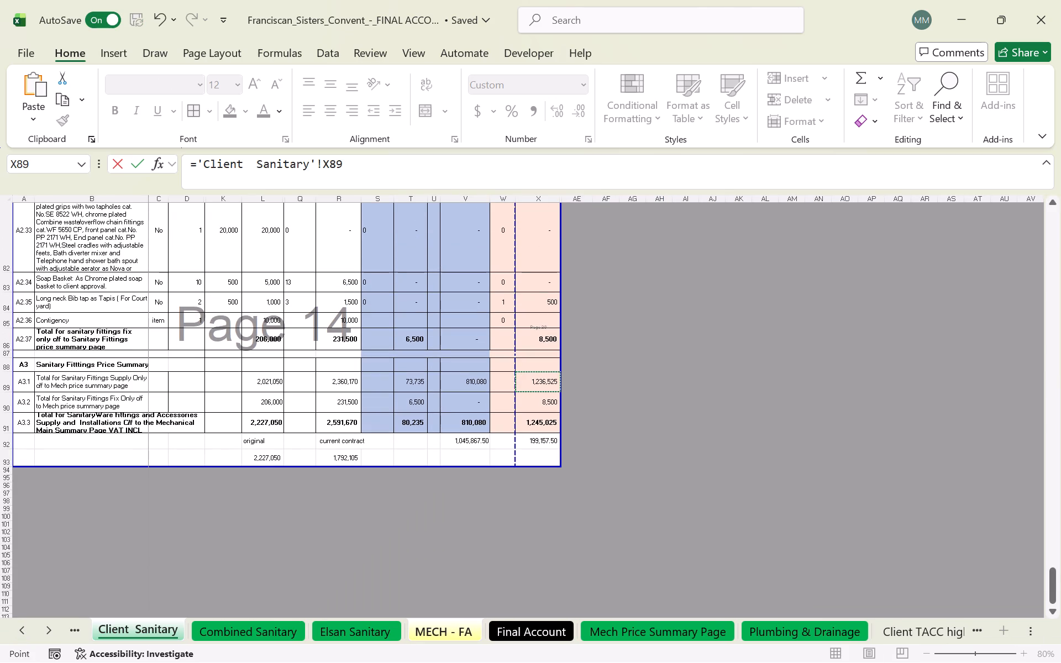
key(Return)
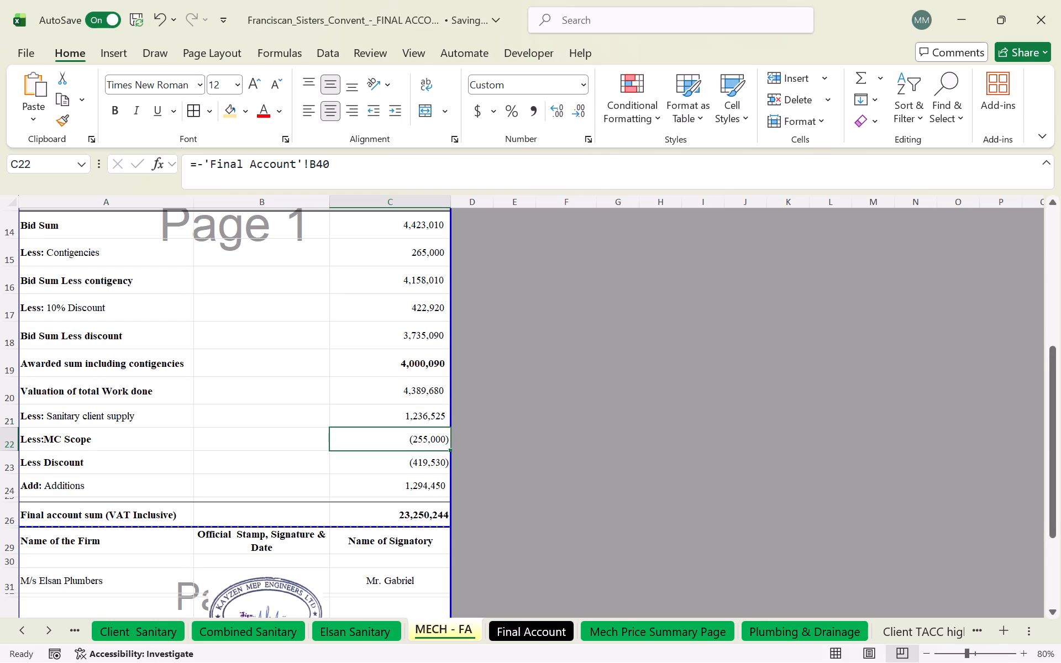
Delete the Less Discount row, row 23, from the MECH - FA sheet.
click(409, 465)
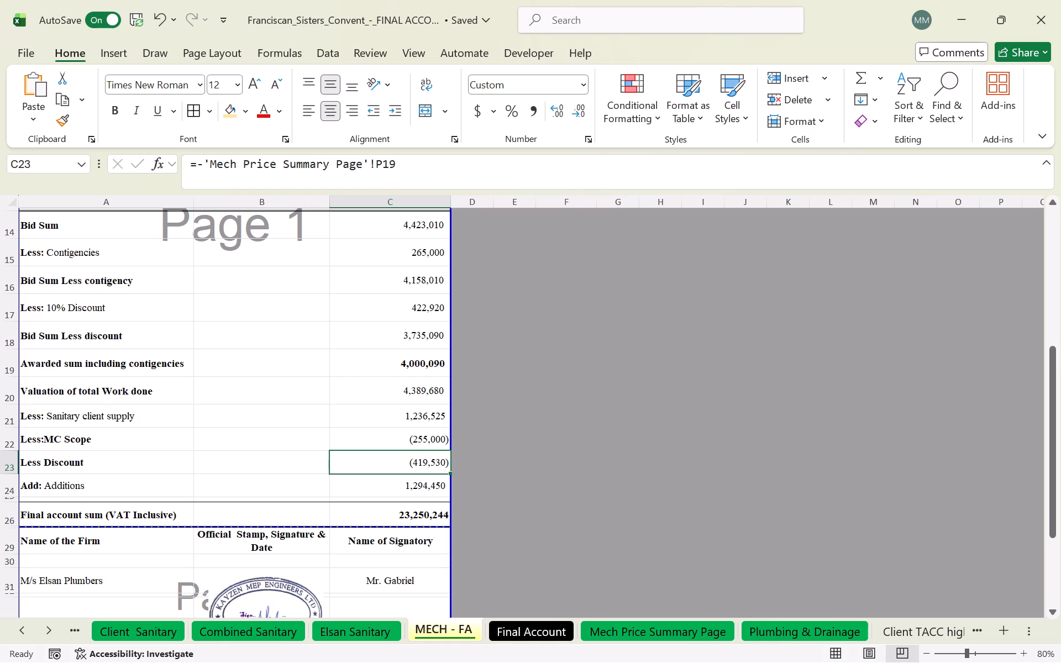
click(0, 464)
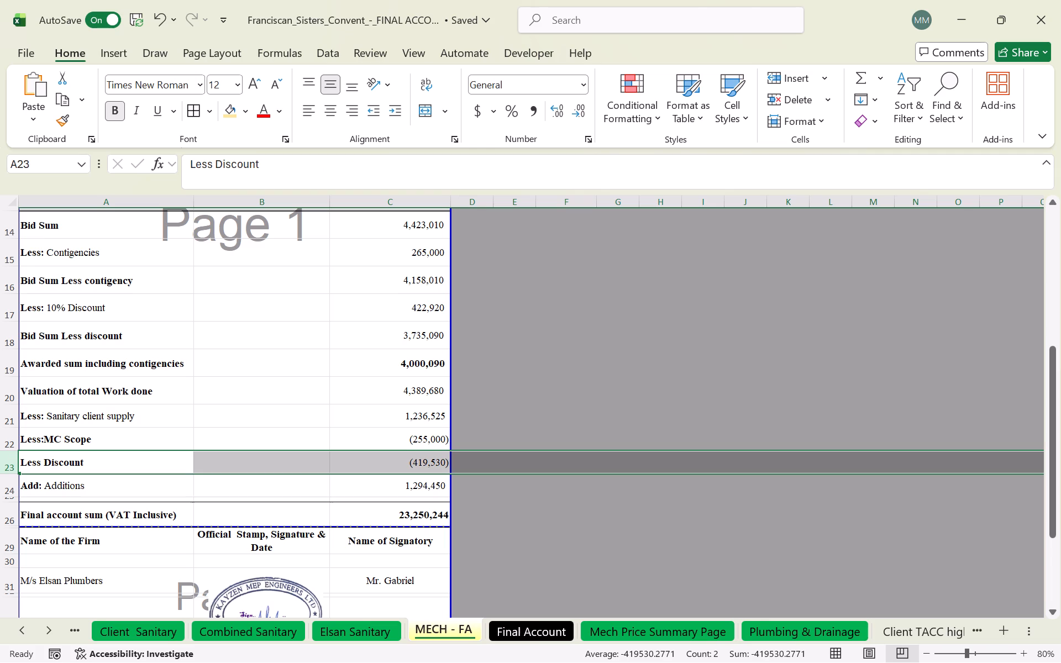
click(781, 98)
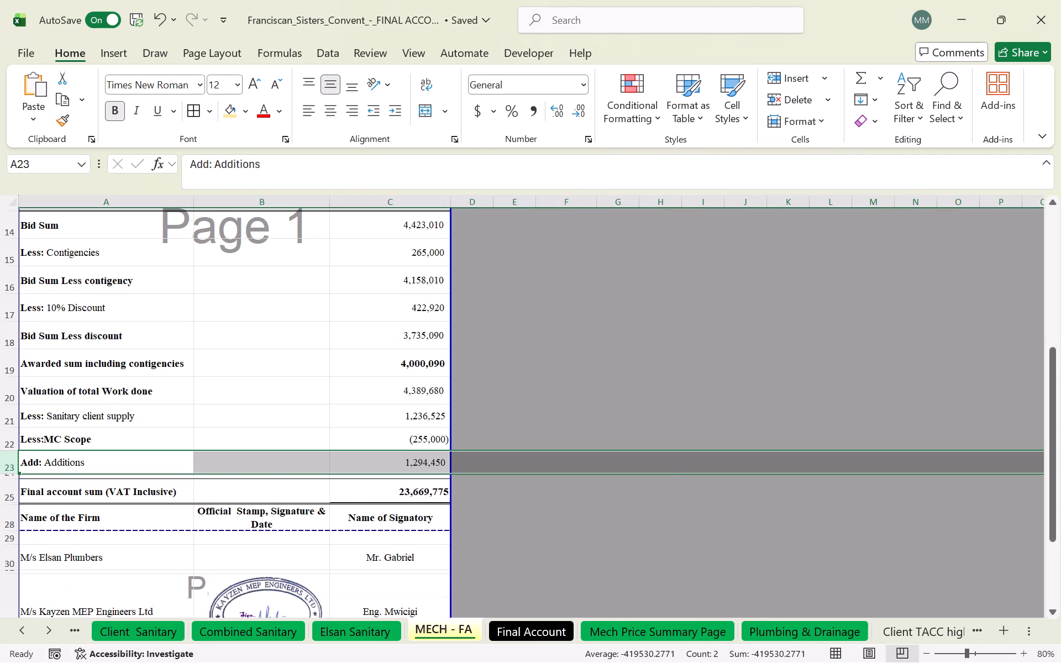
click(587, 362)
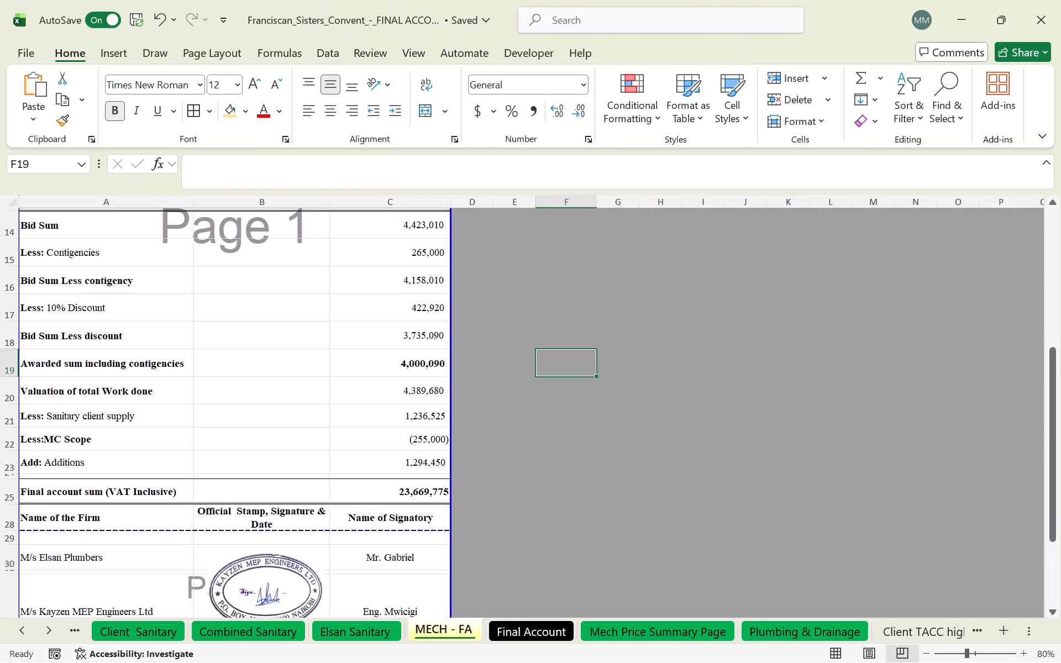
Change the final account sum in C25 to =SUM(C20:C24), starting from the valuation of total work done.
double_click(411, 491)
scroll(404, 446, up, 2)
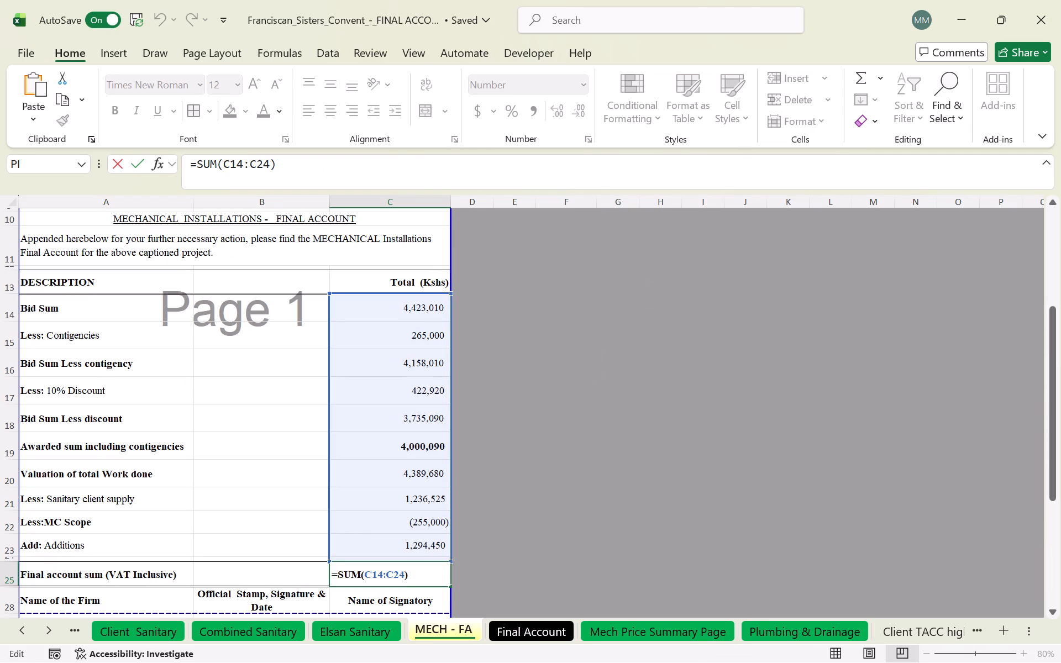
drag(451, 291, 437, 460)
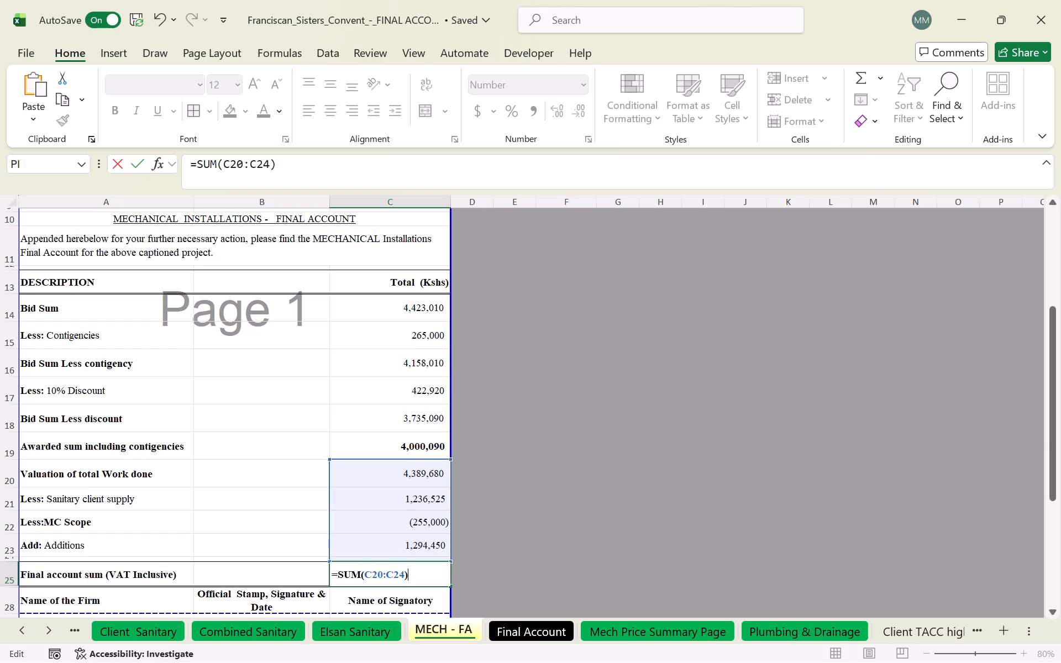
key(Return)
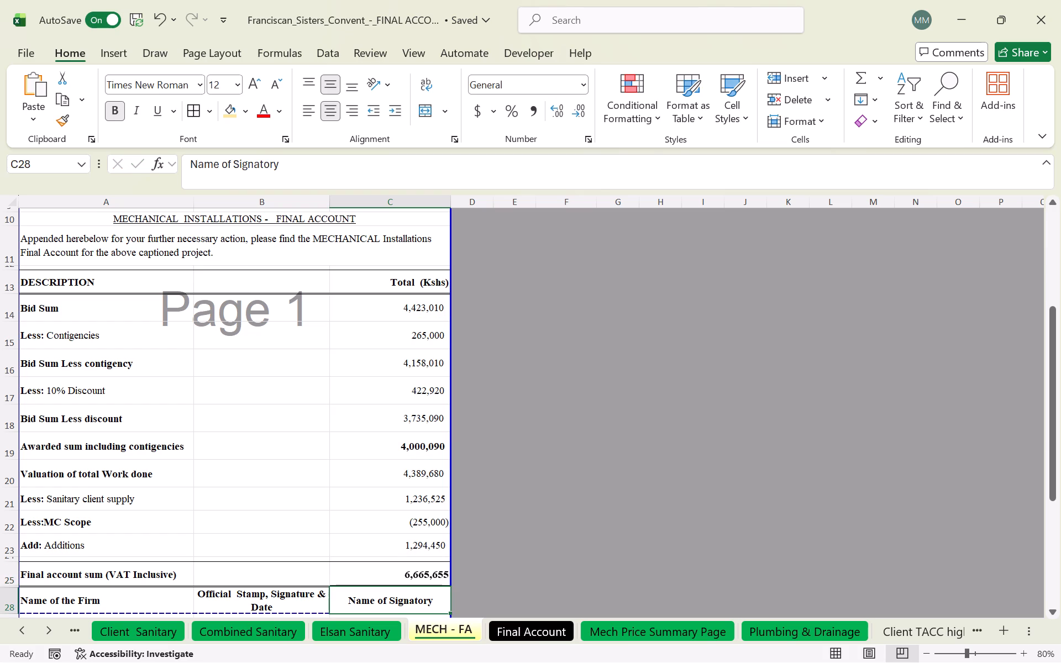
Make the sanitary client supply amount in C21 a deduction with =-'Client Sanitary'!X89.
click(404, 497)
click(198, 160)
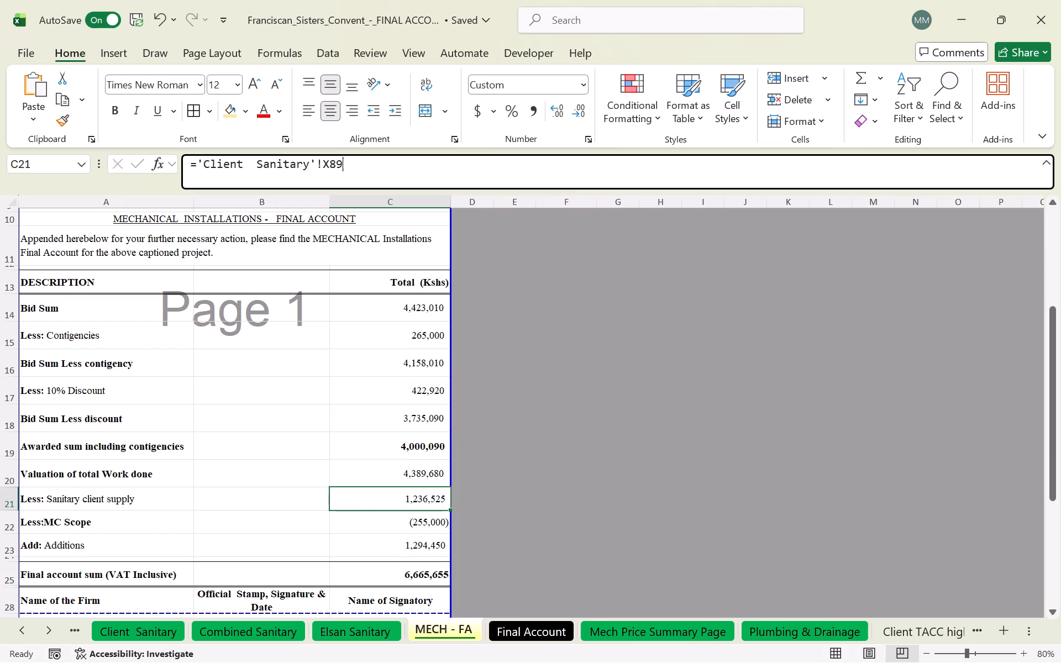
key(minus)
key(Return)
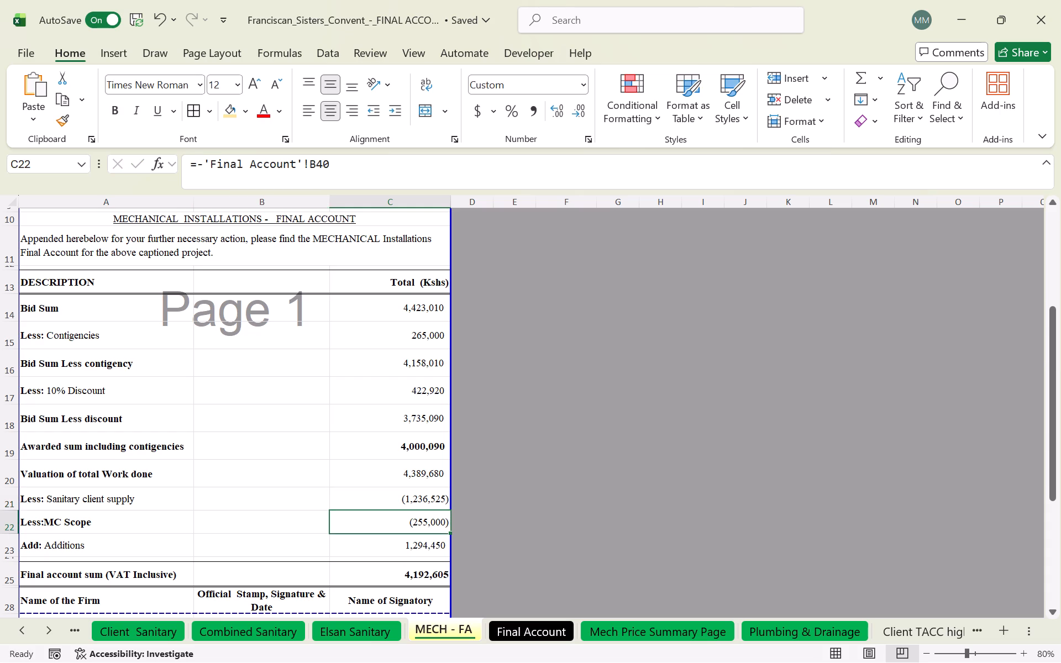
Link the Additions amount in C23 to the total additions in K16 of the Mech Price Summary Page.
click(385, 540)
key(equal)
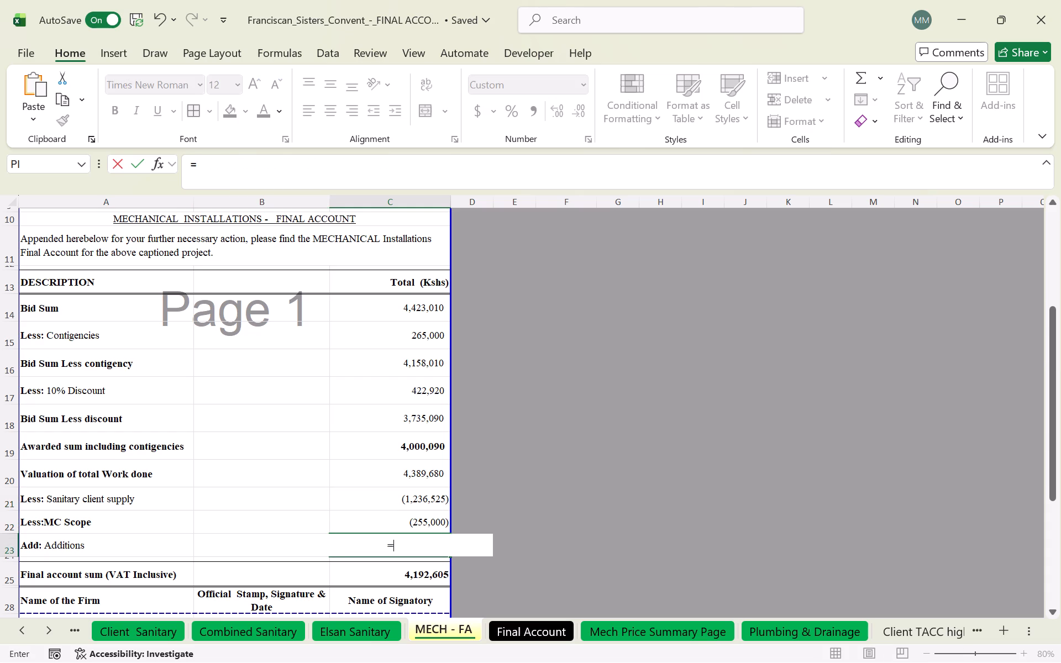
click(648, 629)
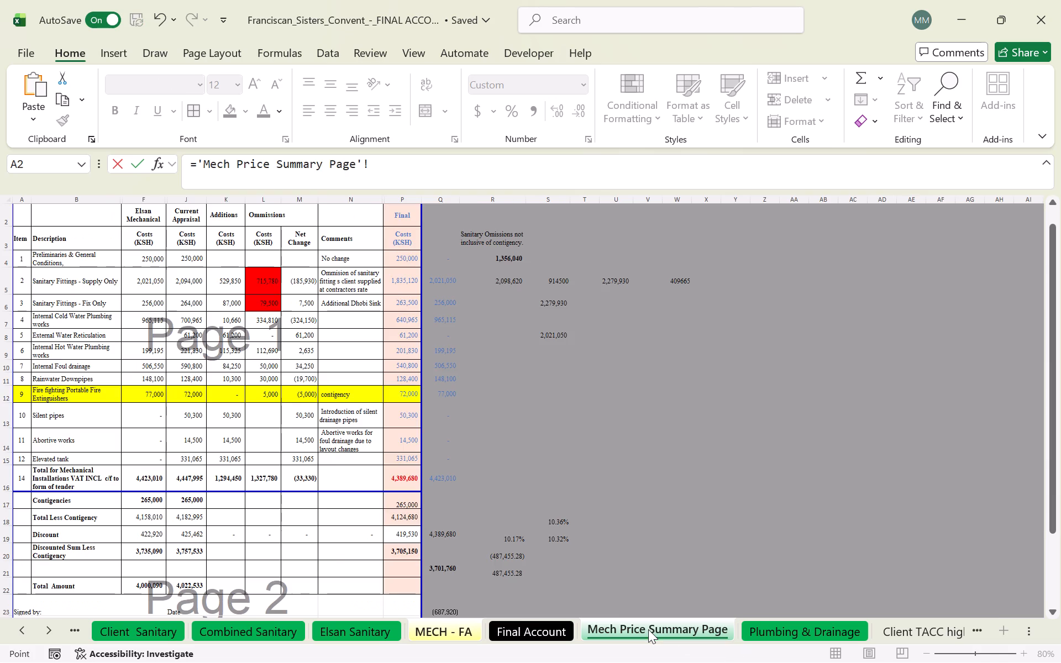
click(224, 482)
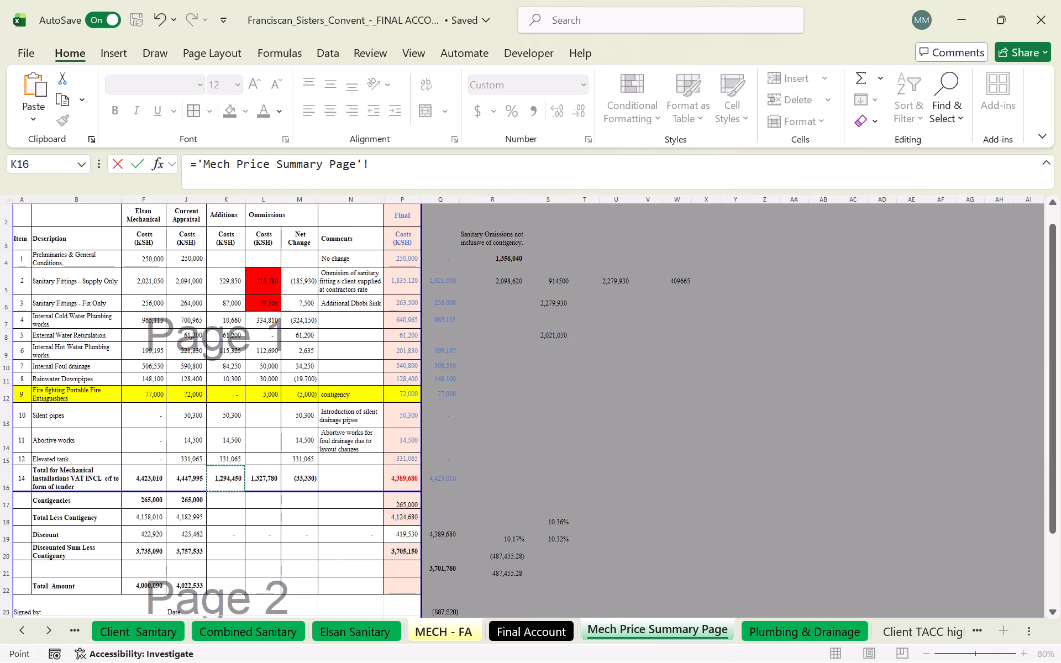
key(Return)
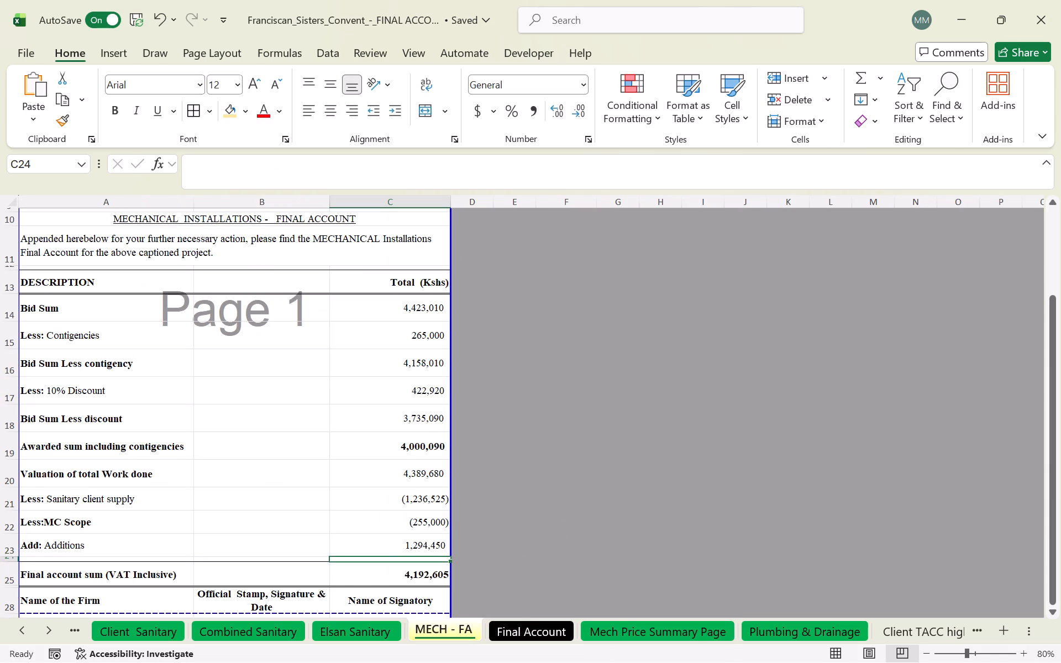
Extend the label in A21 to read "Less: Sanitary client supply and Fixing".
scroll(291, 433, down, 2)
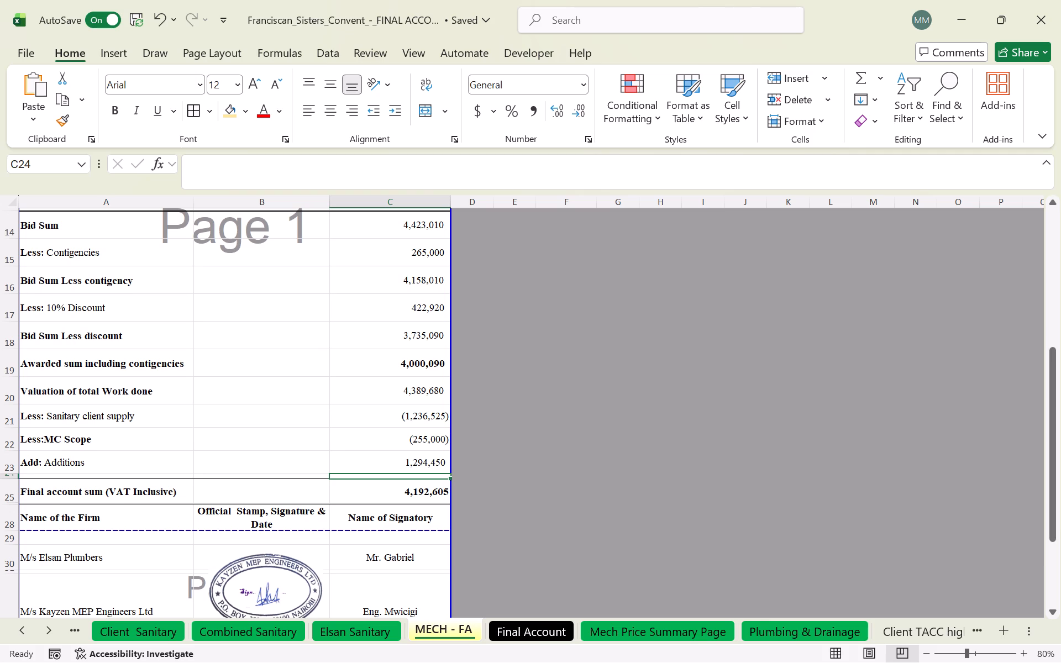
click(178, 419)
double_click(178, 419)
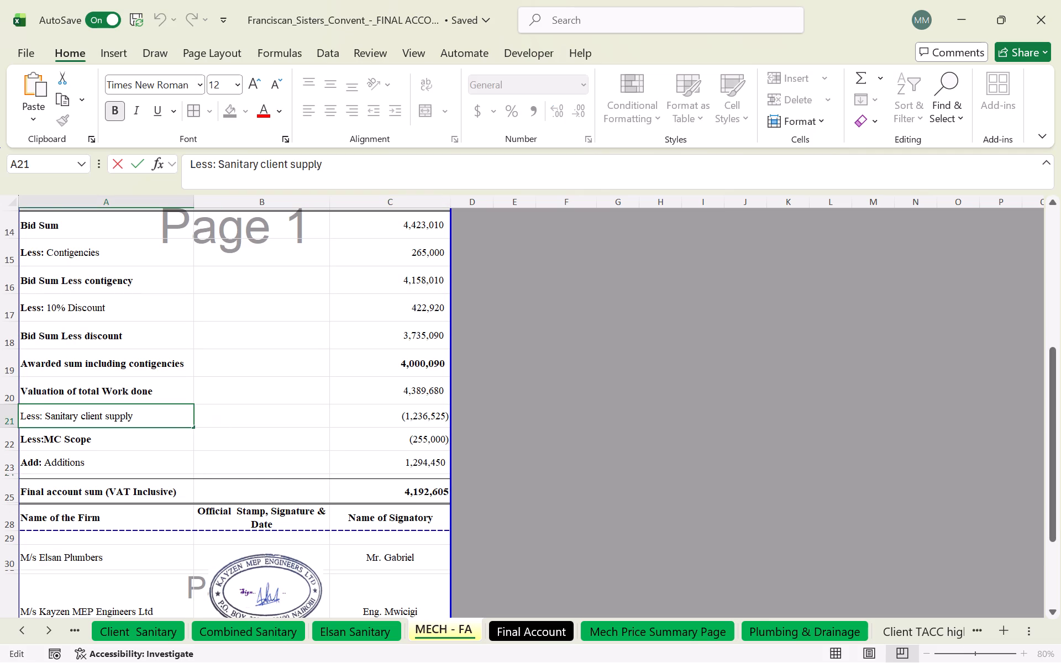
key(space)
text(and)
key(space)
text(ixing)
click(196, 438)
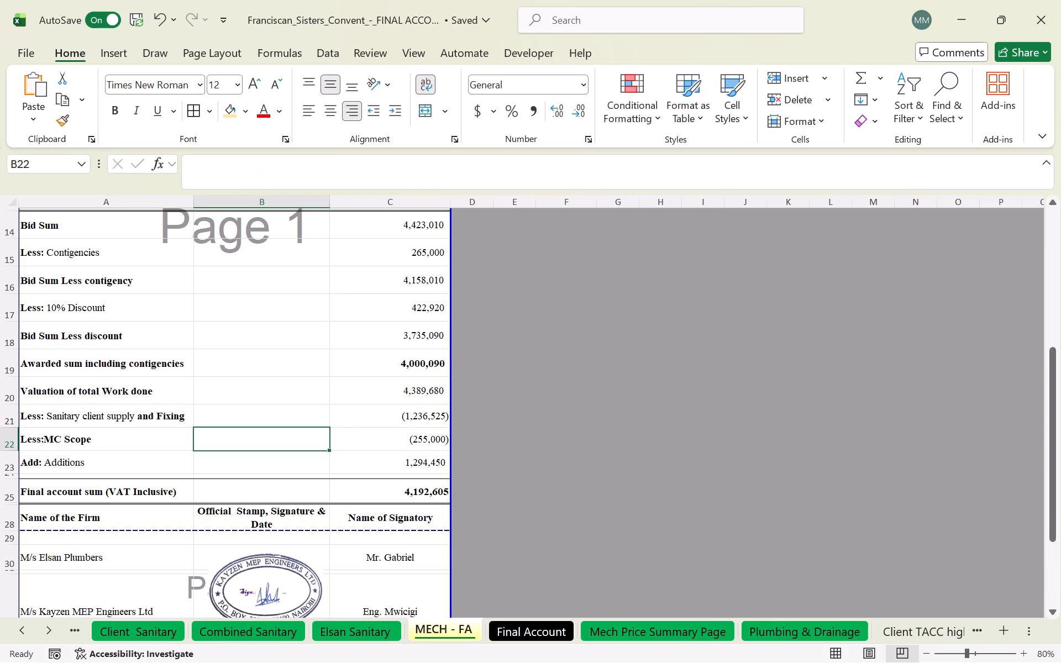
Bold the "Sanitary client supply and Fixing" part of the label in A21.
click(130, 415)
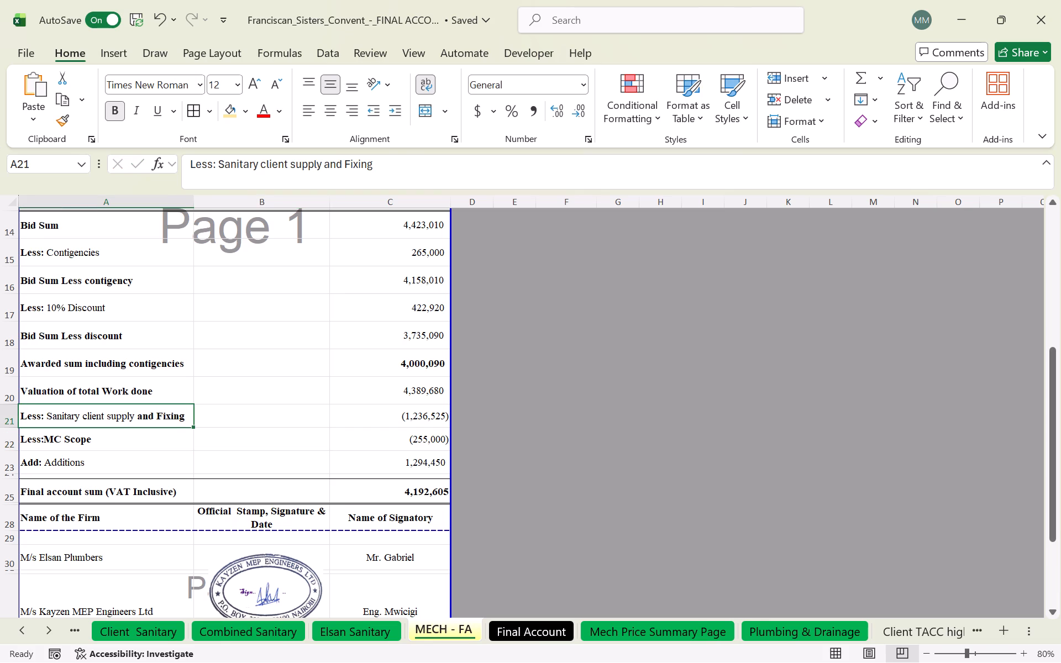
drag(219, 165, 377, 171)
click(113, 107)
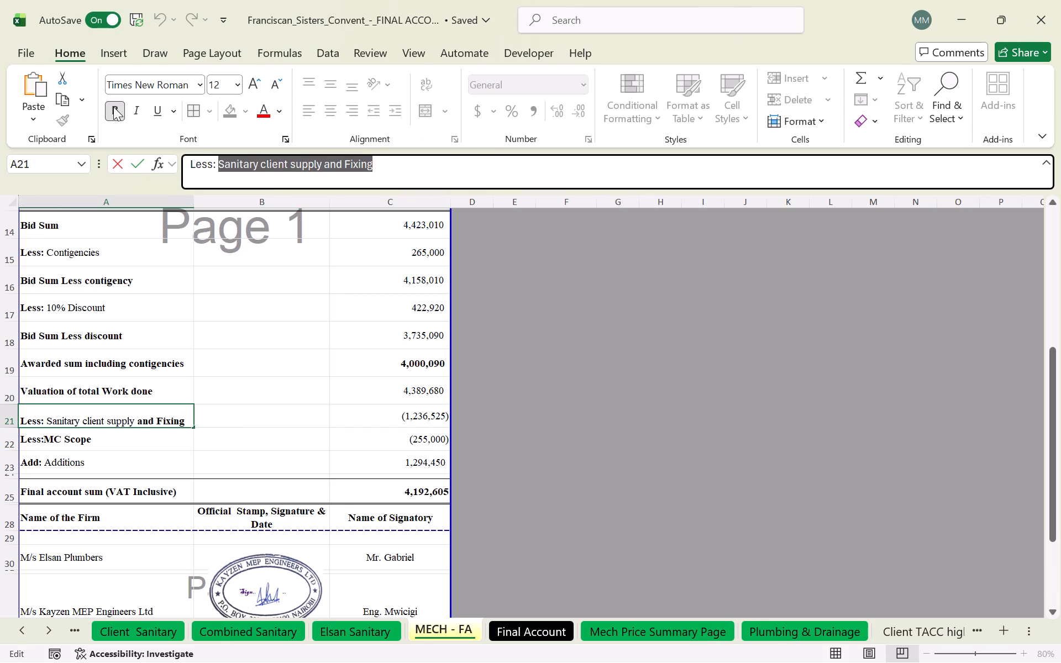
click(291, 390)
Relink the sanitary client supply and fixing amount in C21 to the overall sanitary total in X91 of the Client Sanitary sheet.
click(401, 422)
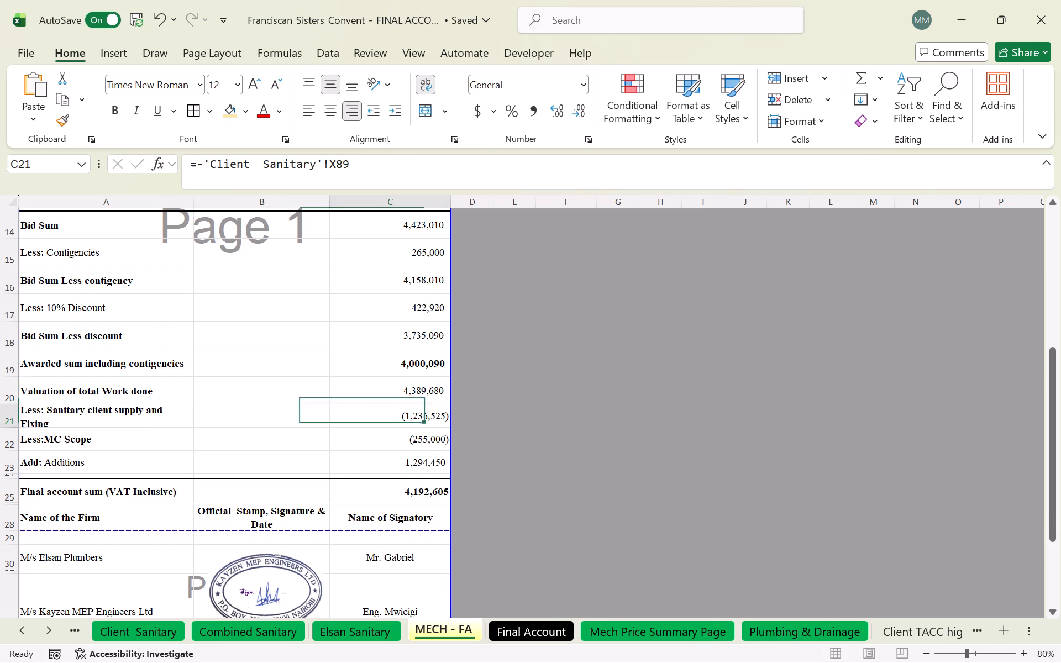
key(equal)
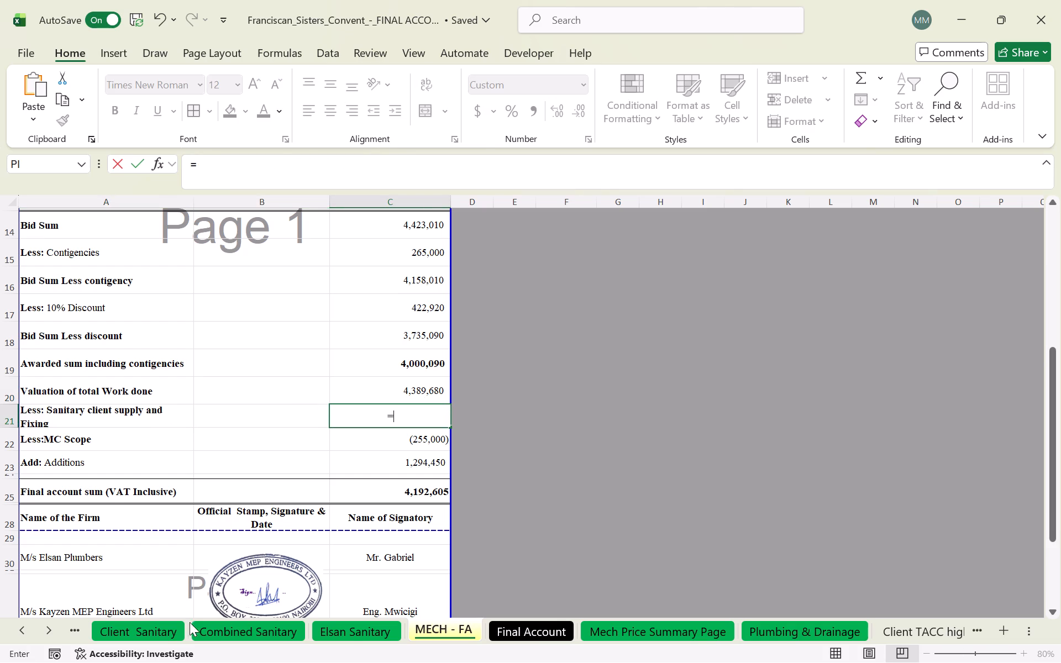
click(162, 627)
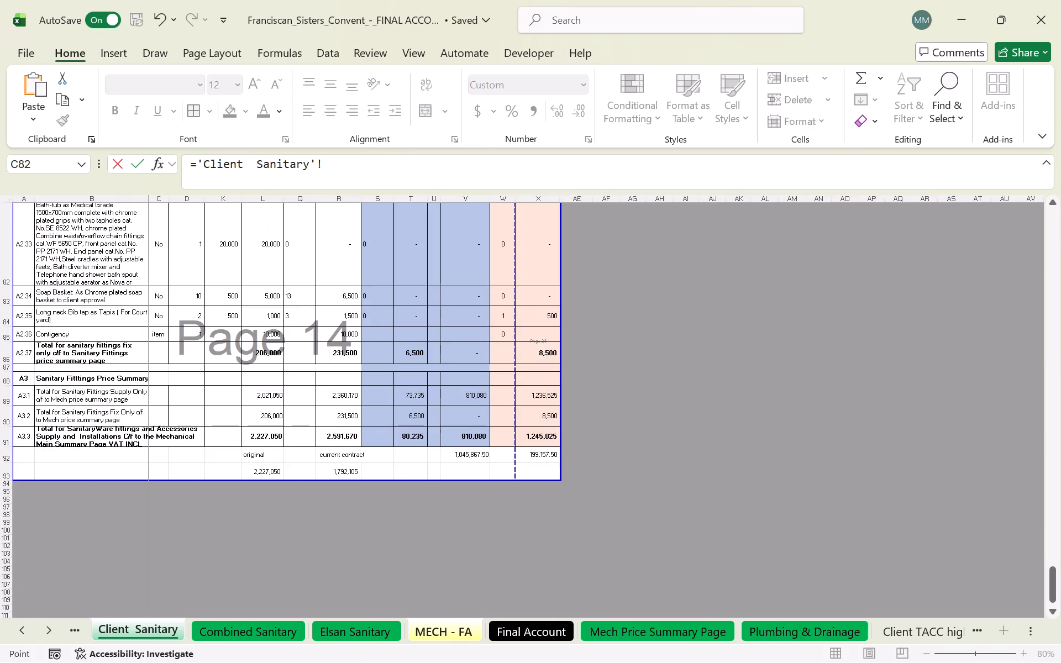
click(535, 438)
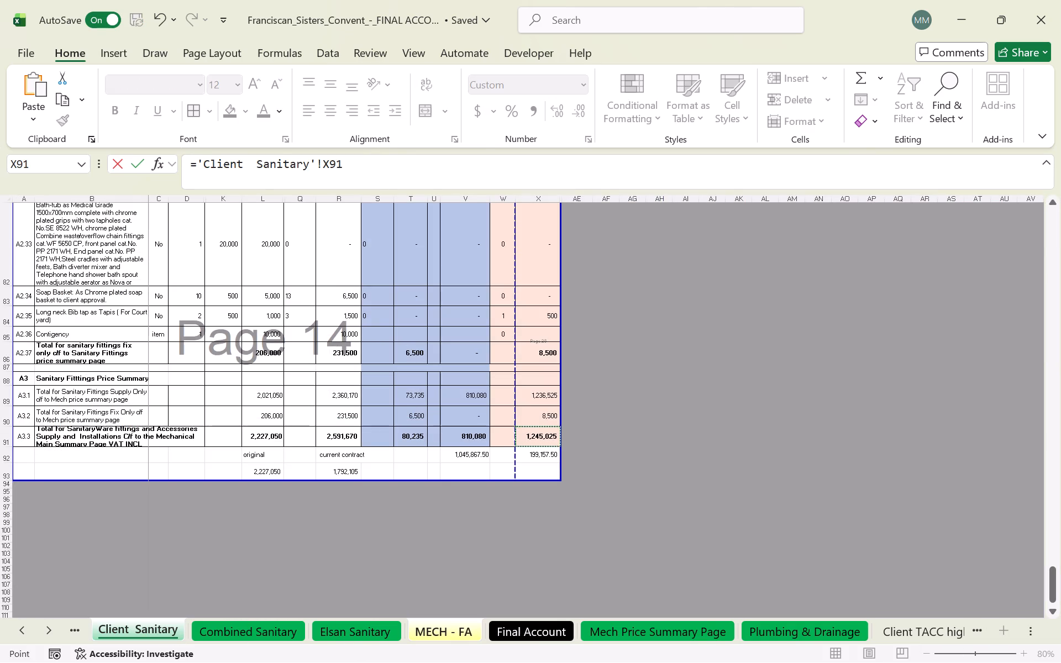
key(Return)
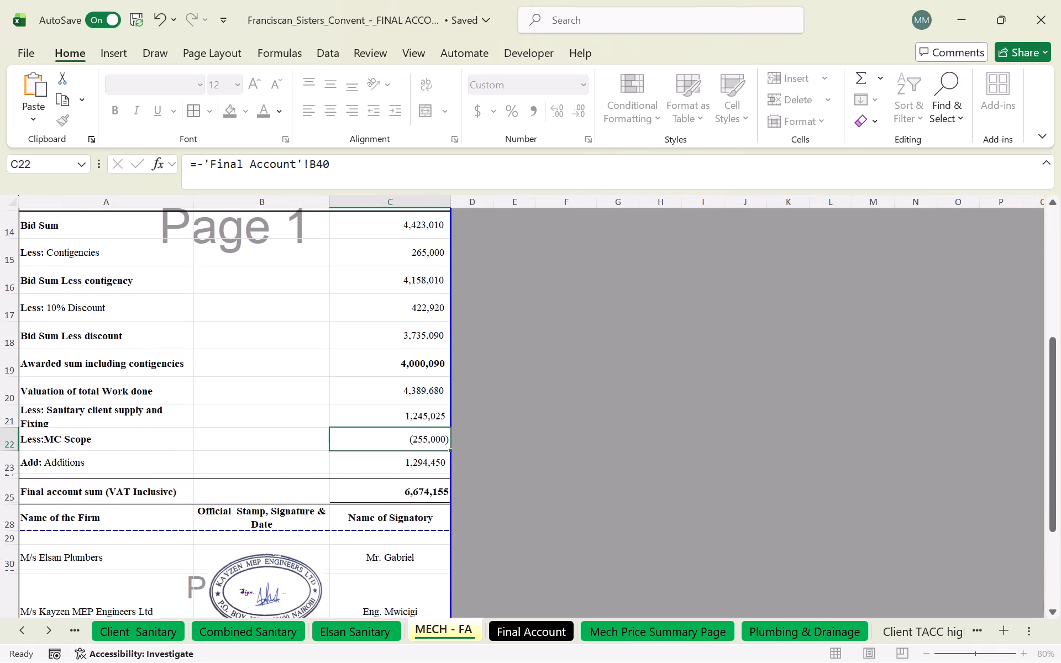
Check the final account sum formula in C25 and make C21 a deduction with =-'Client Sanitary'!X91.
double_click(405, 496)
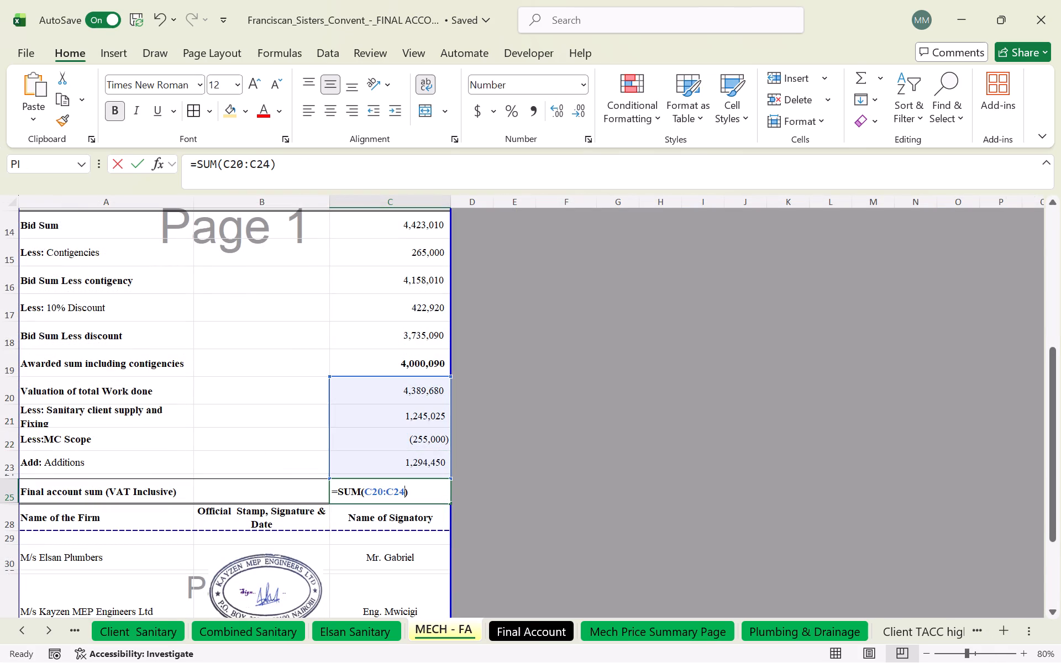
key(Escape)
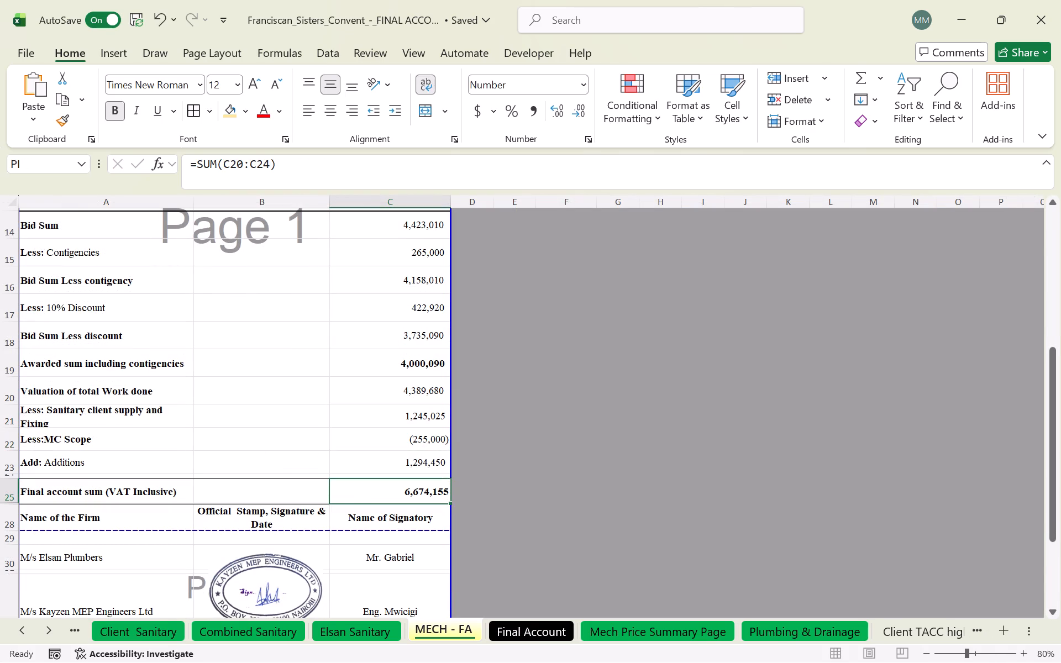
click(397, 415)
click(198, 161)
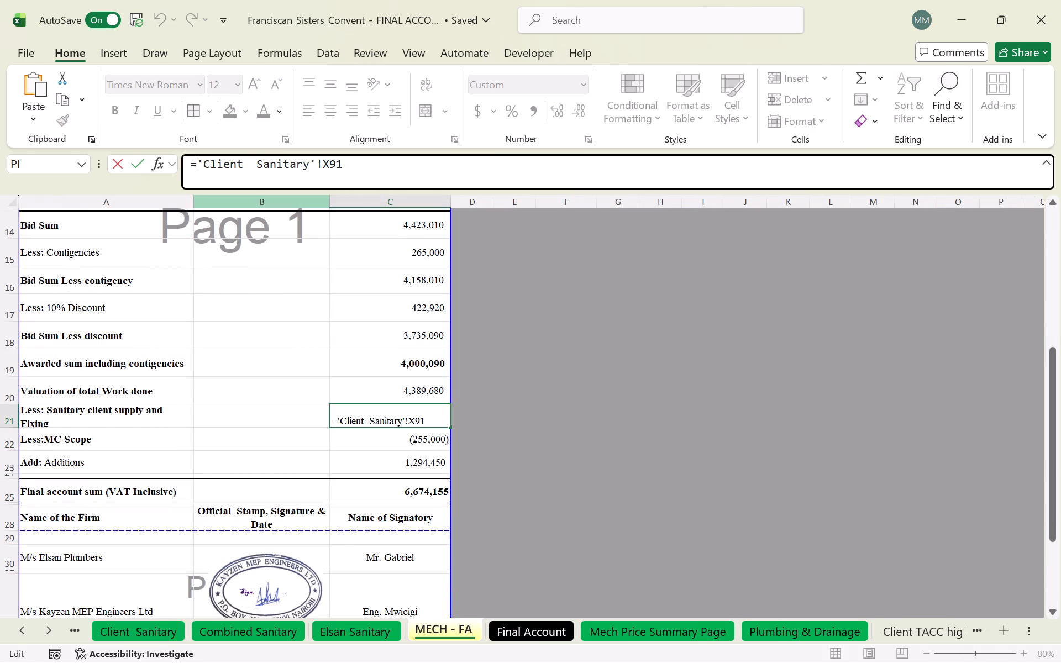
key(minus)
key(Return)
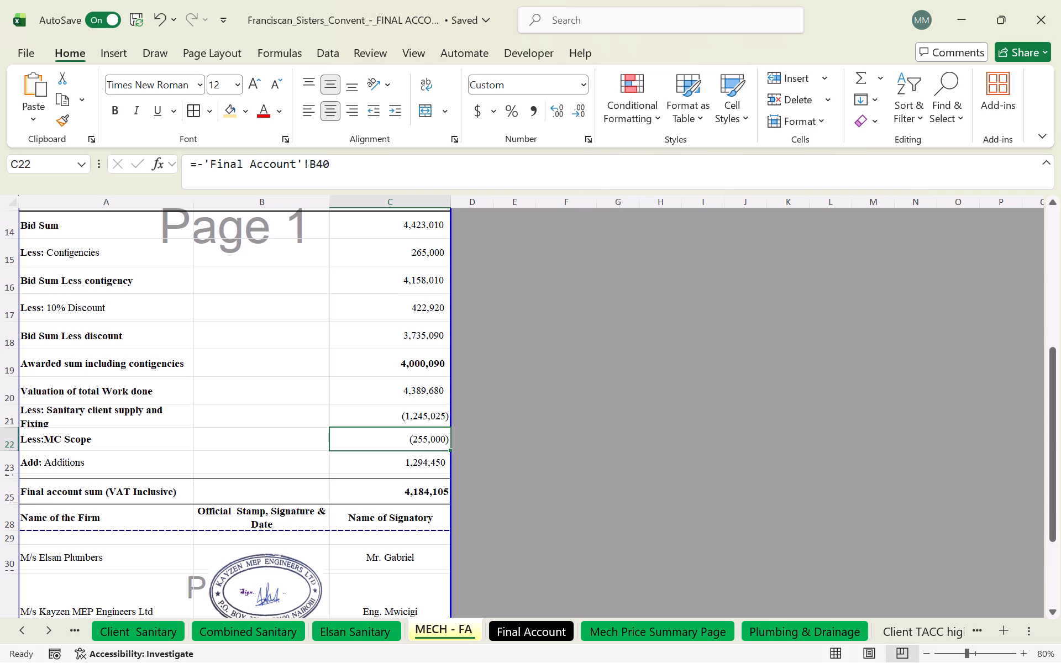
Review the Final Account sheet and the Mech Price Summary Page against the revised final account.
click(530, 632)
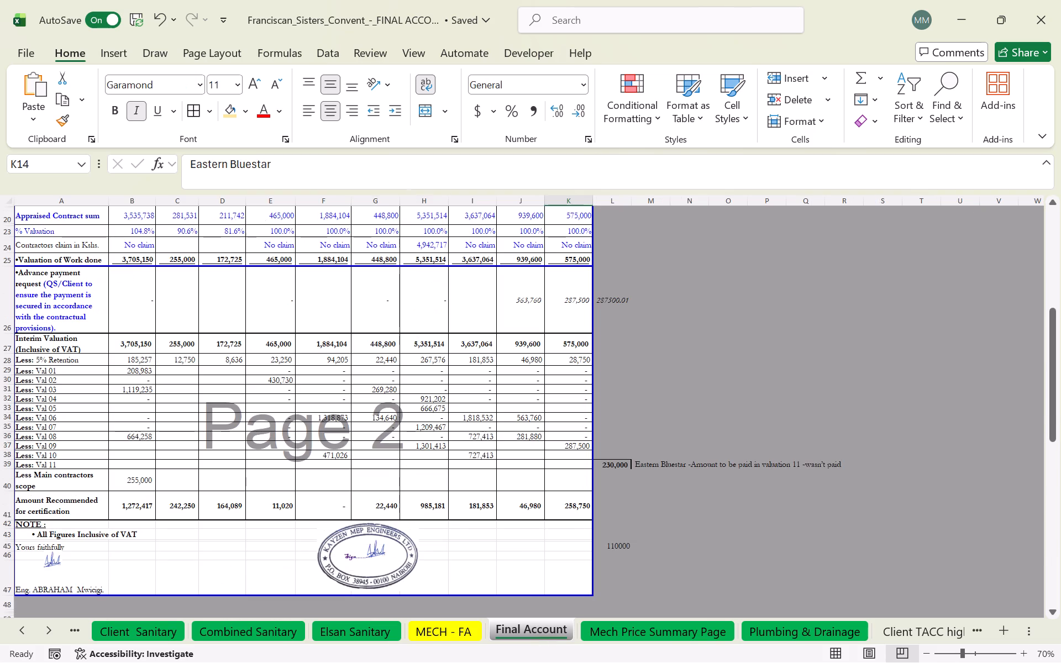
click(643, 633)
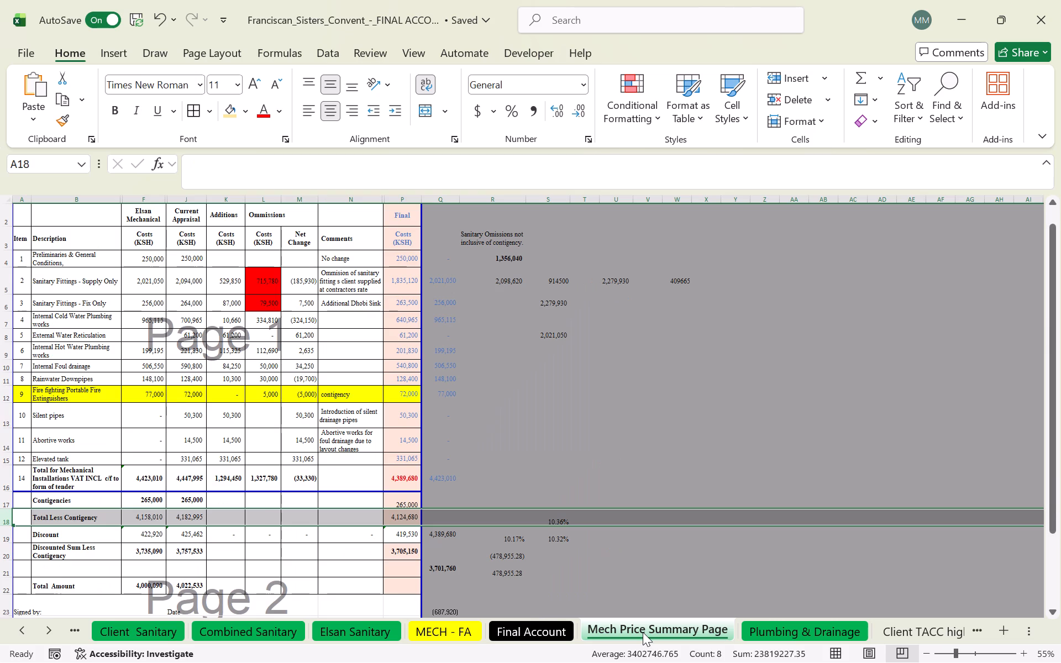